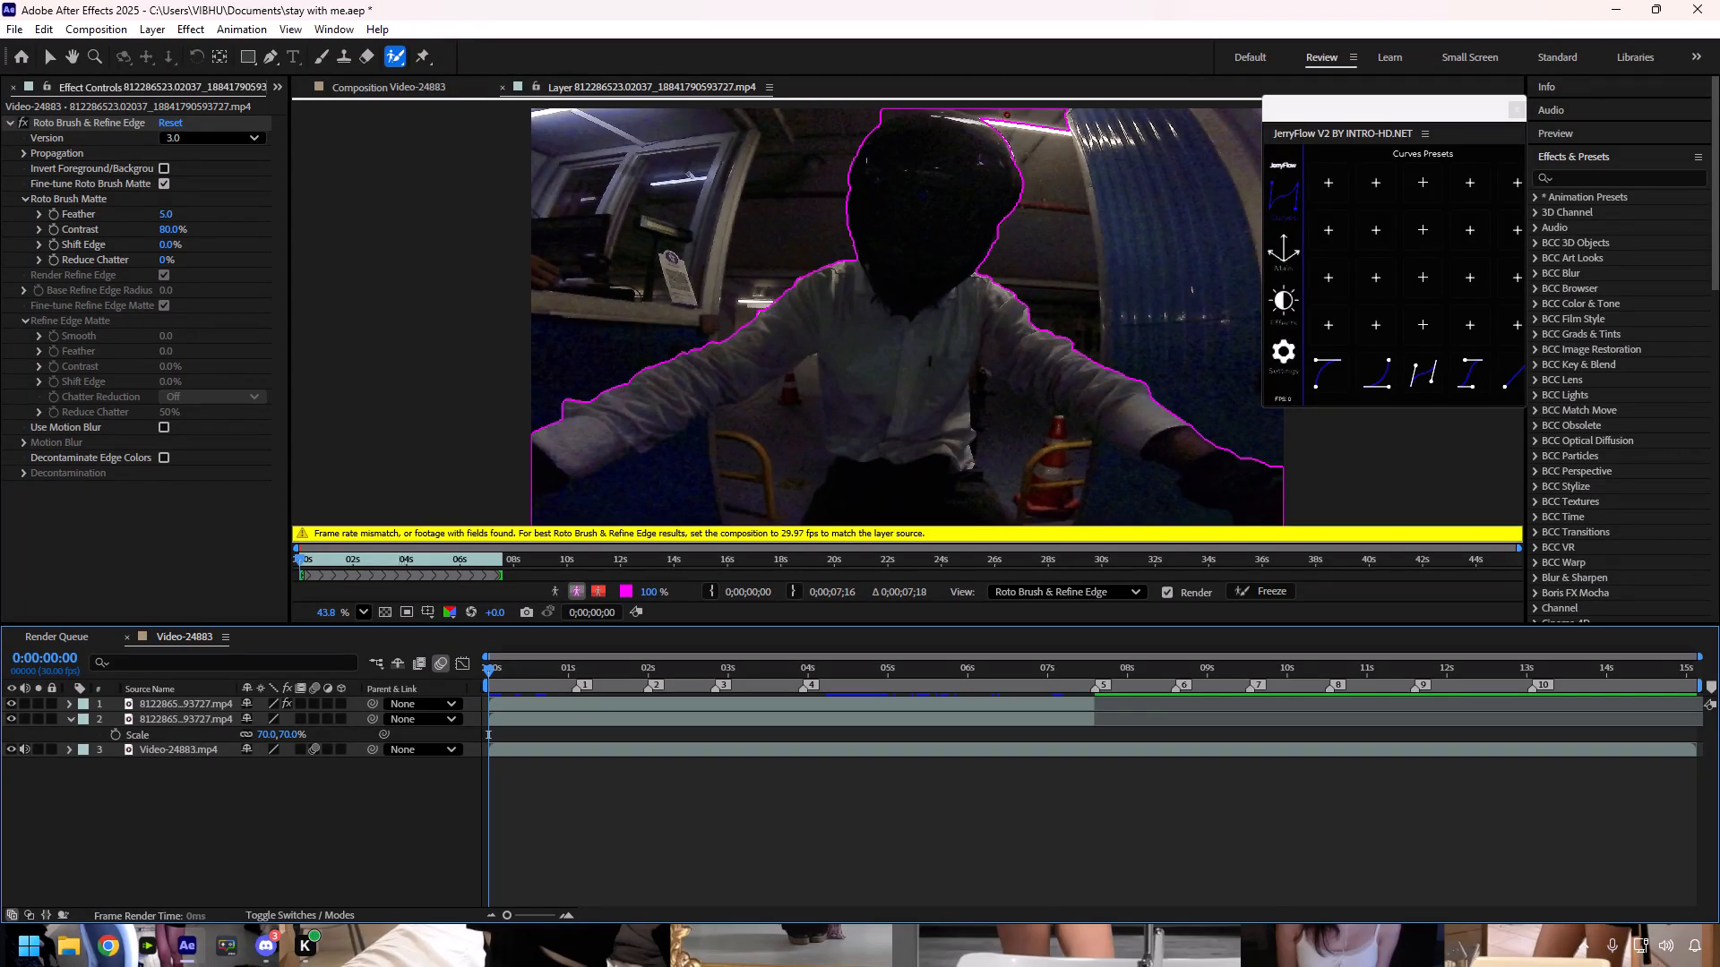
Exclude the bright ceiling light and background around the top of the helmet from the Roto Brush matte.
left_click_drag(1006, 112, 1056, 173, "alt+shift")
left_click_drag(949, 116, 886, 106, "alt+shift")
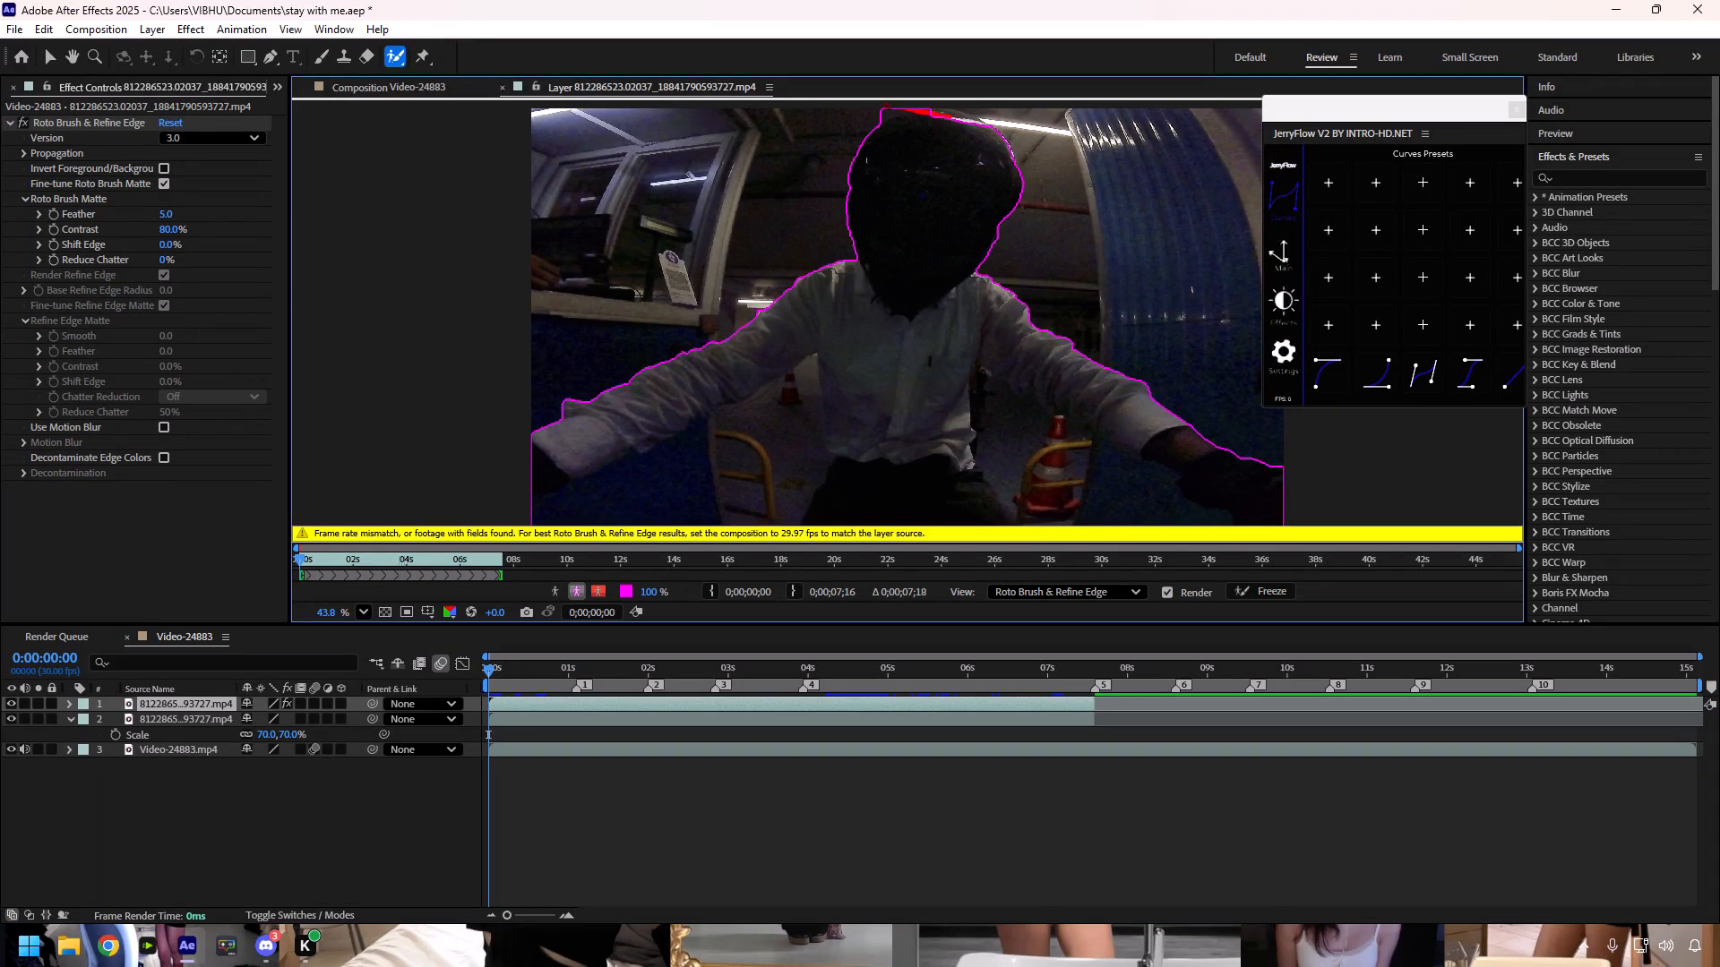
left_click_drag(886, 106, 865, 105, "alt+shift")
Add the top edge of the helmet back into the Roto Brush matte with short foreground strokes.
left_click_drag(936, 116, 956, 122)
left_click_drag(956, 122, 960, 124)
left_click_drag(951, 114, 985, 124)
left_click_drag(953, 116, 913, 117)
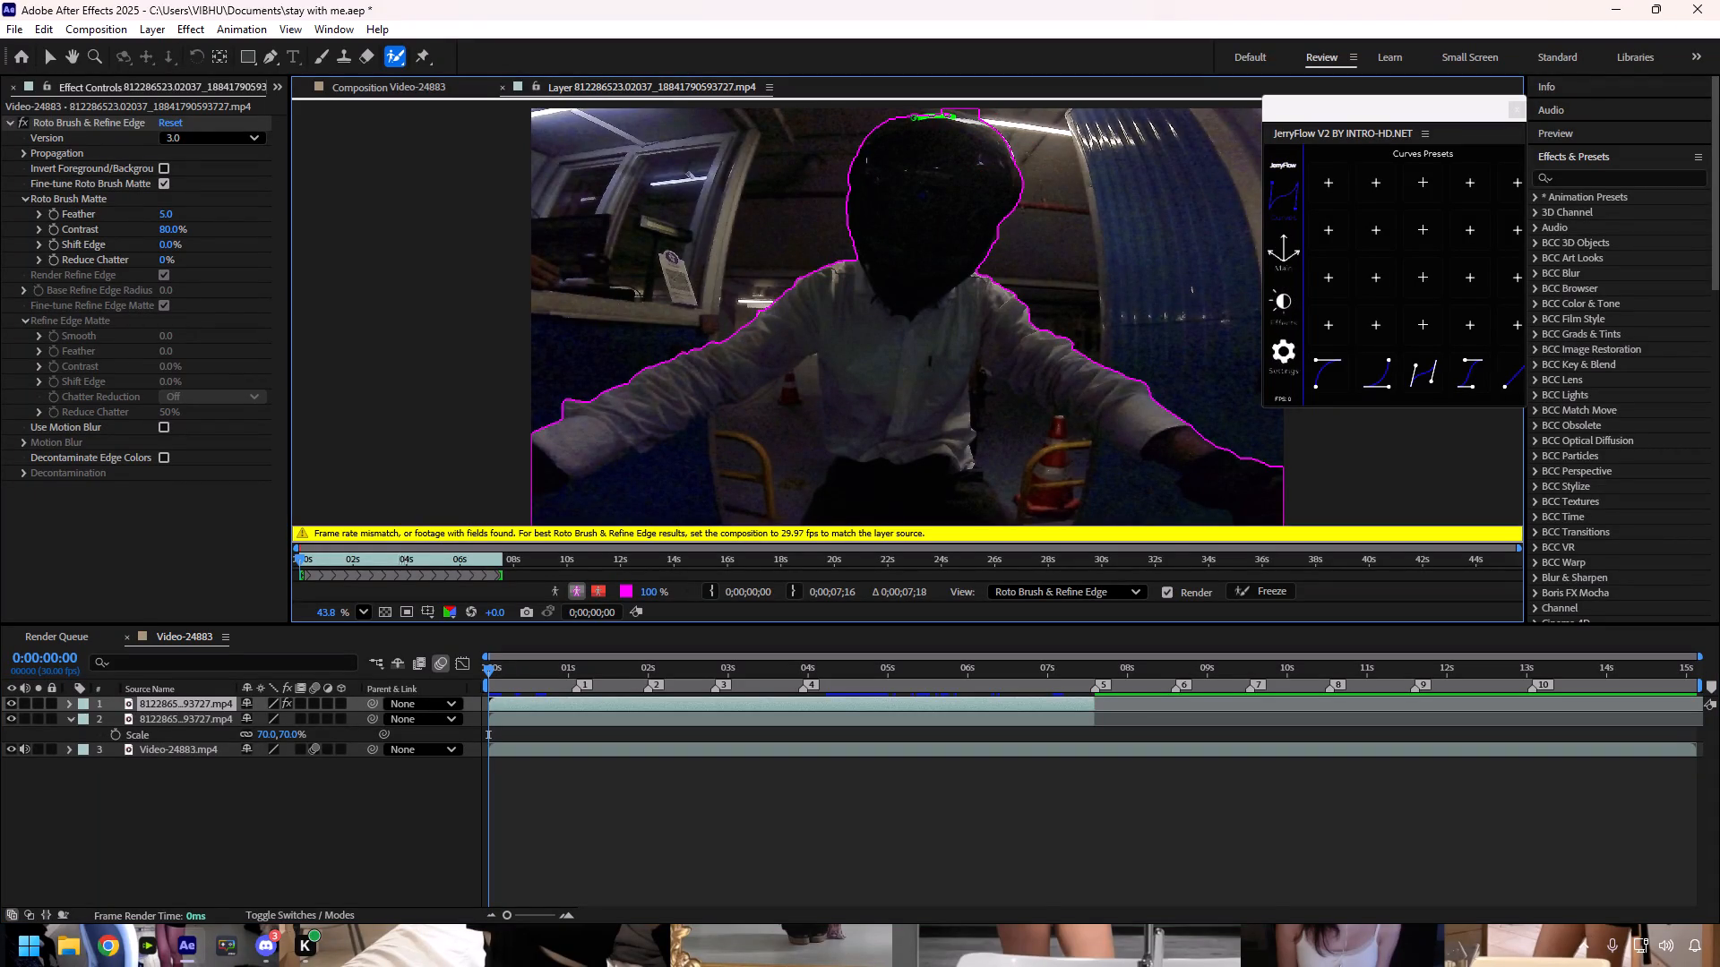
left_click_drag(913, 117, 908, 117)
left_click_drag(917, 110, 896, 115)
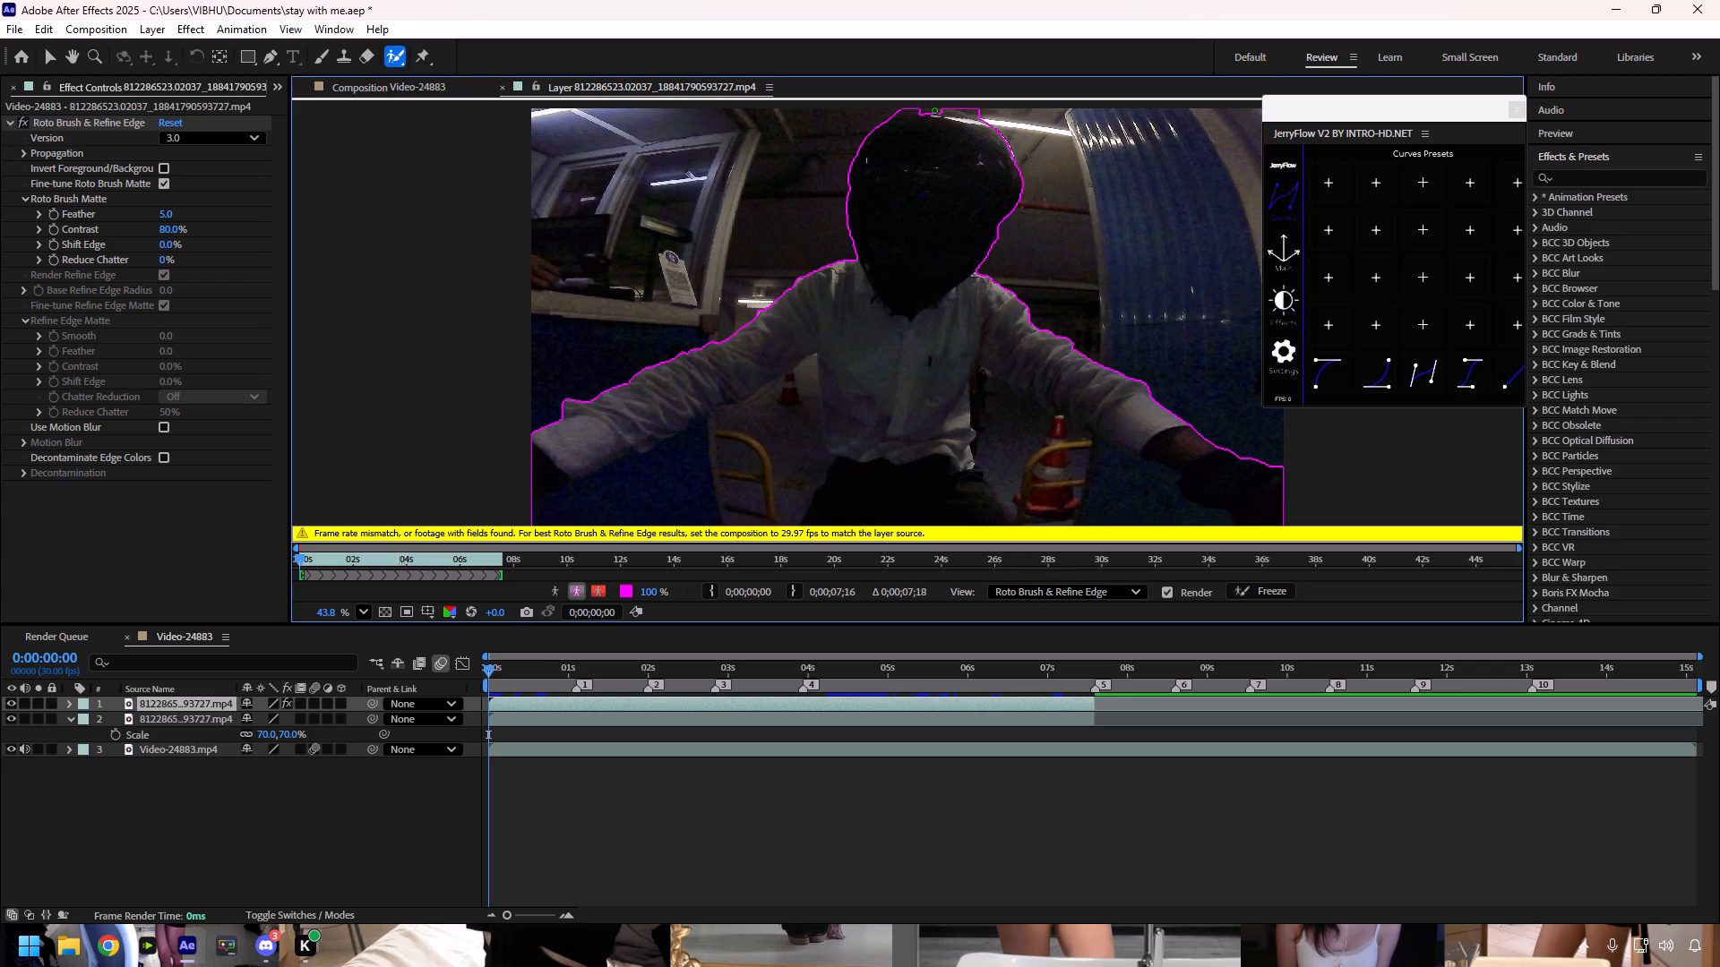
left_click_drag(934, 110, 899, 118)
left_click_drag(918, 110, 892, 113)
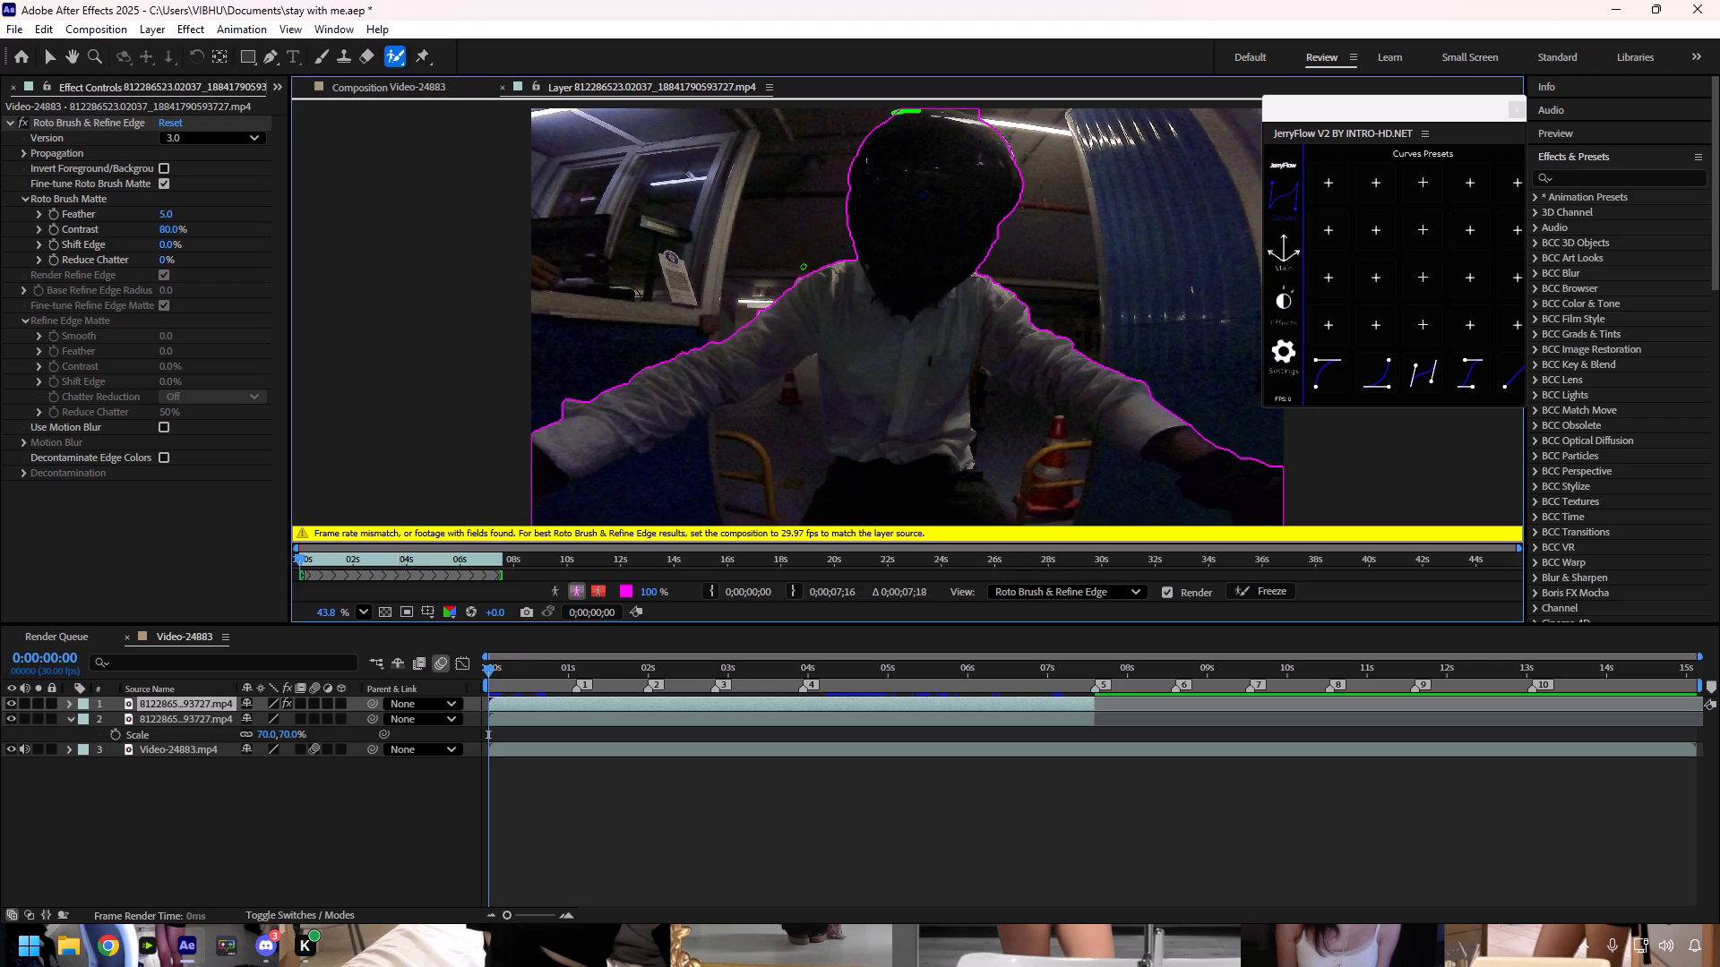
key("shift+greater")
key("shift+greater")
key("shift+greater")
key("shift+greater")
key("shift+greater")
key("shift+greater")
key("shift+greater")
key("shift+greater")
key("shift+greater")
key("shift+greater")
key("shift+greater")
key("shift+greater")
key("shift+greater")
key("shift+greater")
key("shift+greater")
key("shift+greater")
key("shift+greater")
key("shift+greater")
key("shift+greater")
key("shift+greater")
left_click_drag(970, 108, 977, 111, "shift")
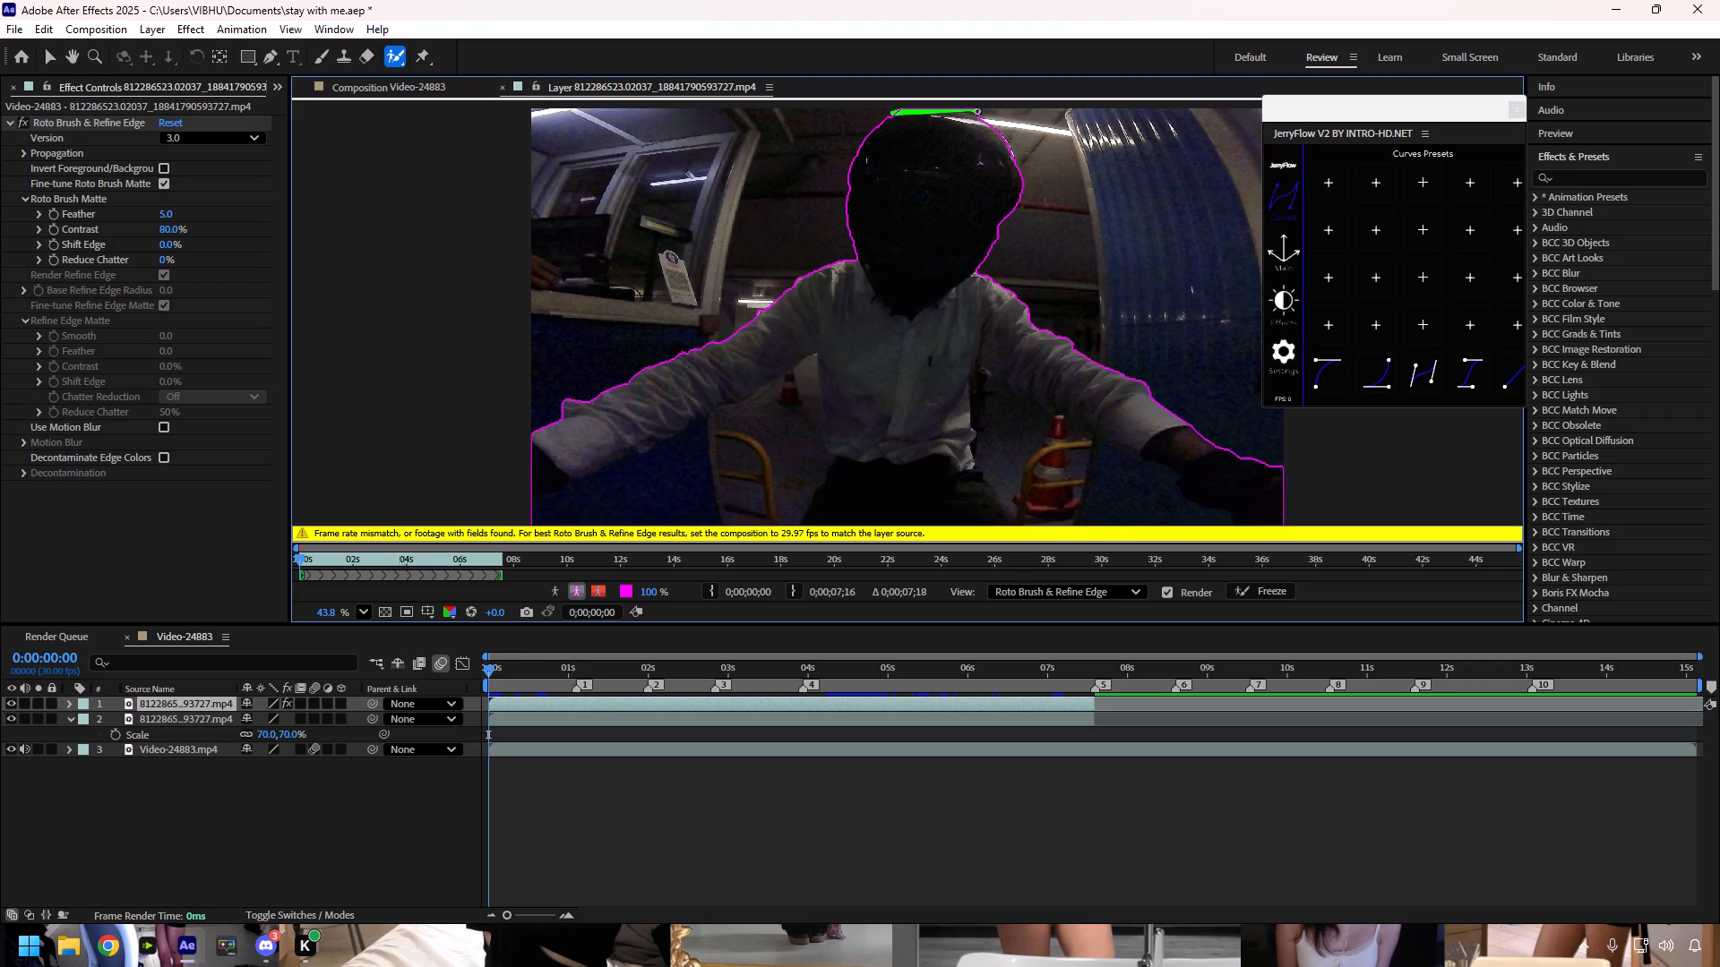
left_click_drag(977, 111, 984, 114, "shift")
Subtract the background slivers on both sides of the helmet's top edge with the Roto Brush.
key("period")
scroll(1019, 198, "up", 4)
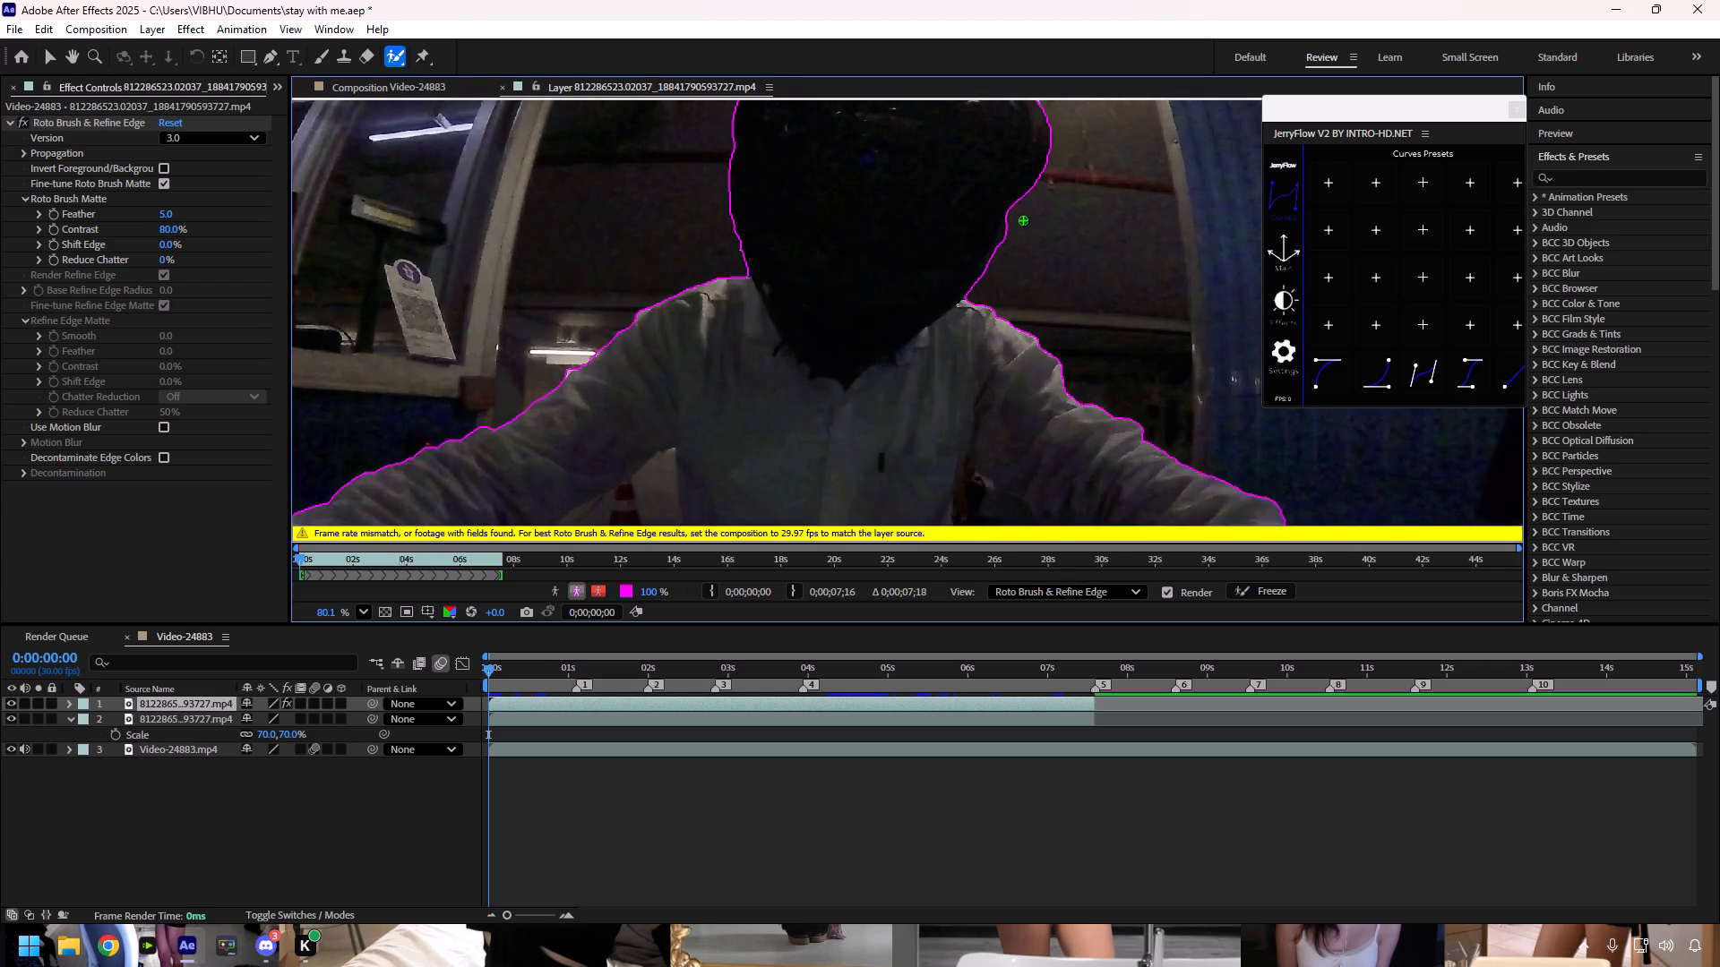
scroll(1023, 220, "down", 7)
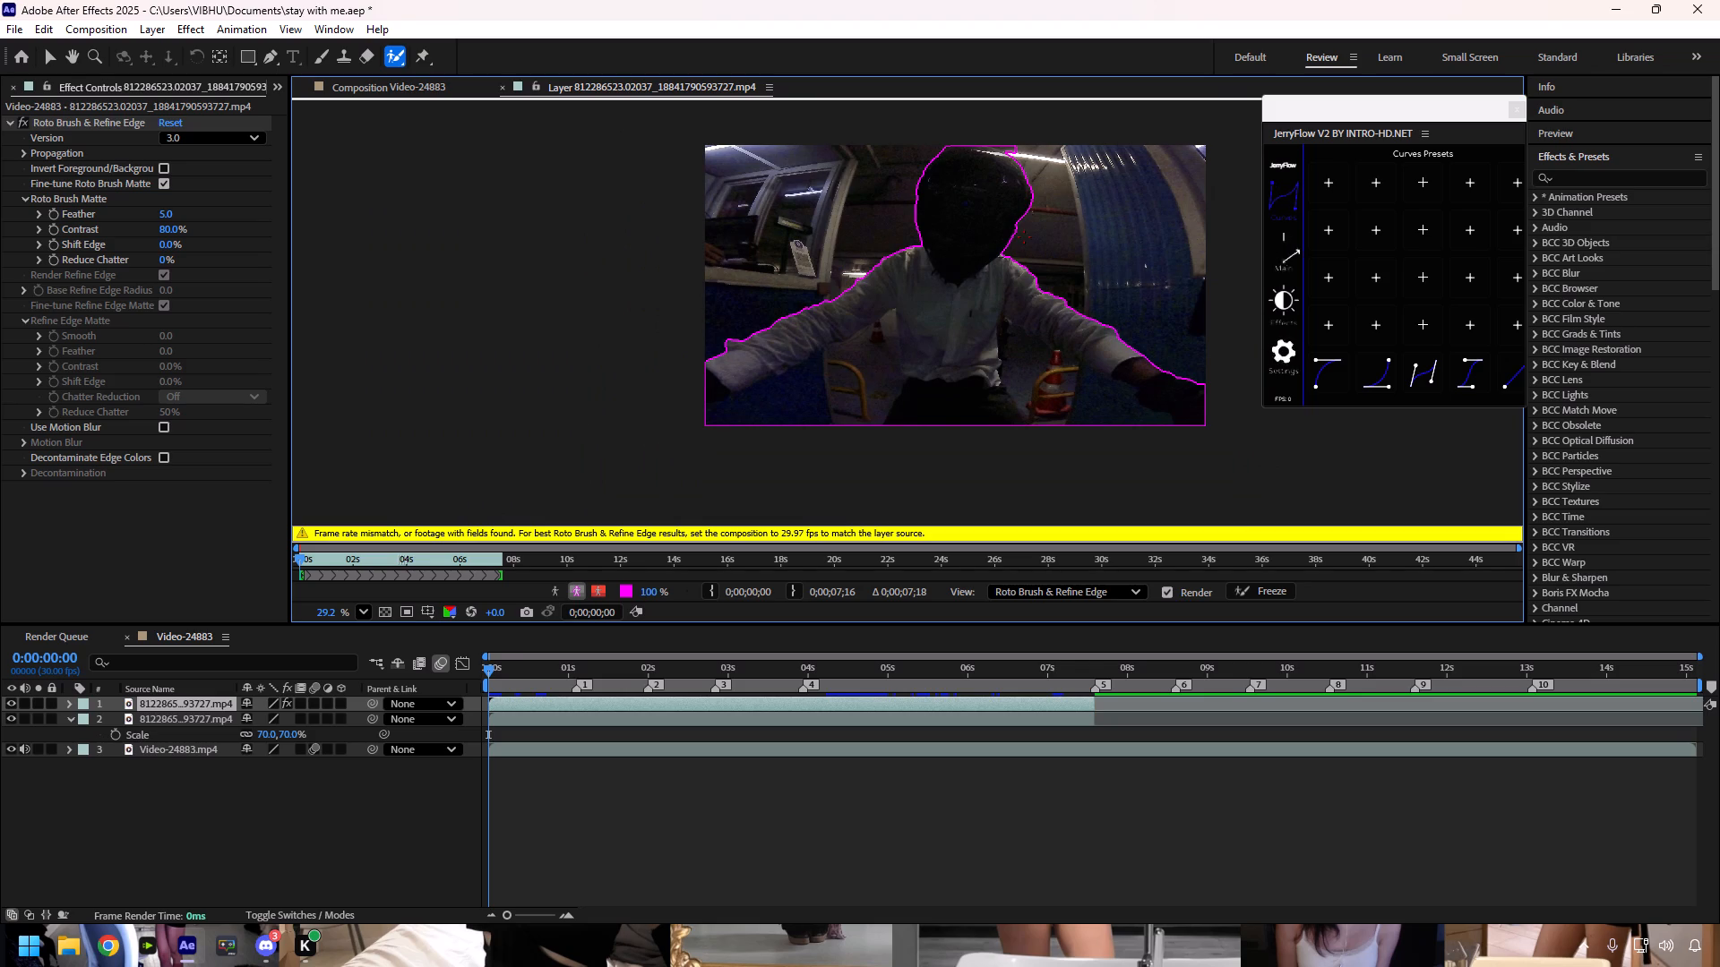
left_click_drag(1017, 151, 988, 134, "alt+shift")
scroll(989, 256, "up", 2)
key("space")
key("space")
key("space")
key("space")
key("space")
key("space")
left_click_drag(984, 230, 976, 284)
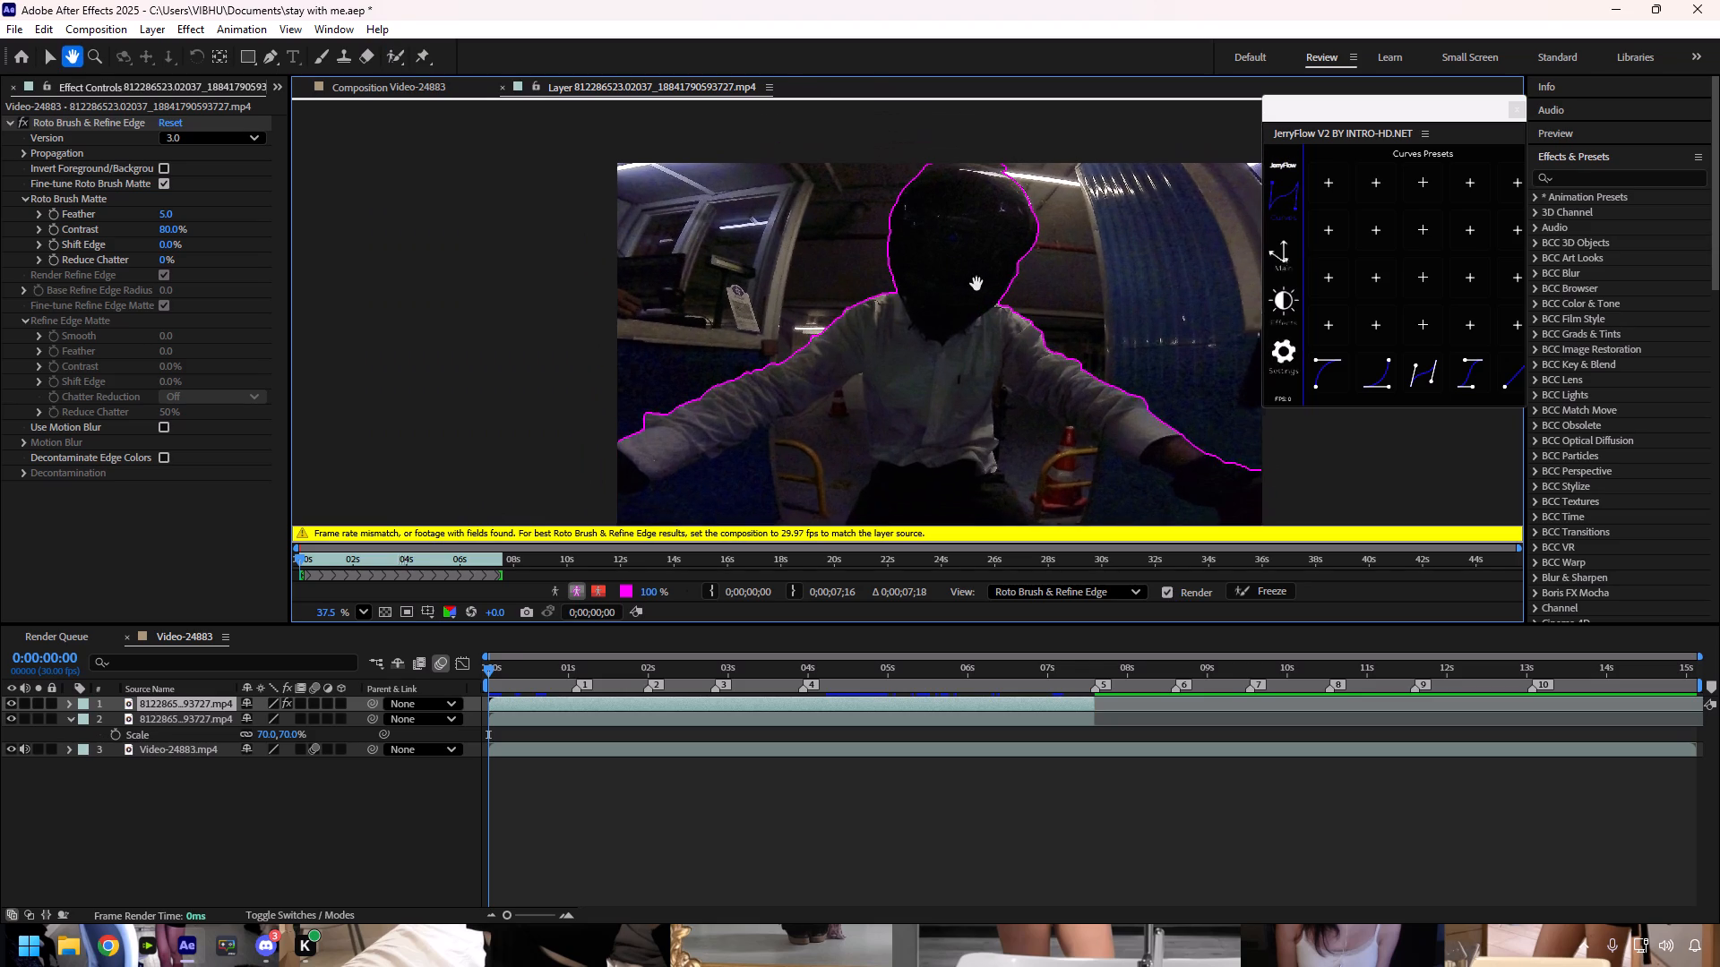
left_click_drag(976, 284, 962, 357)
scroll(961, 327, "up", 4)
key("space")
key("space")
key("space")
key("space")
key("space")
key("space")
key("space")
key("space")
key("space")
left_click_drag(967, 267, 961, 366)
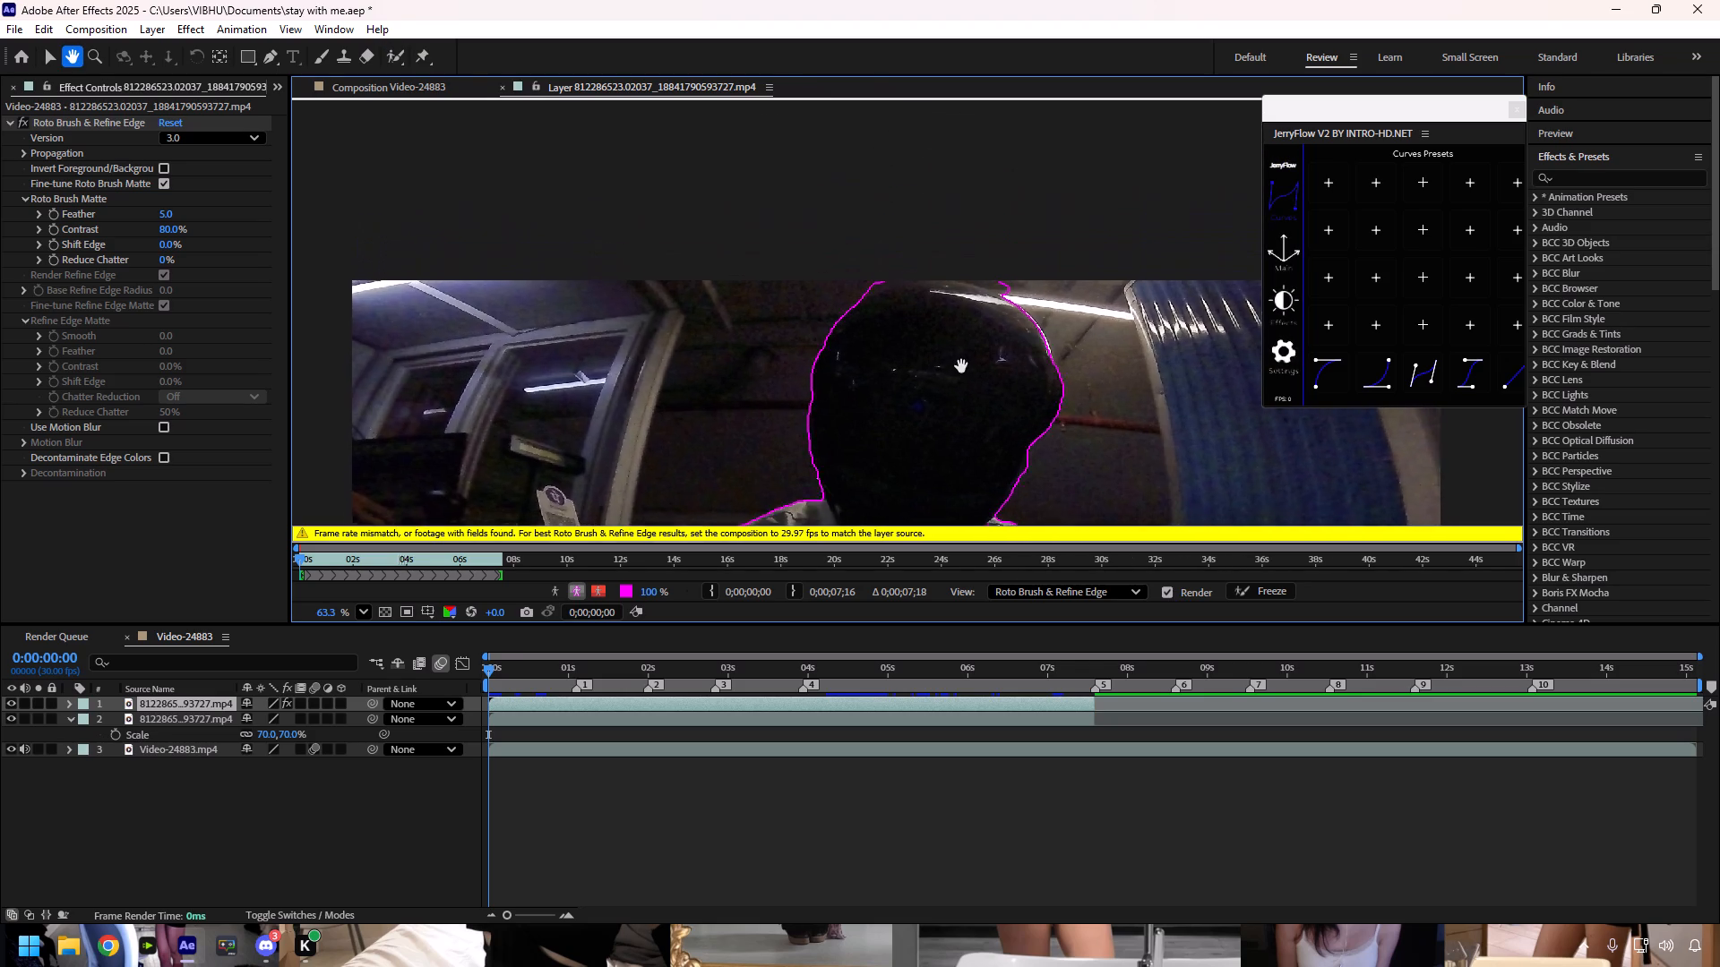
left_click_drag(961, 366, 959, 387)
scroll(957, 381, "up", 7)
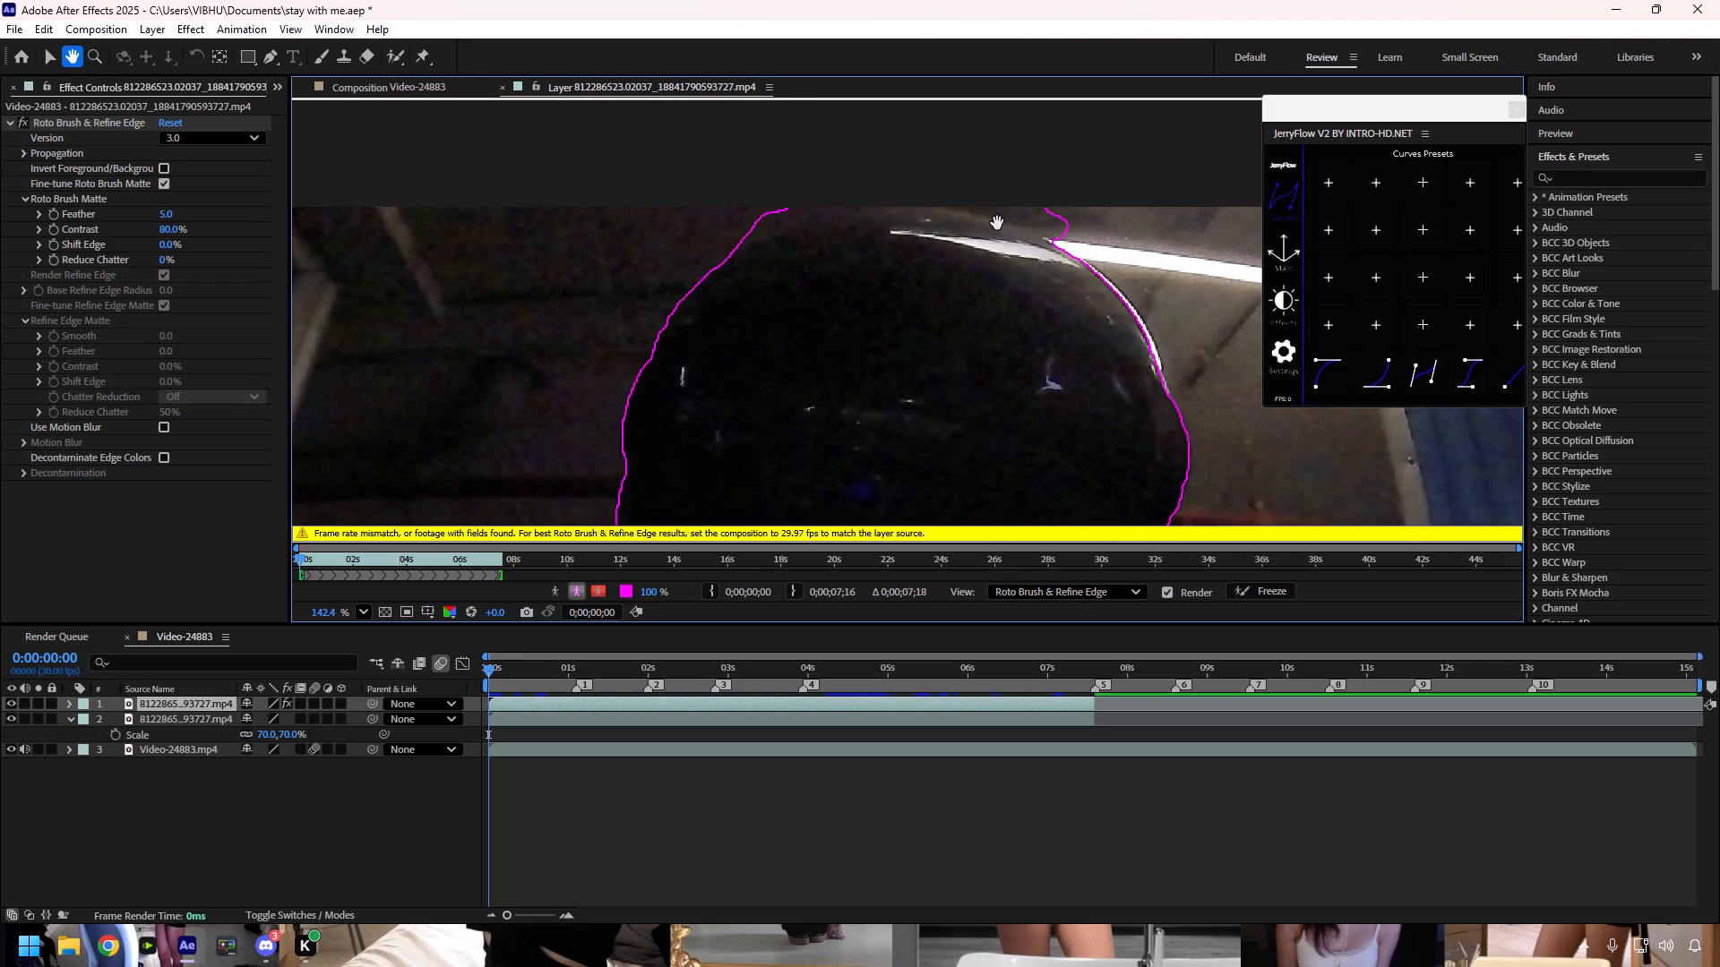
left_click(400, 61)
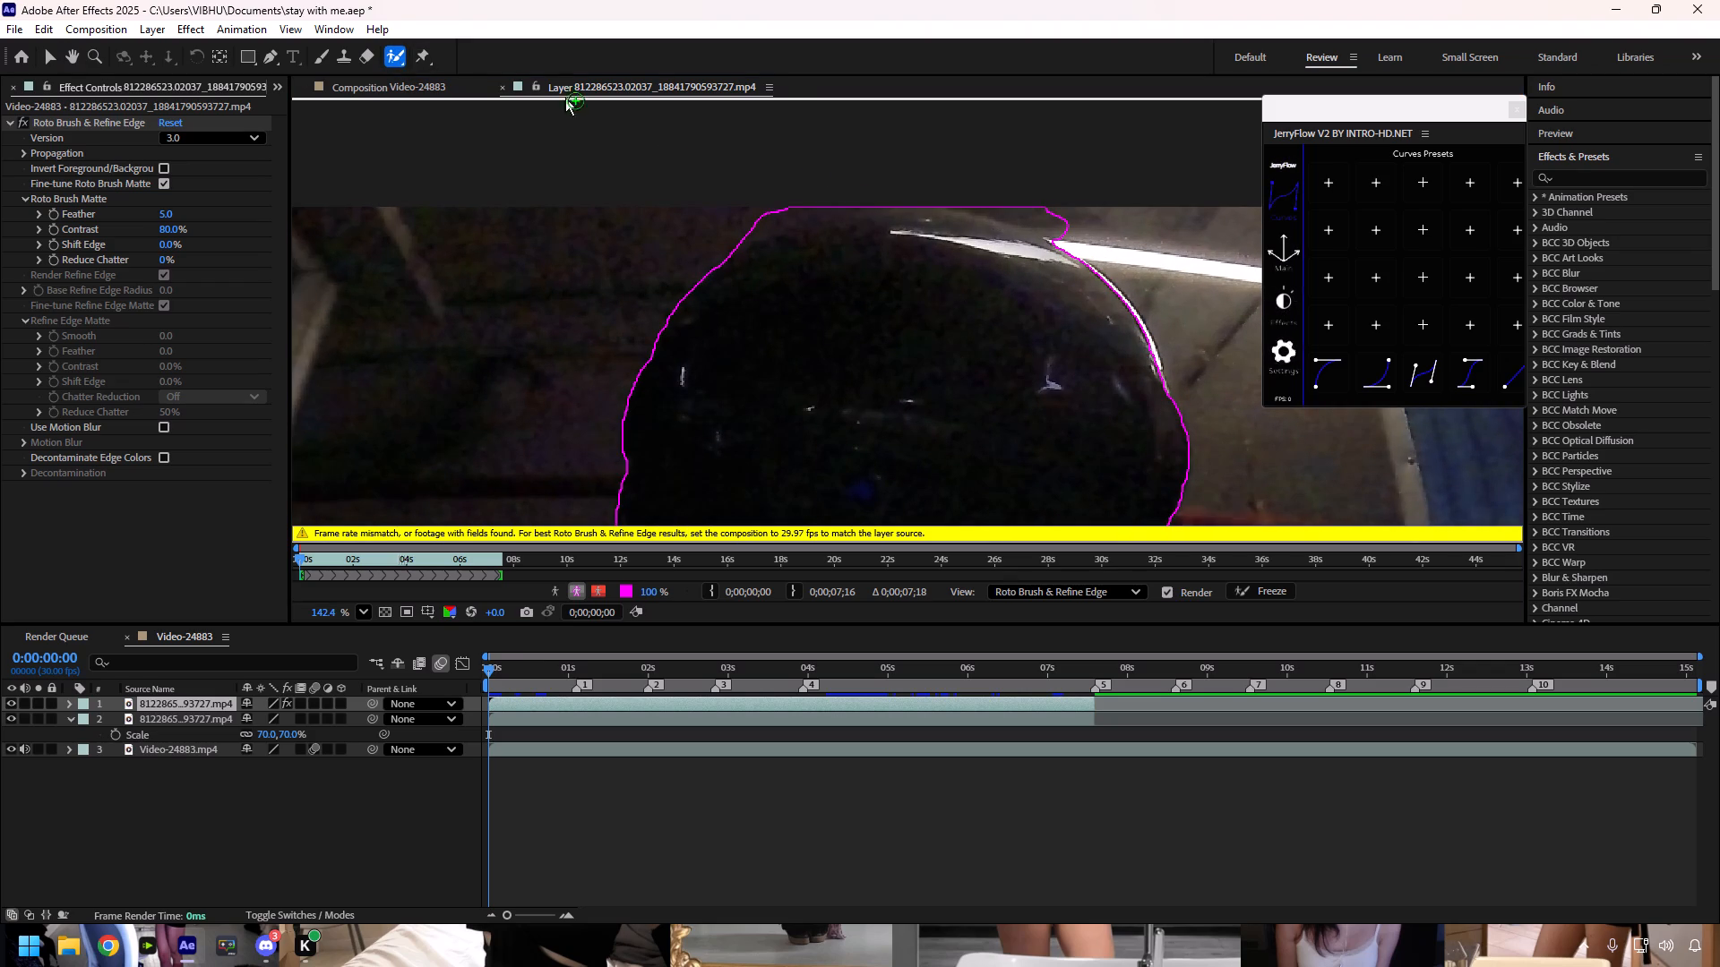
left_click_drag(1004, 210, 1028, 218, "alt+shift")
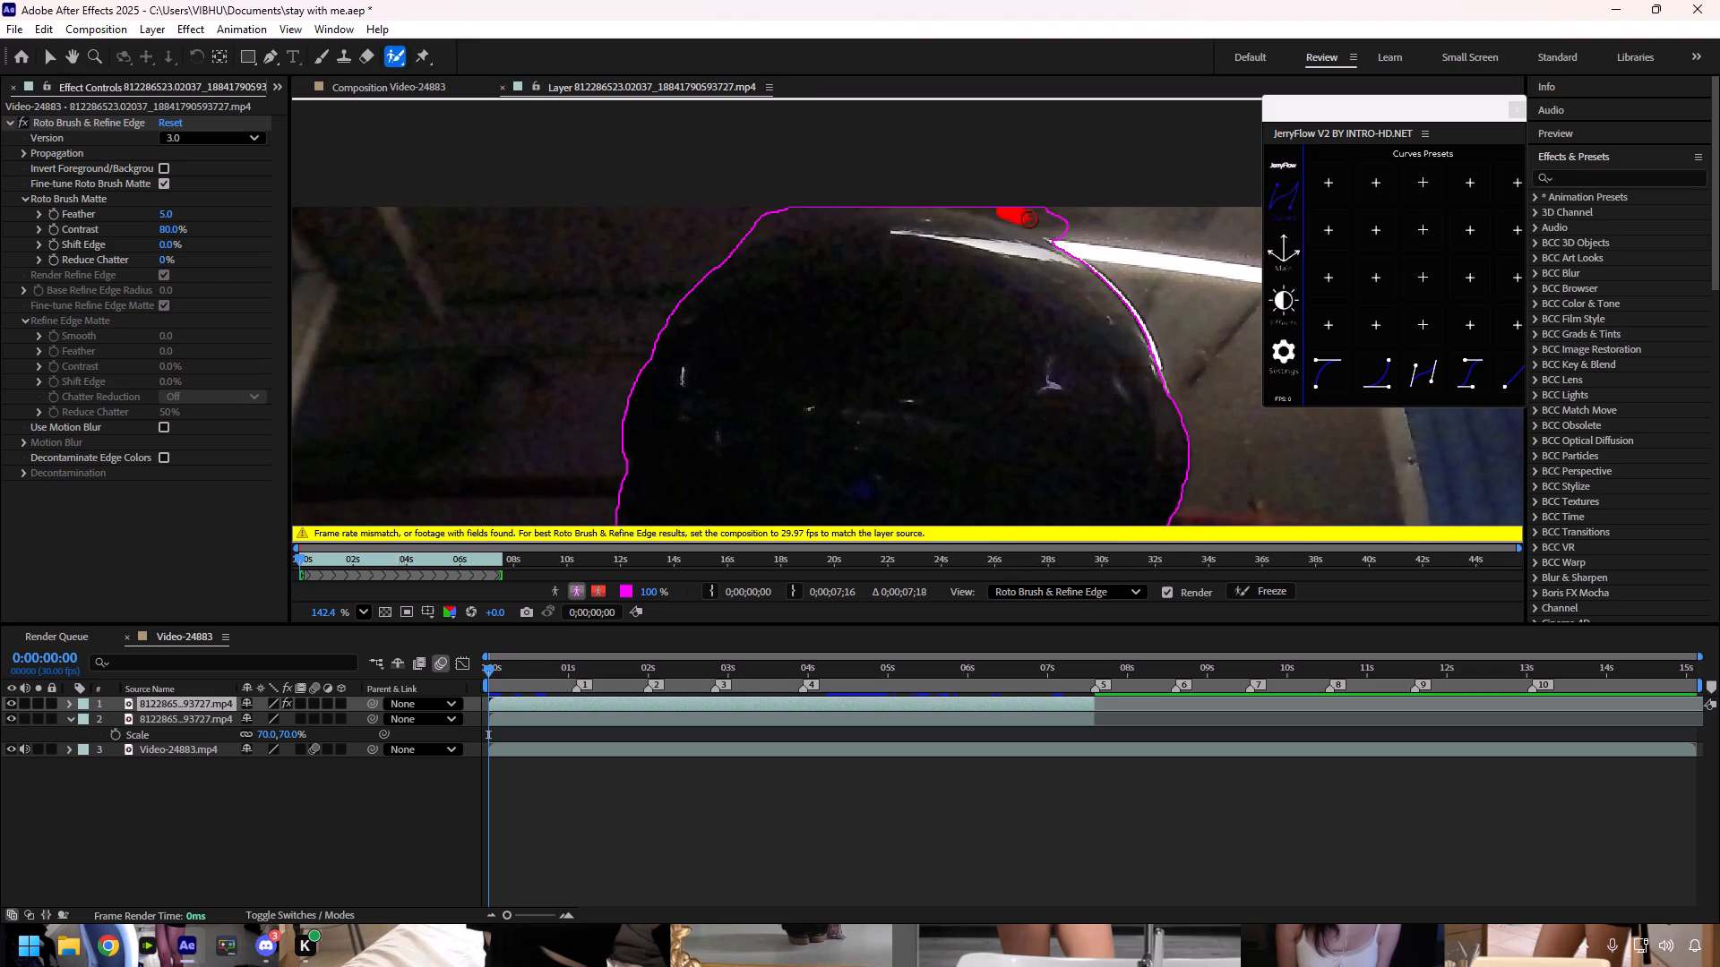
left_click_drag(1028, 218, 1067, 235, "alt+shift")
left_click_drag(1021, 203, 1053, 210, "alt+shift")
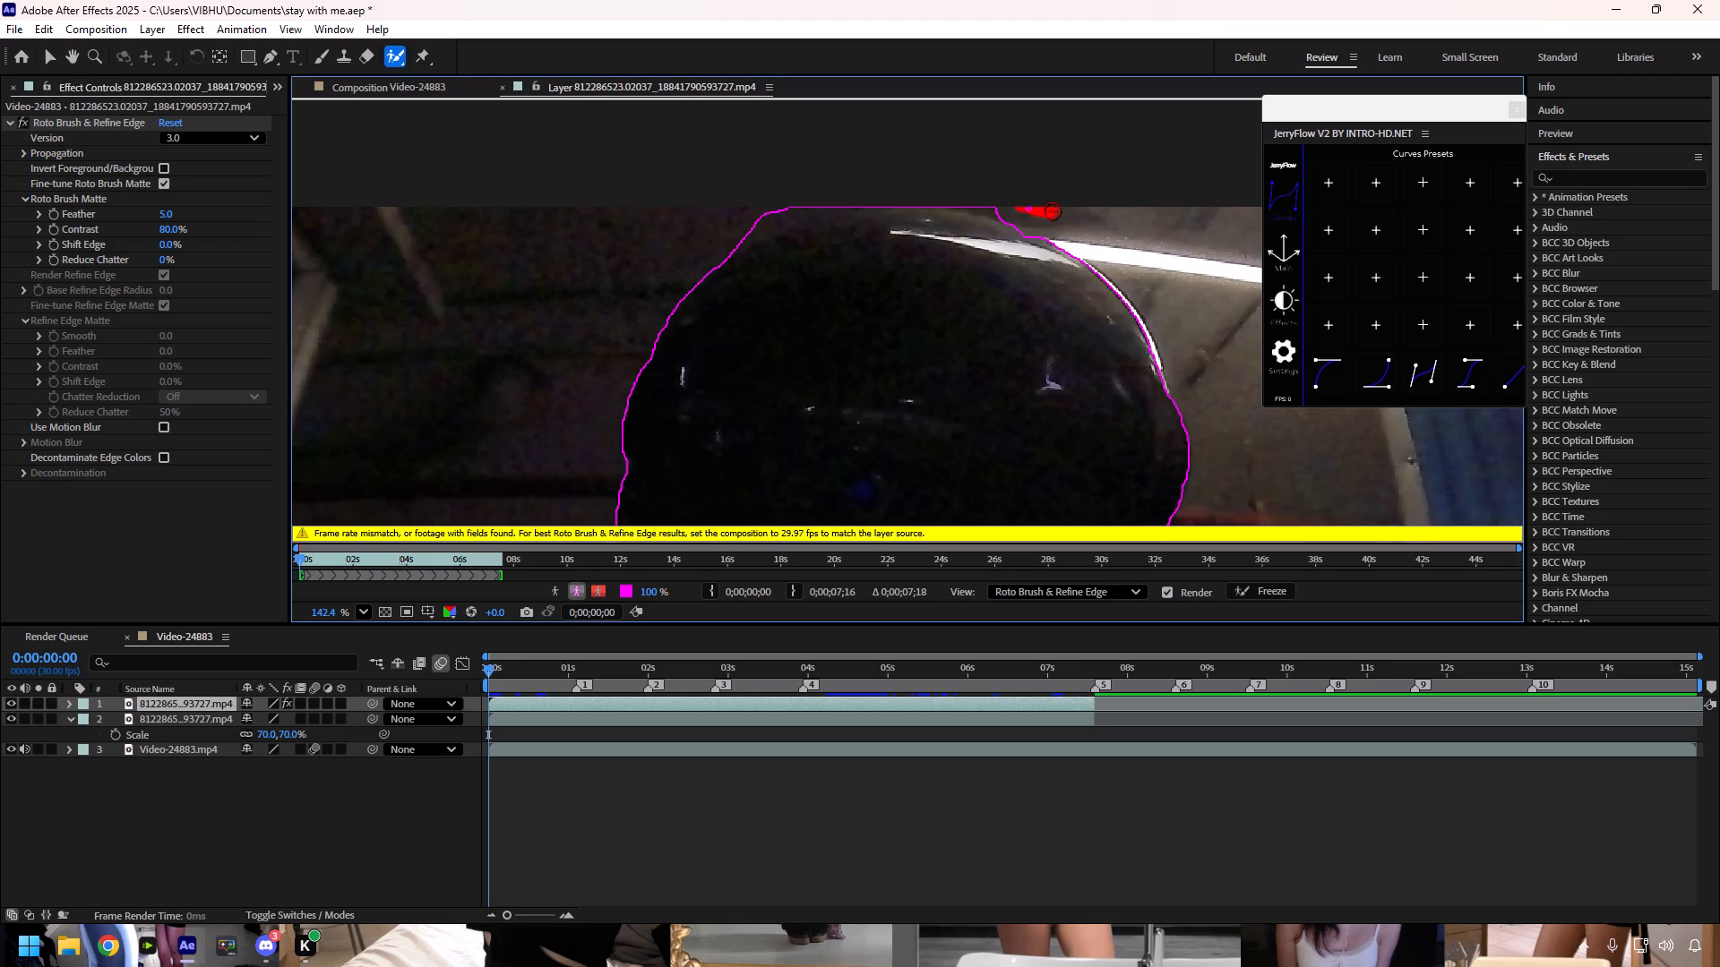
left_click_drag(995, 207, 987, 209, "alt+shift")
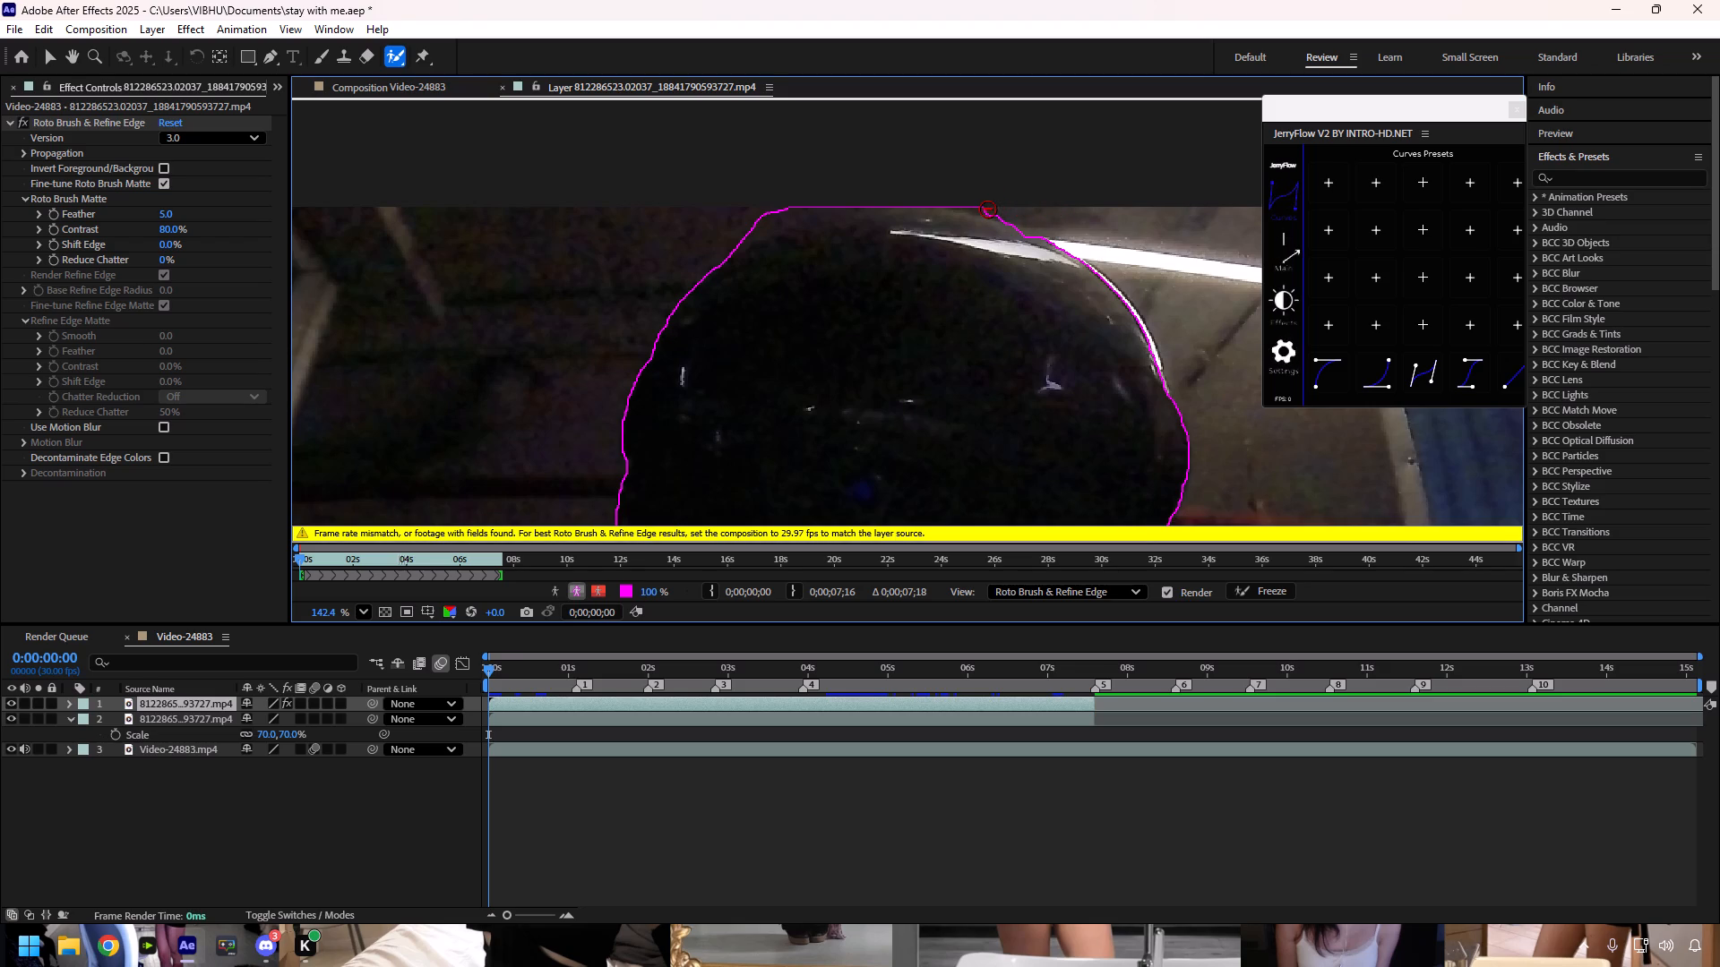
left_click_drag(783, 209, 765, 211, "alt+shift")
left_click_drag(765, 211, 758, 218, "alt+shift")
Subtract the background between the torso and the arm on the left side of the footage from the matte.
scroll(780, 229, "down", 4)
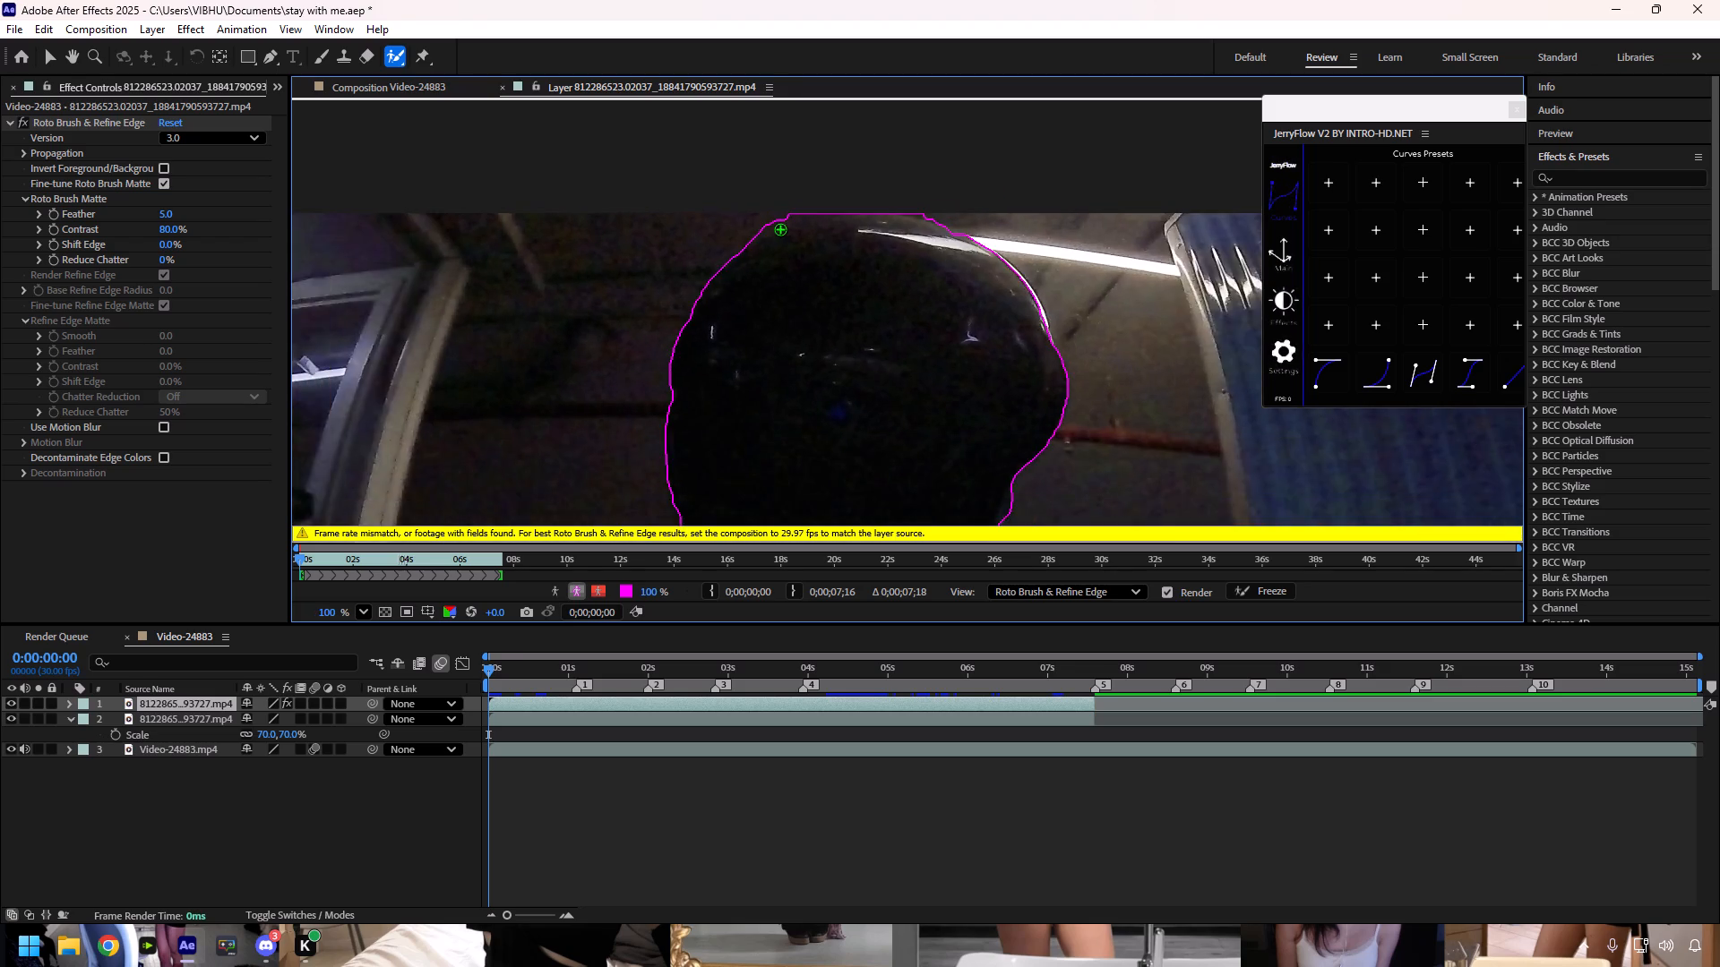
scroll(780, 229, "down", 7)
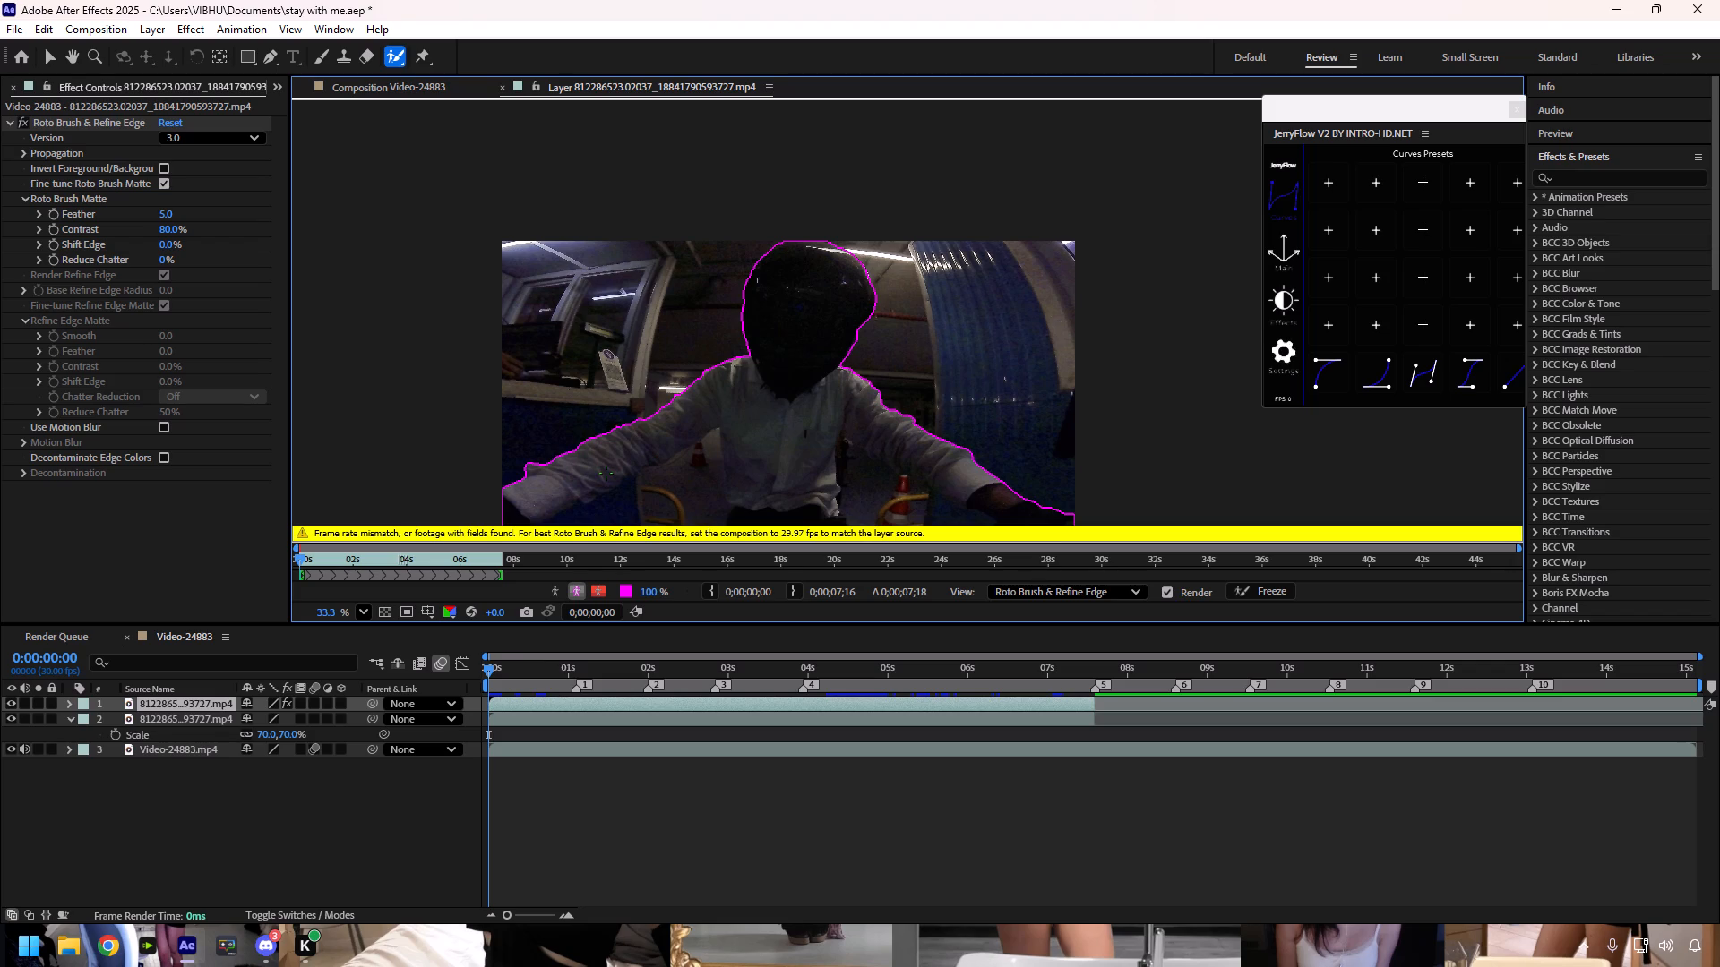
key("space")
key("space")
key("space")
key("space")
key("space")
left_click_drag(607, 472, 699, 350)
scroll(696, 372, "up", 7)
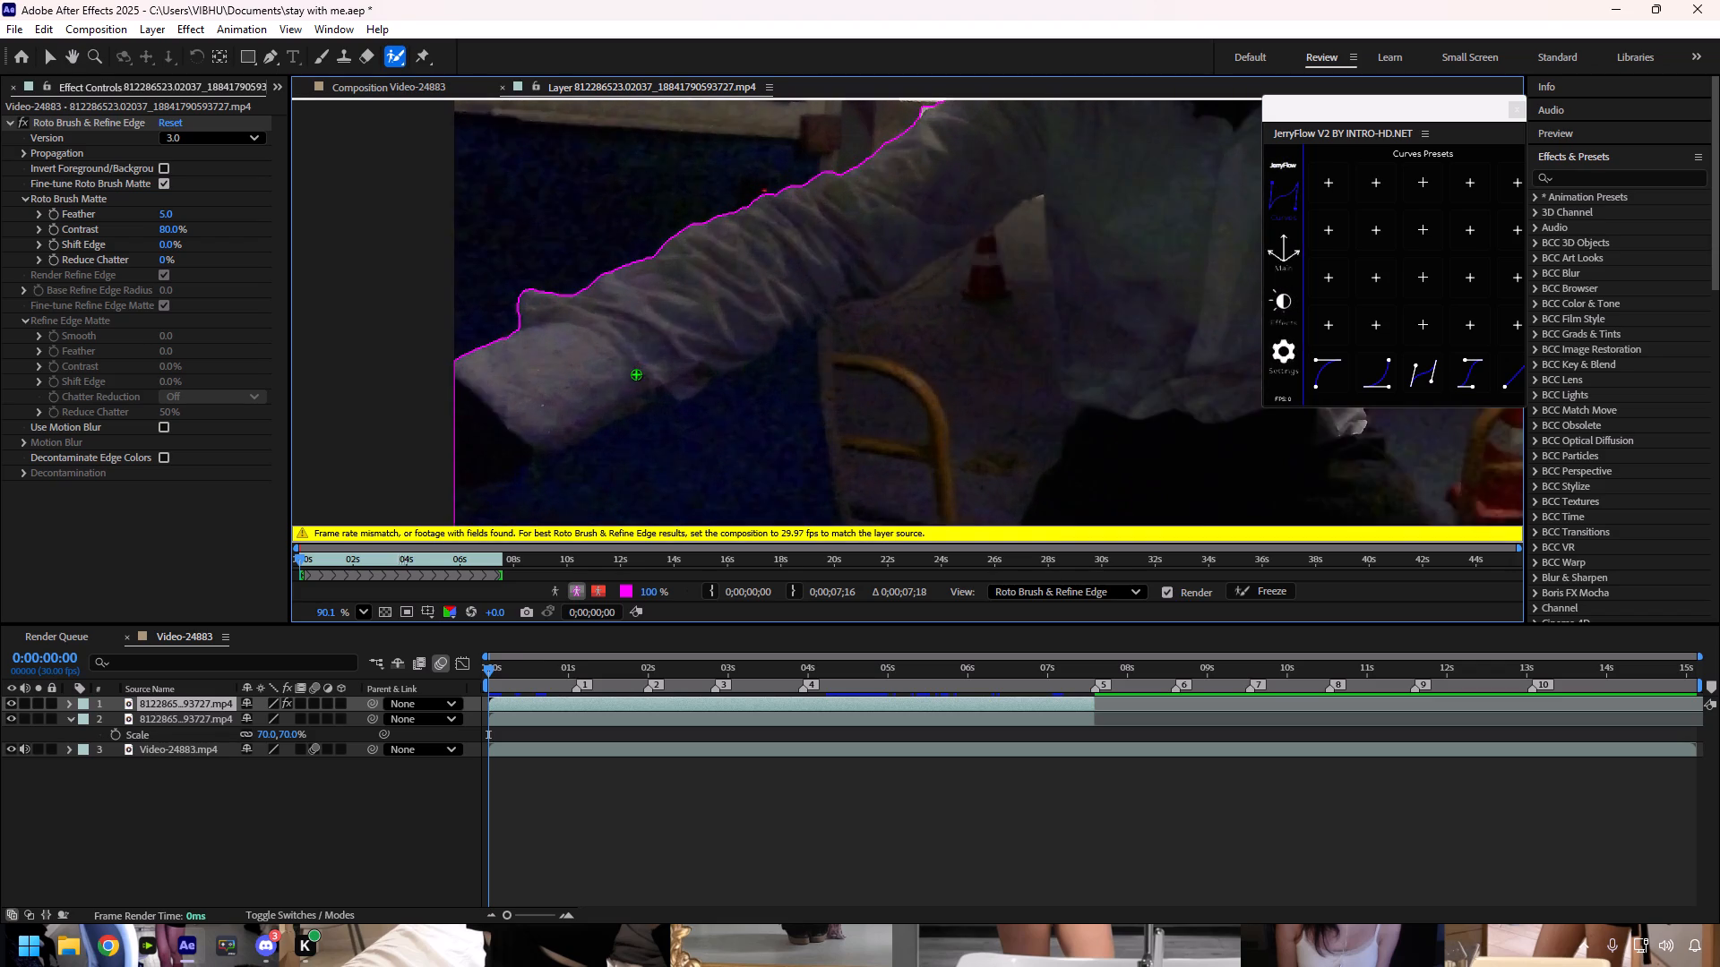
scroll(636, 374, "up", 4)
scroll(634, 374, "down", 6)
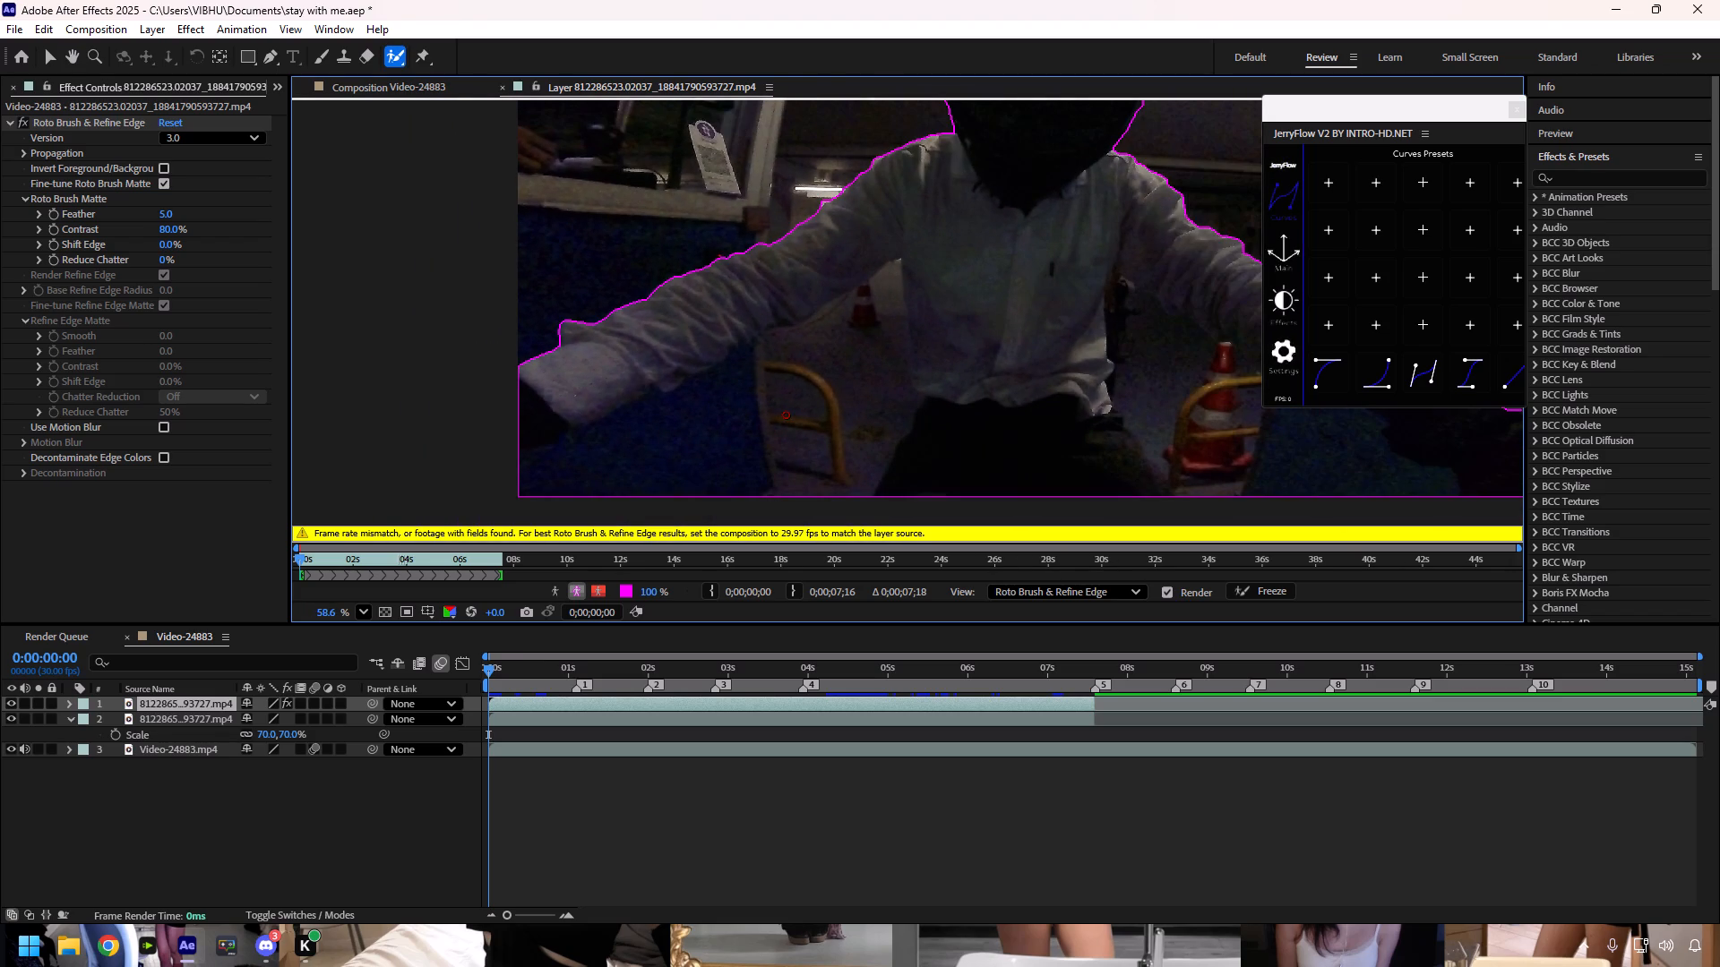
left_click_drag(891, 287, 766, 480, "alt+shift")
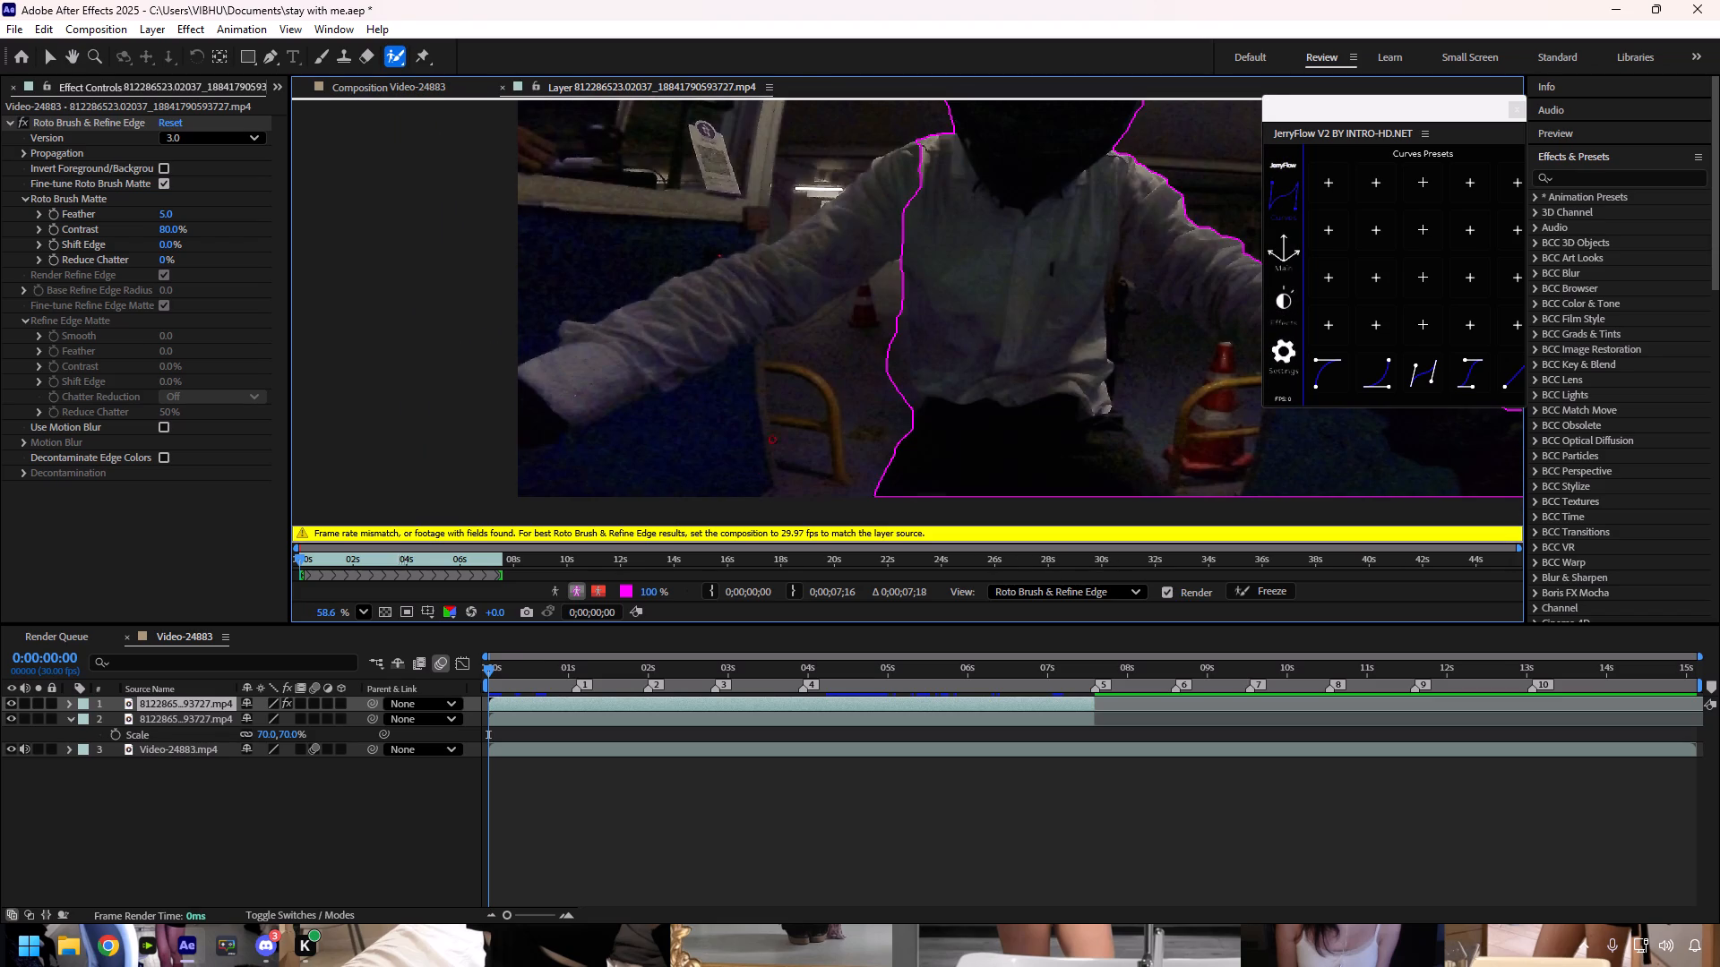
Restore that arm to the matte with foreground strokes along the sleeve and exclude the dark blue area beneath it.
left_click_drag(904, 194, 641, 359)
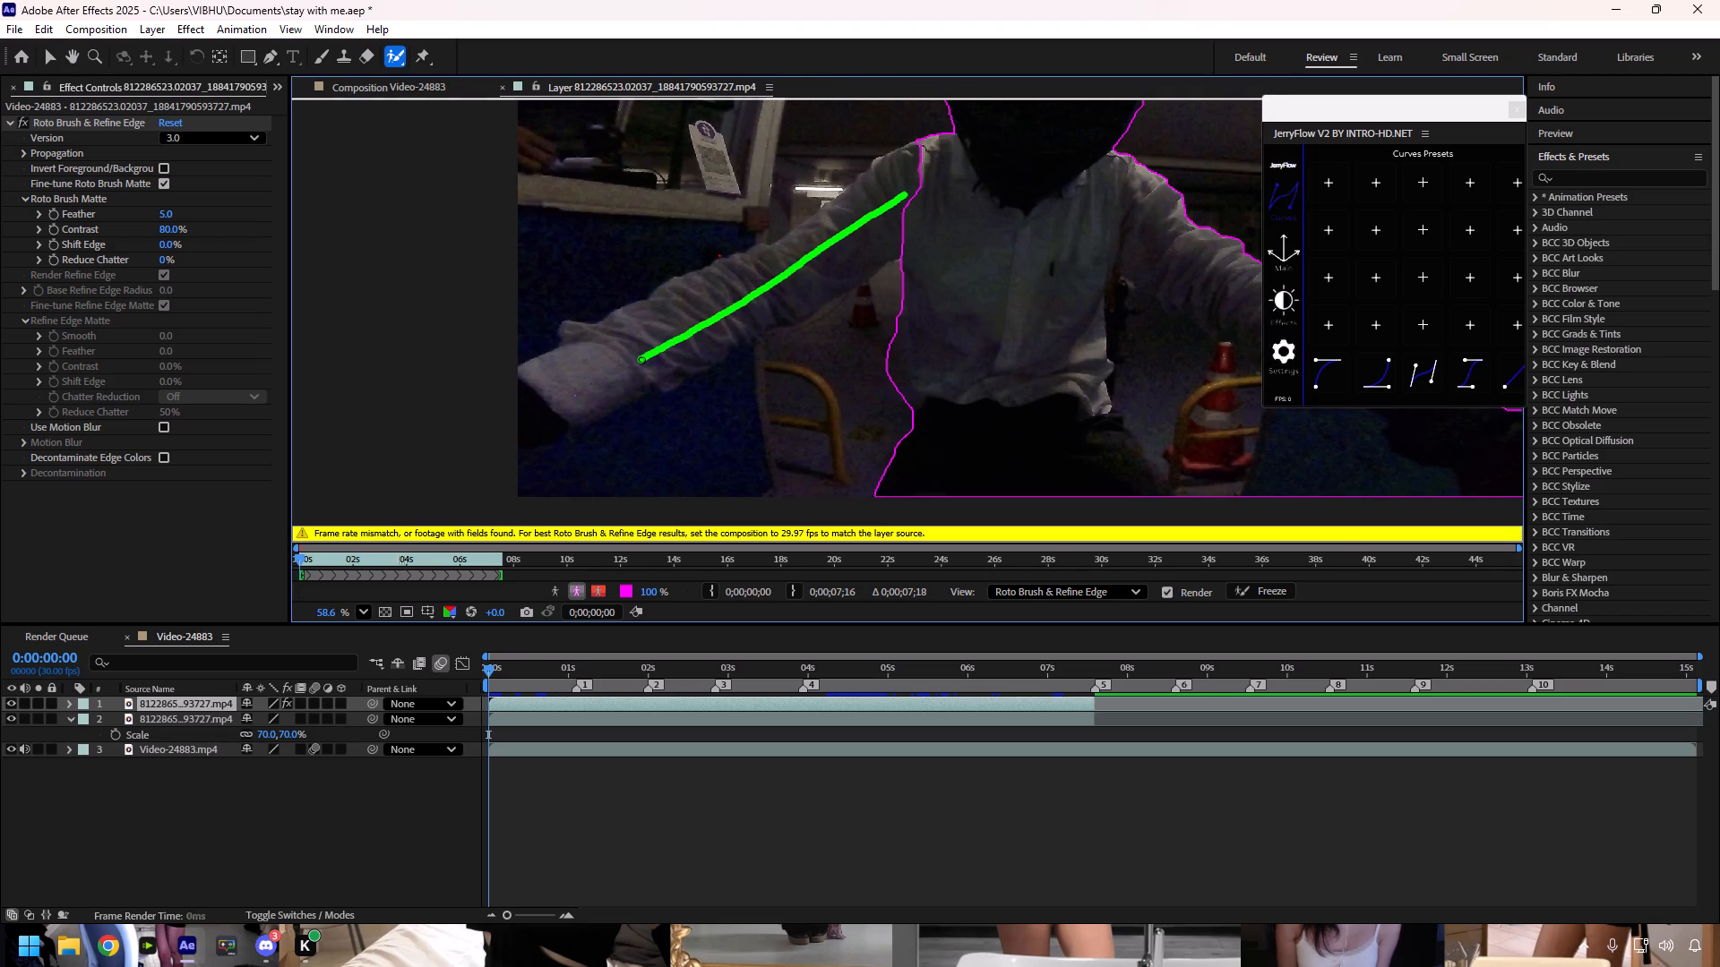
left_click_drag(665, 352, 563, 406)
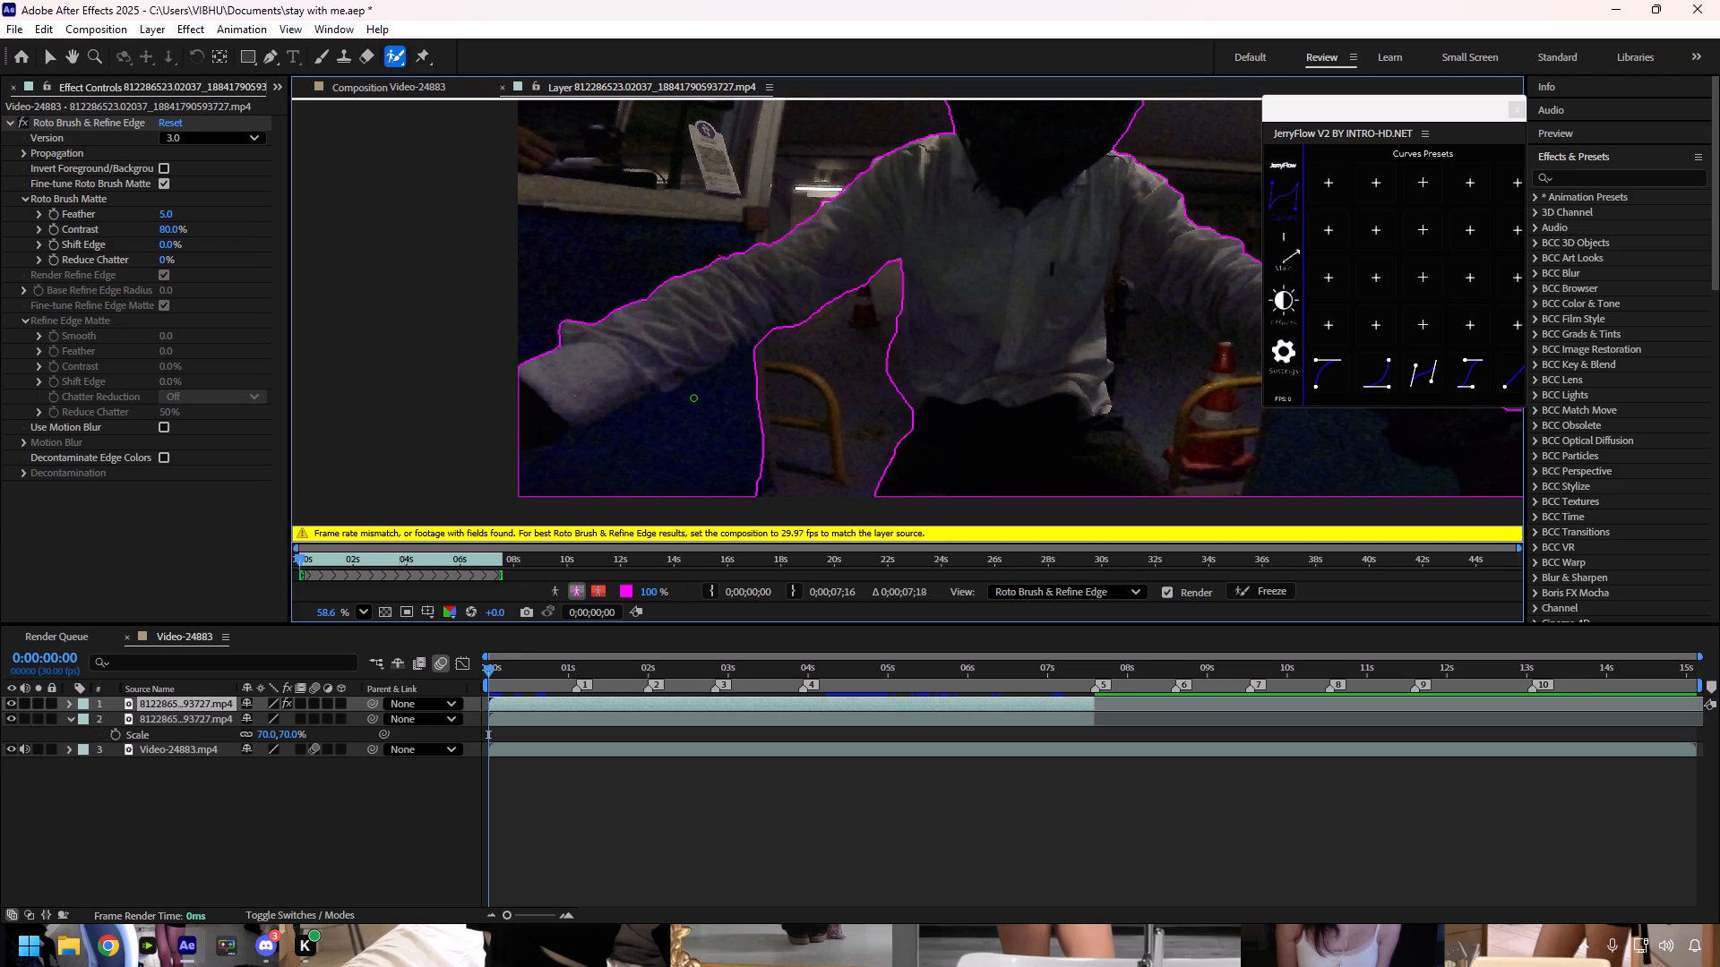
left_click_drag(757, 368, 573, 505, "alt+shift")
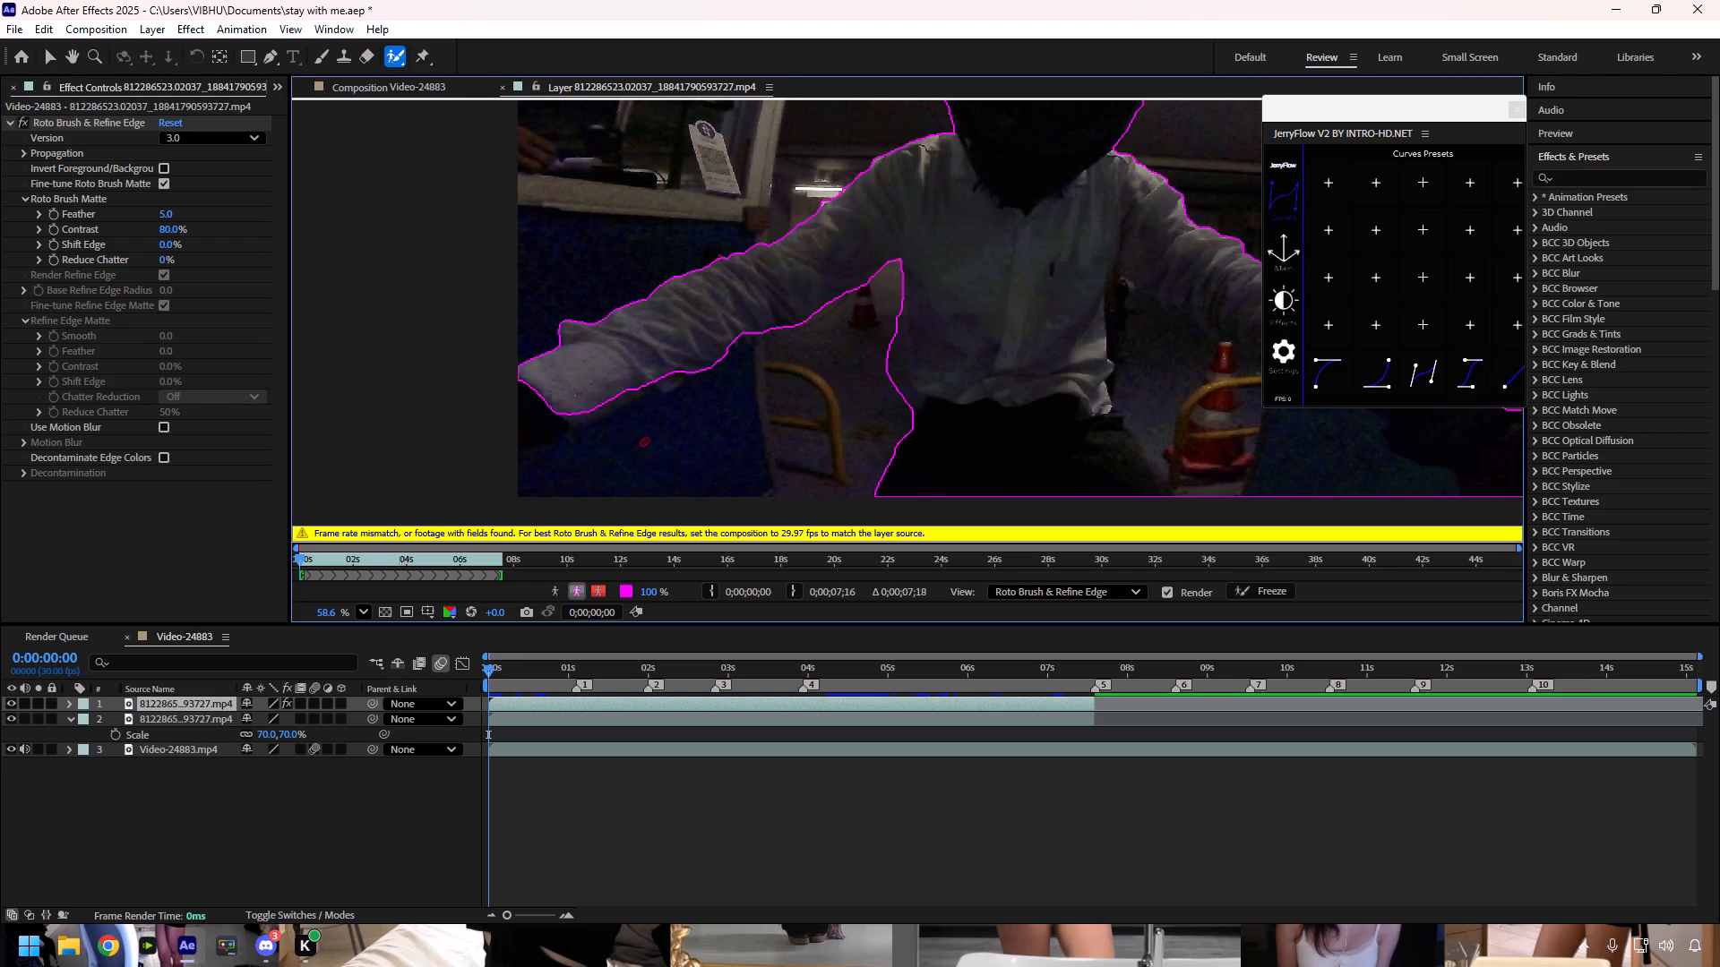
Add the sleeve's lower edge, cuff and dark hand at the footage's left edge to the matte.
left_click_drag(545, 415, 520, 424)
scroll(536, 432, "up", 7)
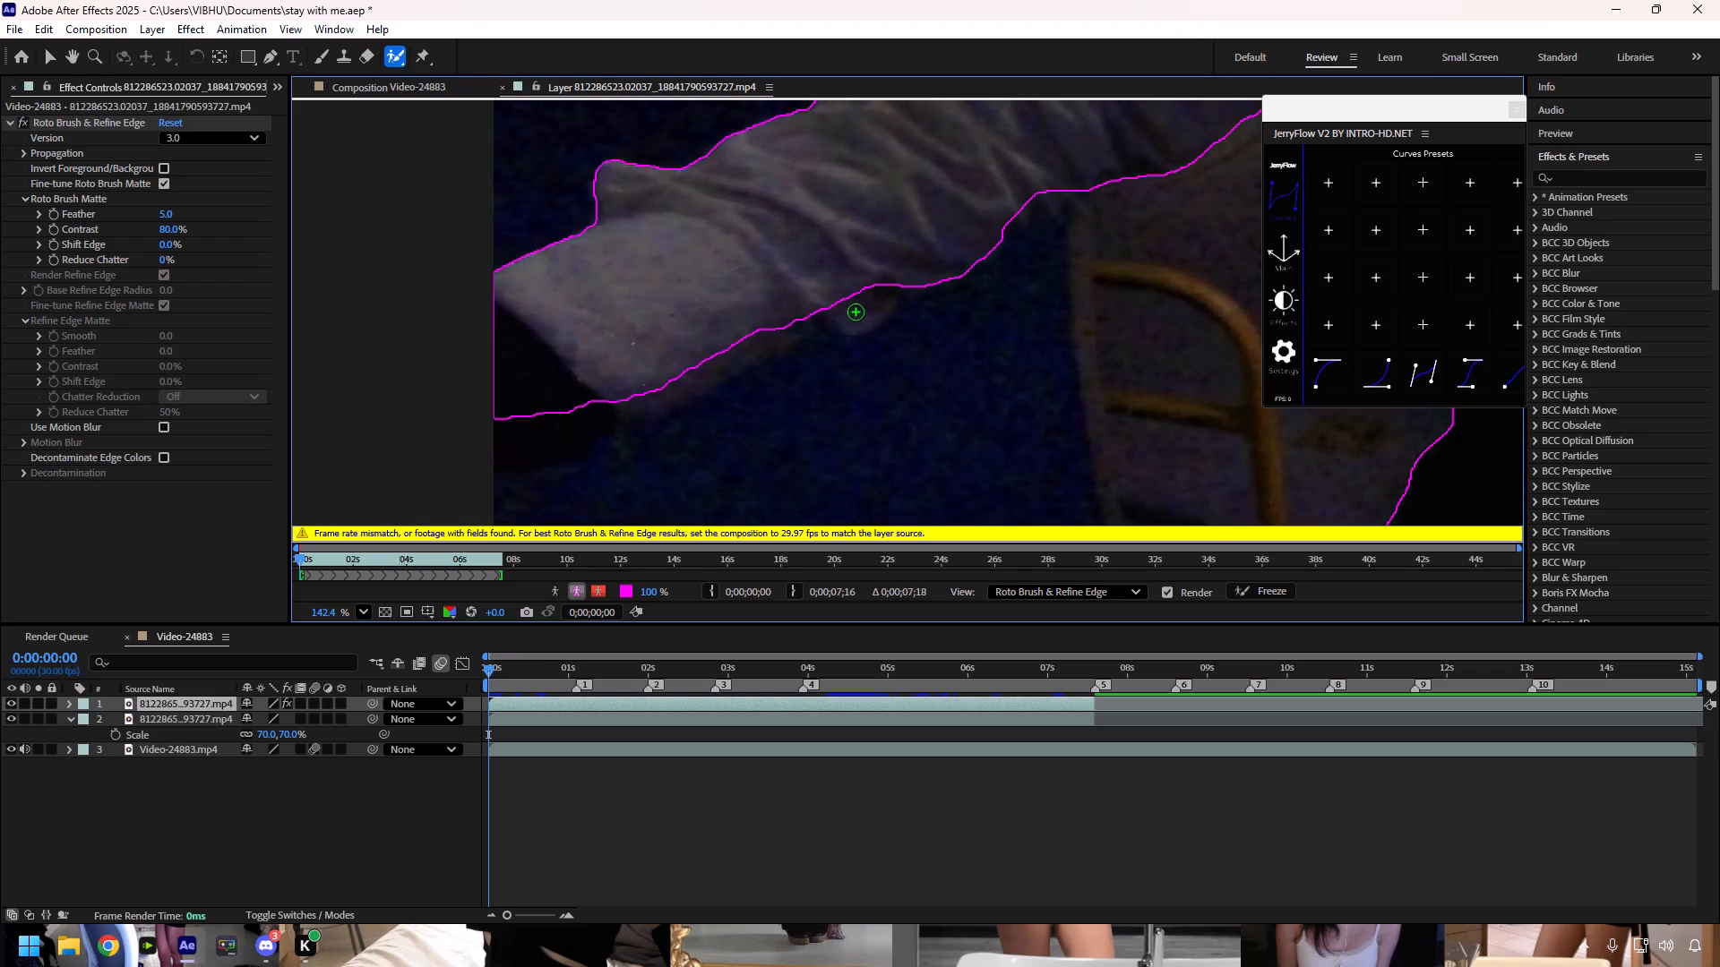
left_click_drag(856, 312, 829, 328)
left_click_drag(600, 418, 584, 424)
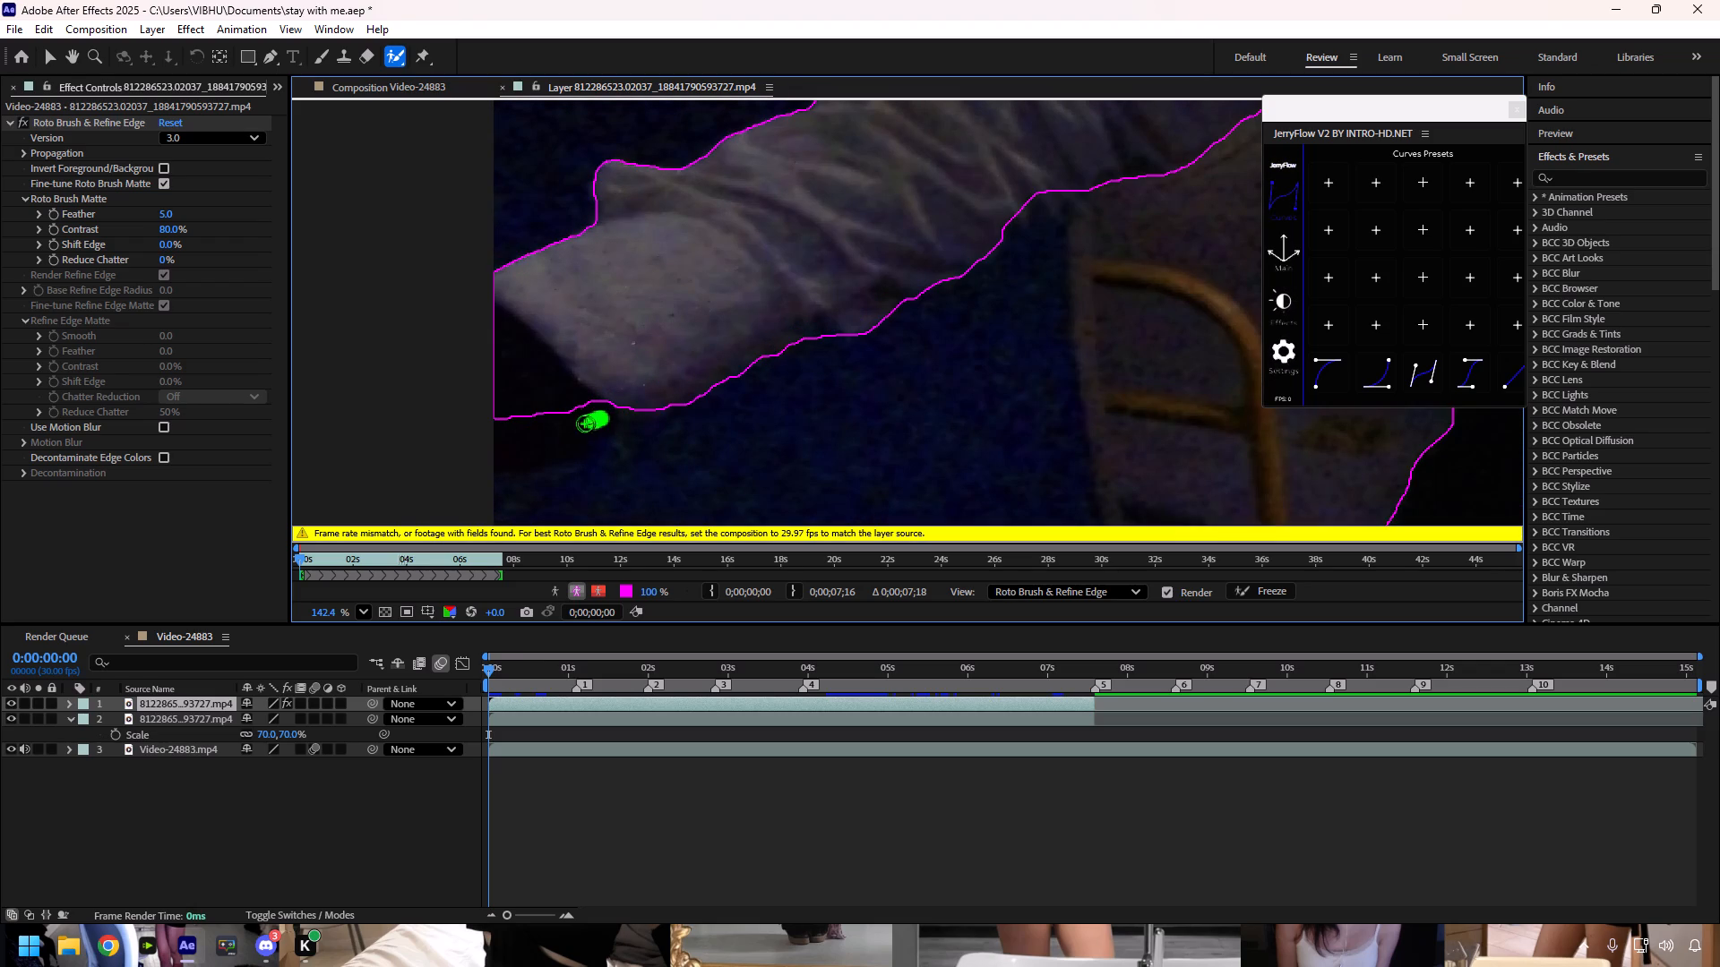
left_click_drag(584, 424, 495, 455)
Subtract the background with the traffic cone between the torso and the arm on the right side of the footage from the matte.
scroll(578, 389, "down", 5)
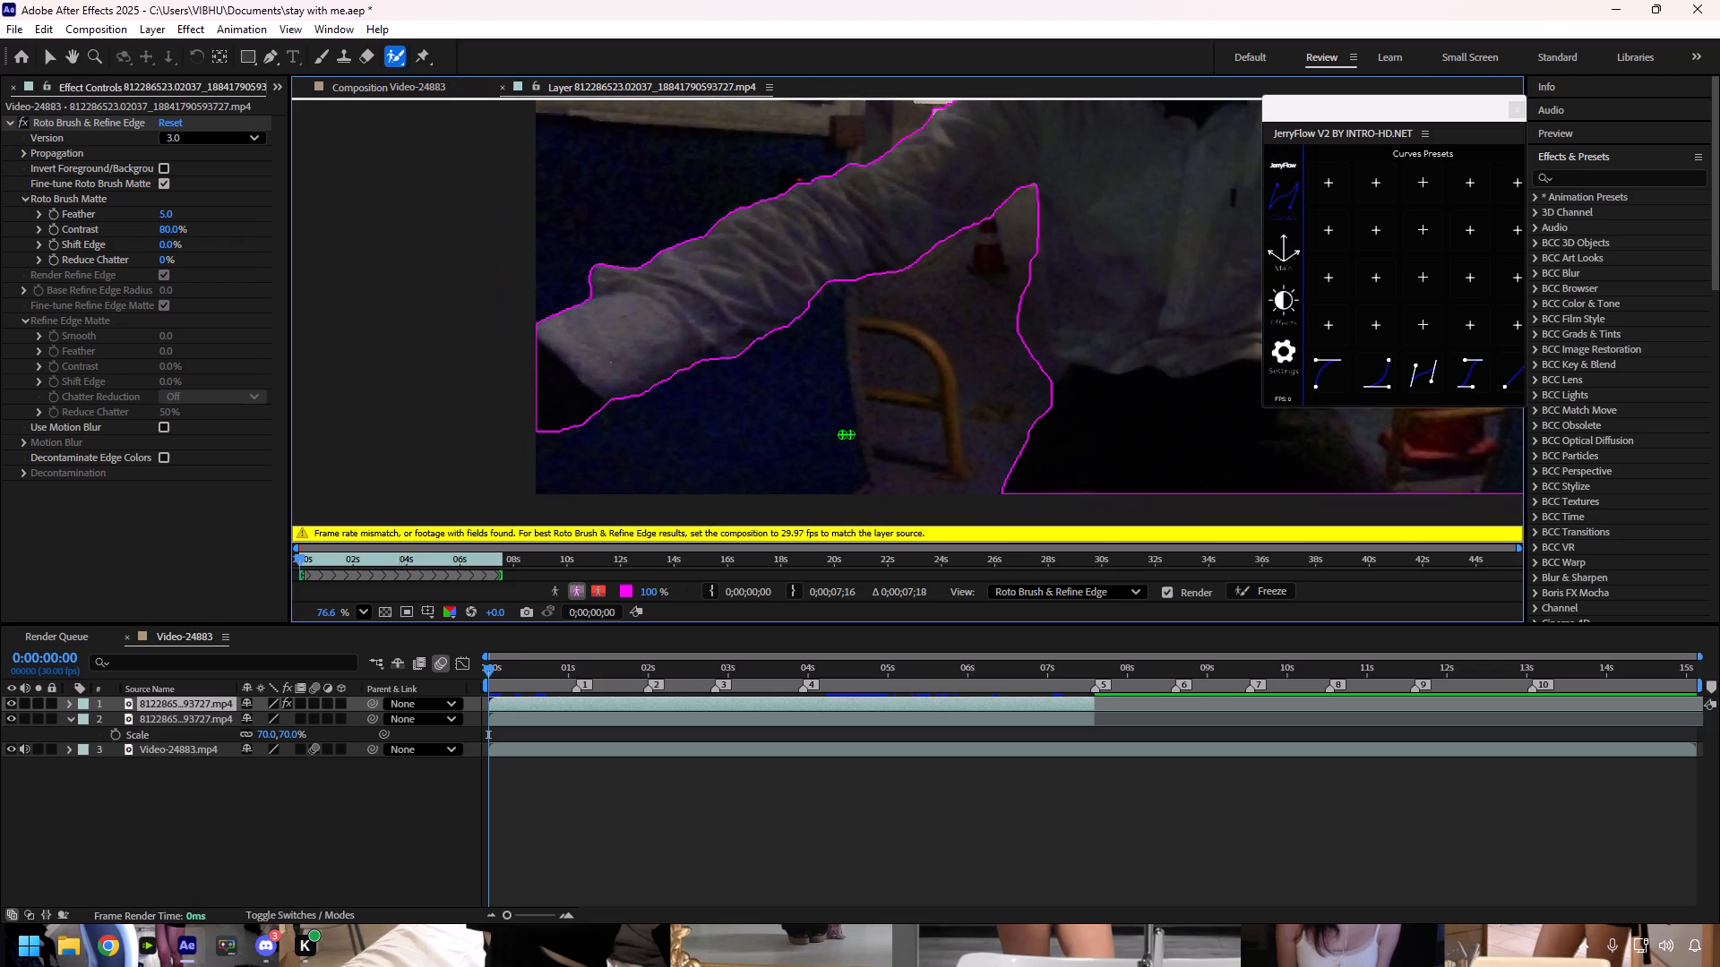
scroll(988, 415, "down", 2)
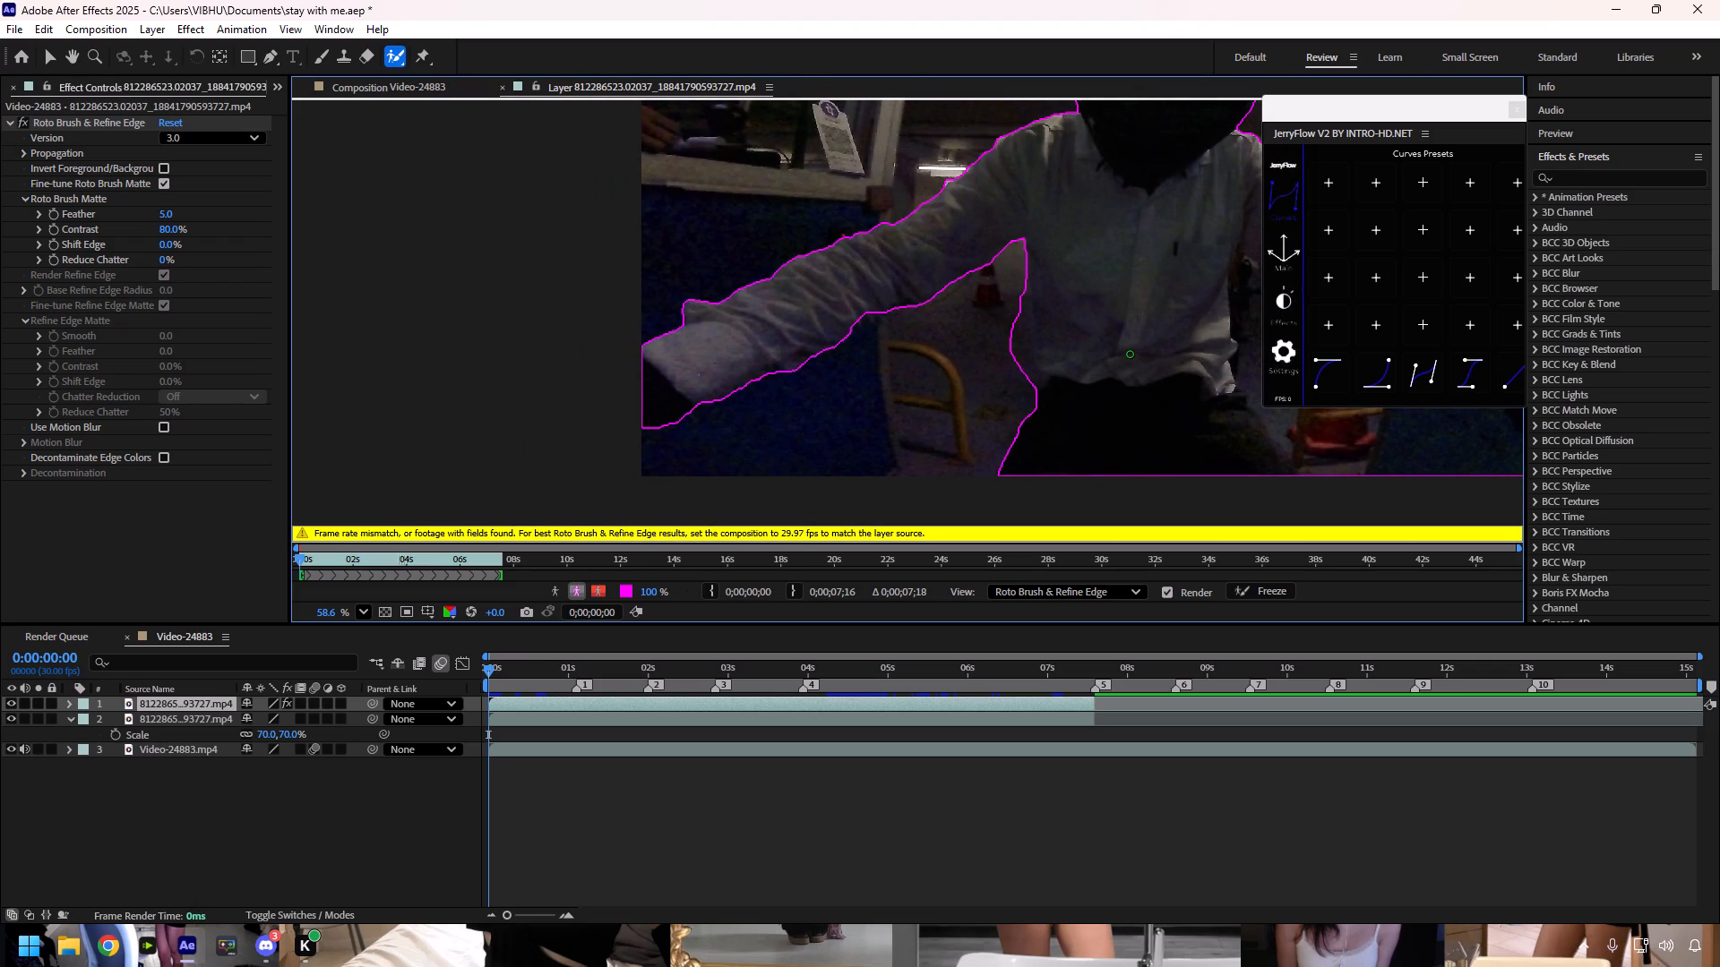
key("space")
key("space")
key("space")
key("space")
key("space")
key("space")
key("space")
key("space")
key("space")
key("space")
key("space")
left_click_drag(1143, 339, 728, 341)
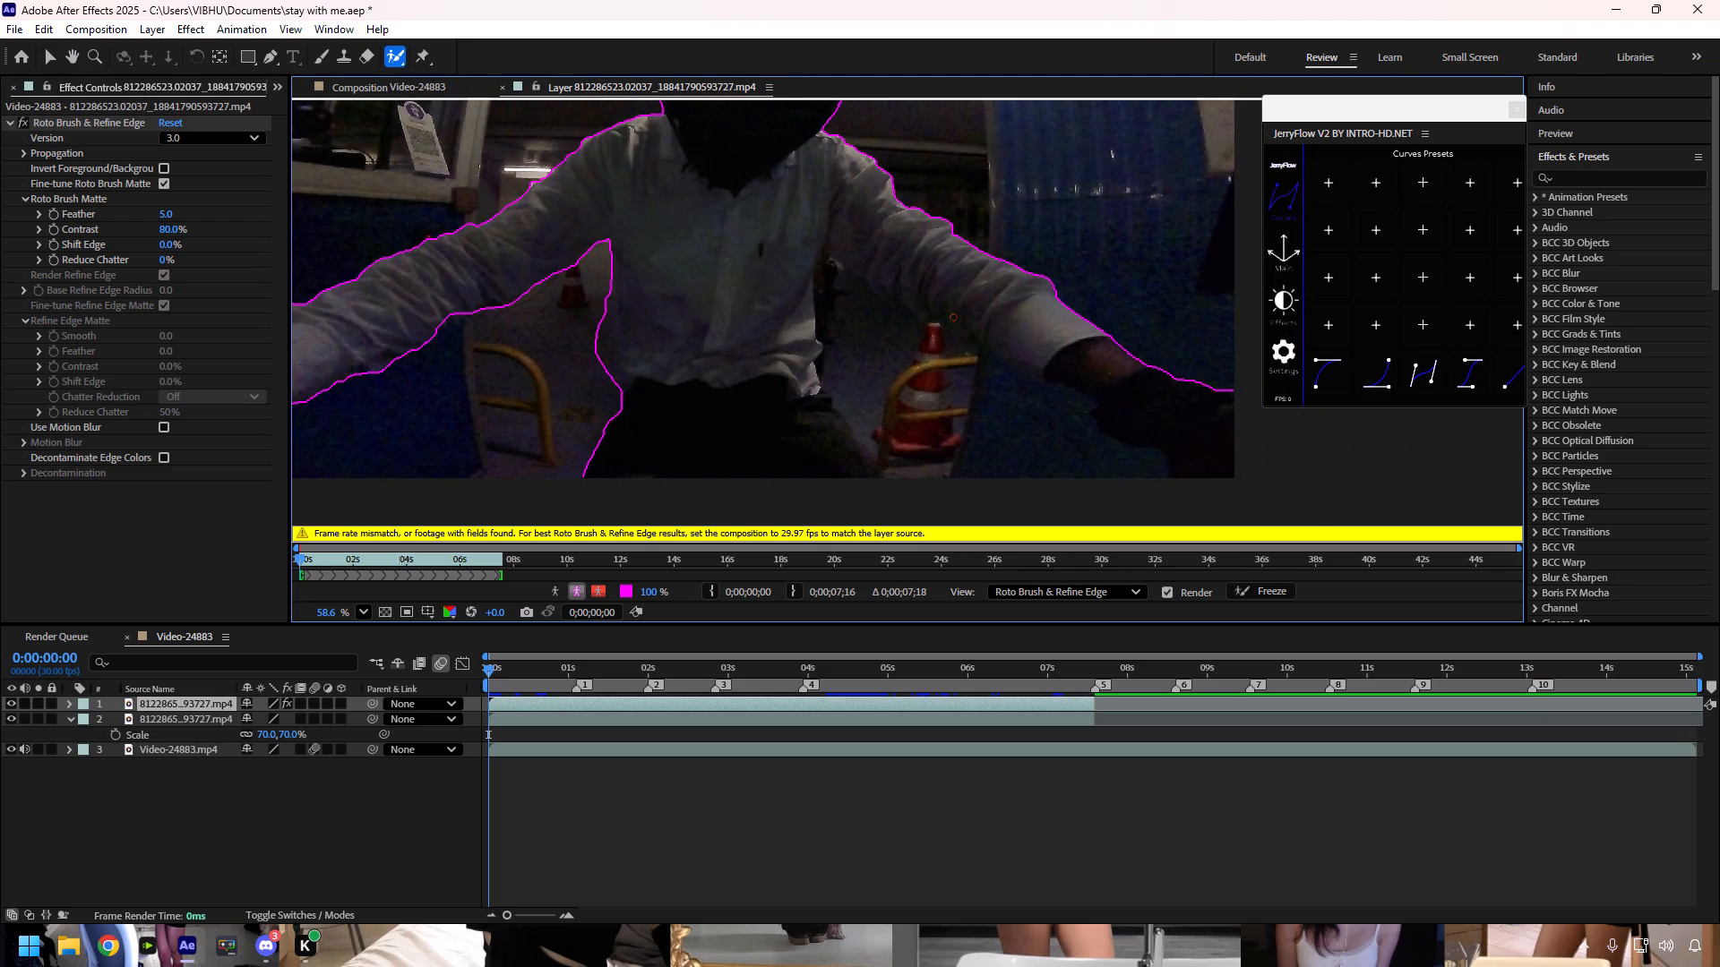
left_click_drag(828, 261, 997, 451, "alt+shift")
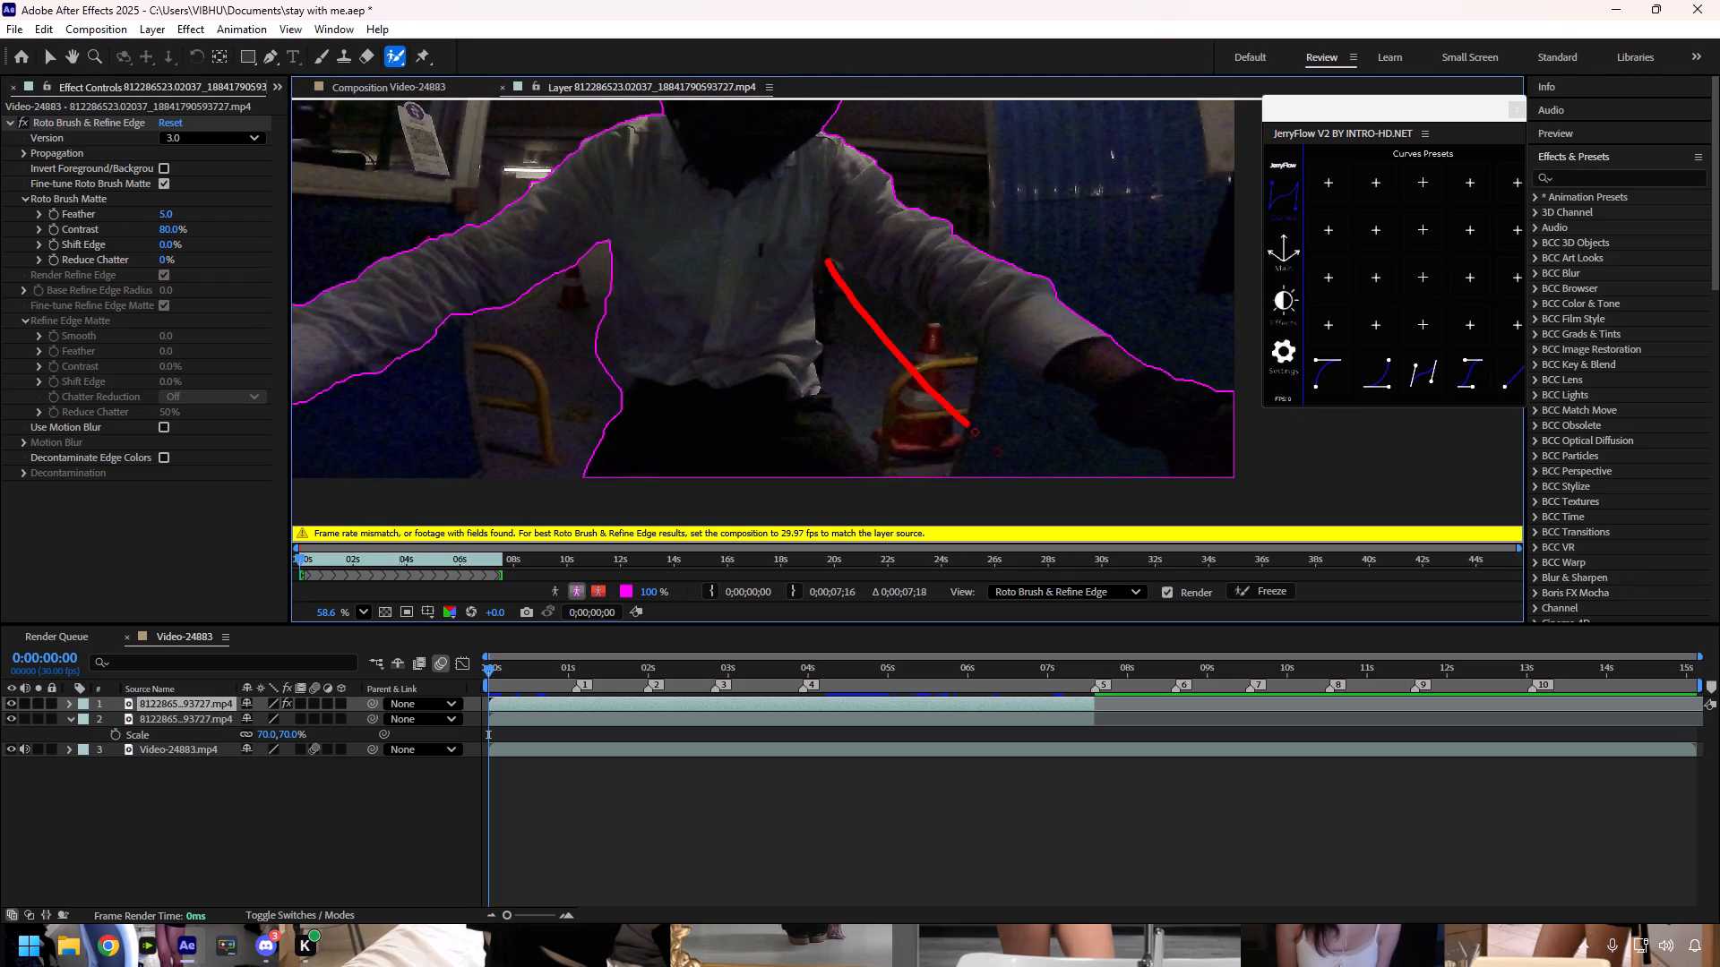
left_click_drag(997, 451, 1030, 480, "alt+shift")
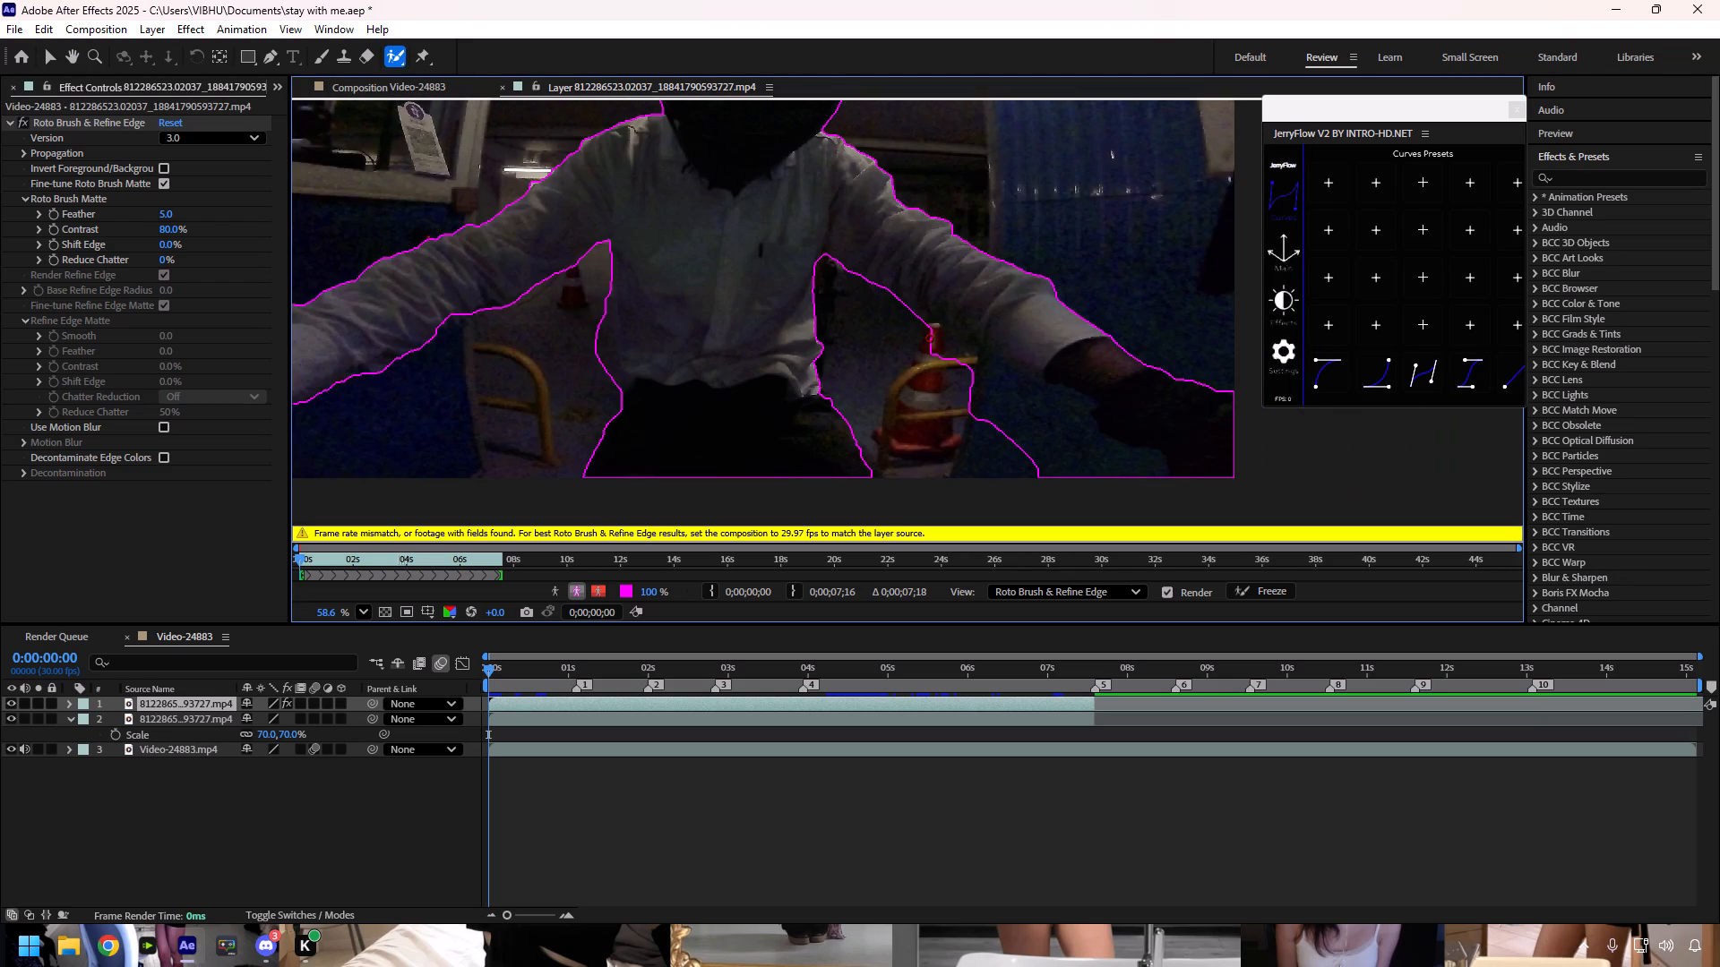
left_click_drag(932, 331, 1018, 386, "alt+shift")
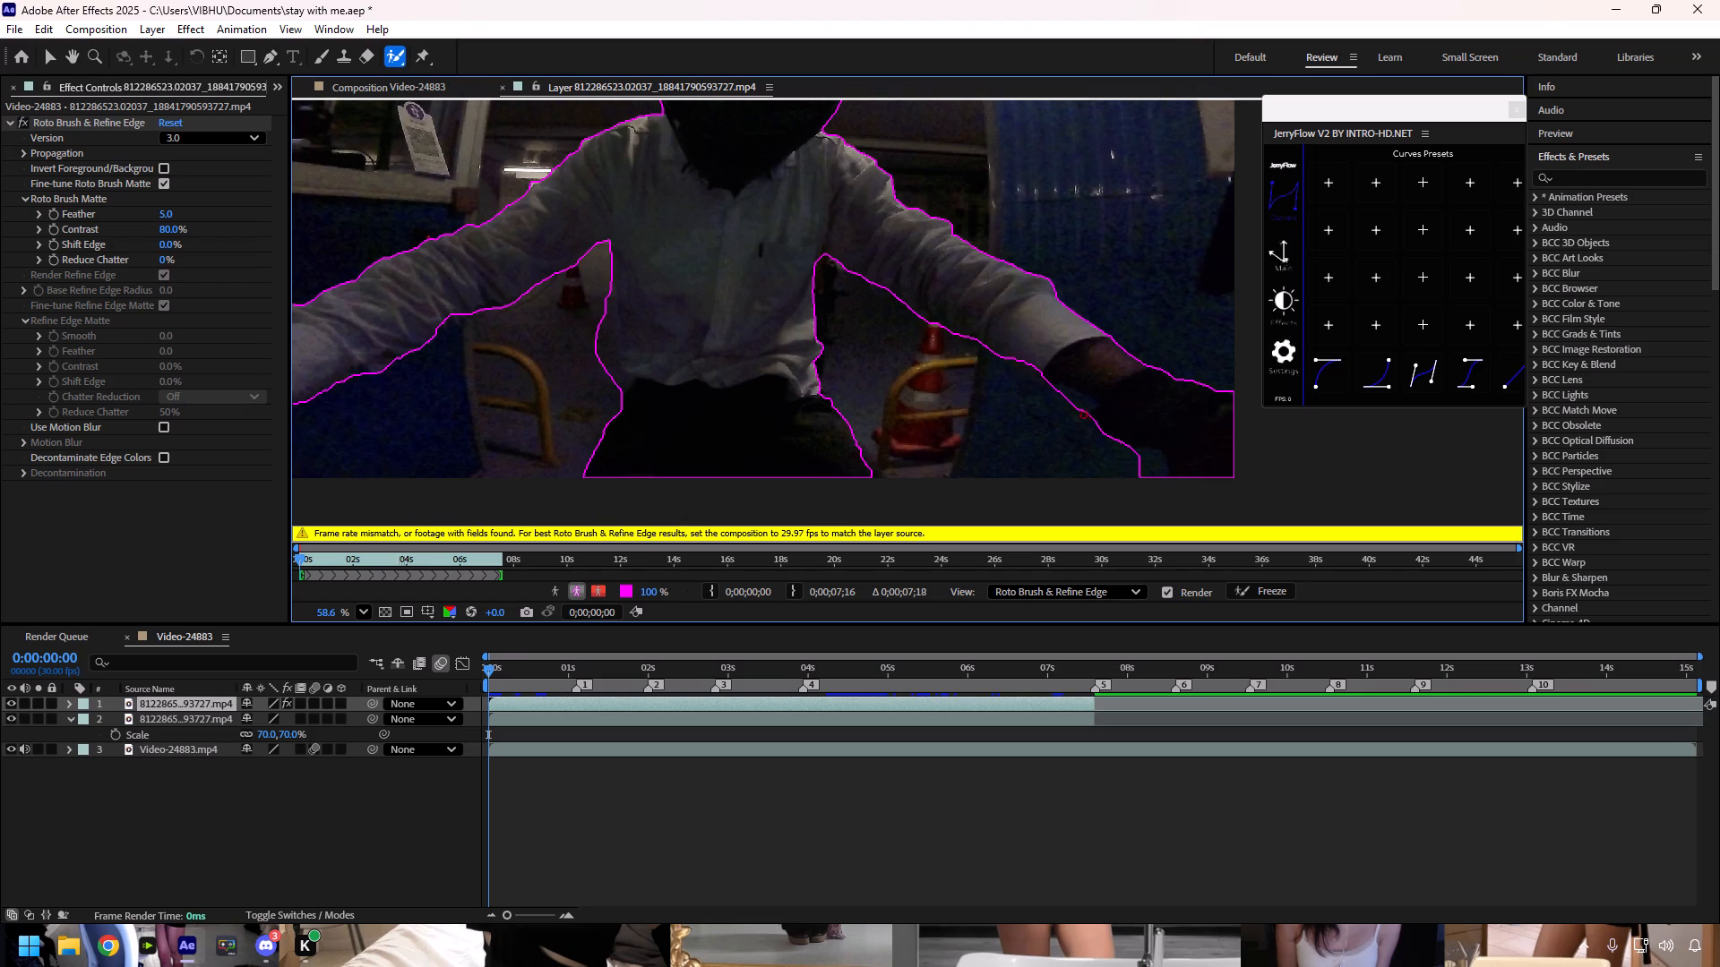
left_click_drag(1134, 453, 1177, 489, "alt+shift")
Subtract the dark blue background just beneath the cuff and dark hand on the footage's right side from the matte.
scroll(1156, 466, "up", 3)
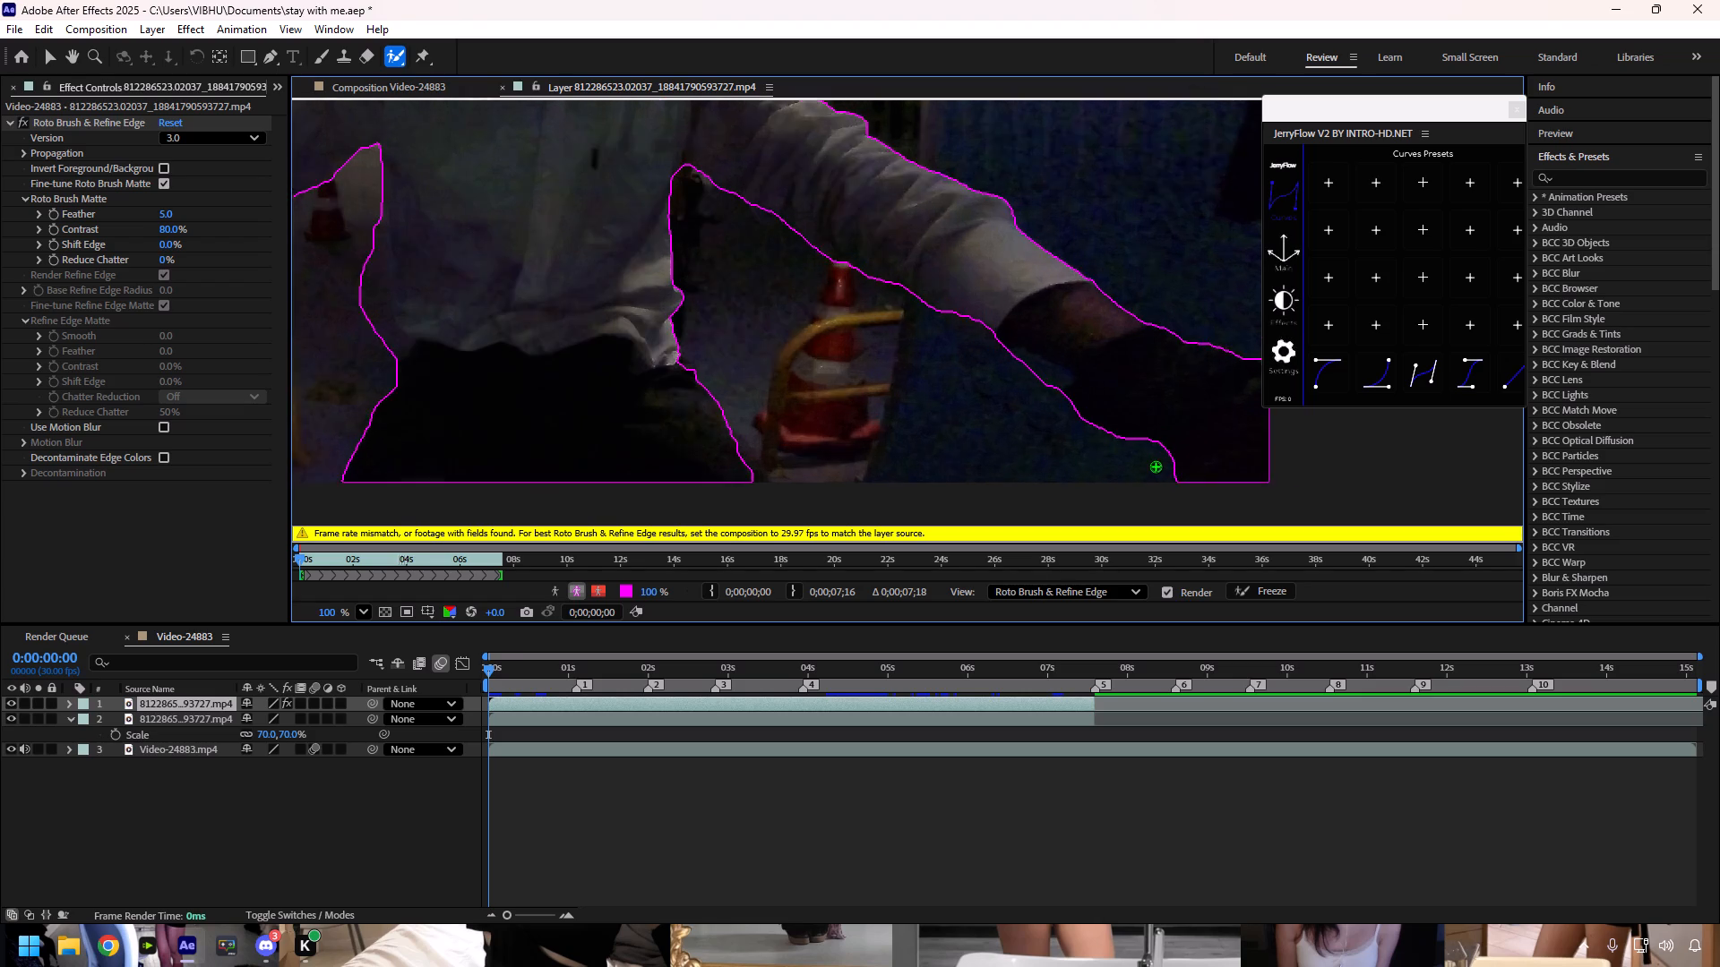
scroll(1156, 466, "up", 10)
scroll(888, 347, "down", 3)
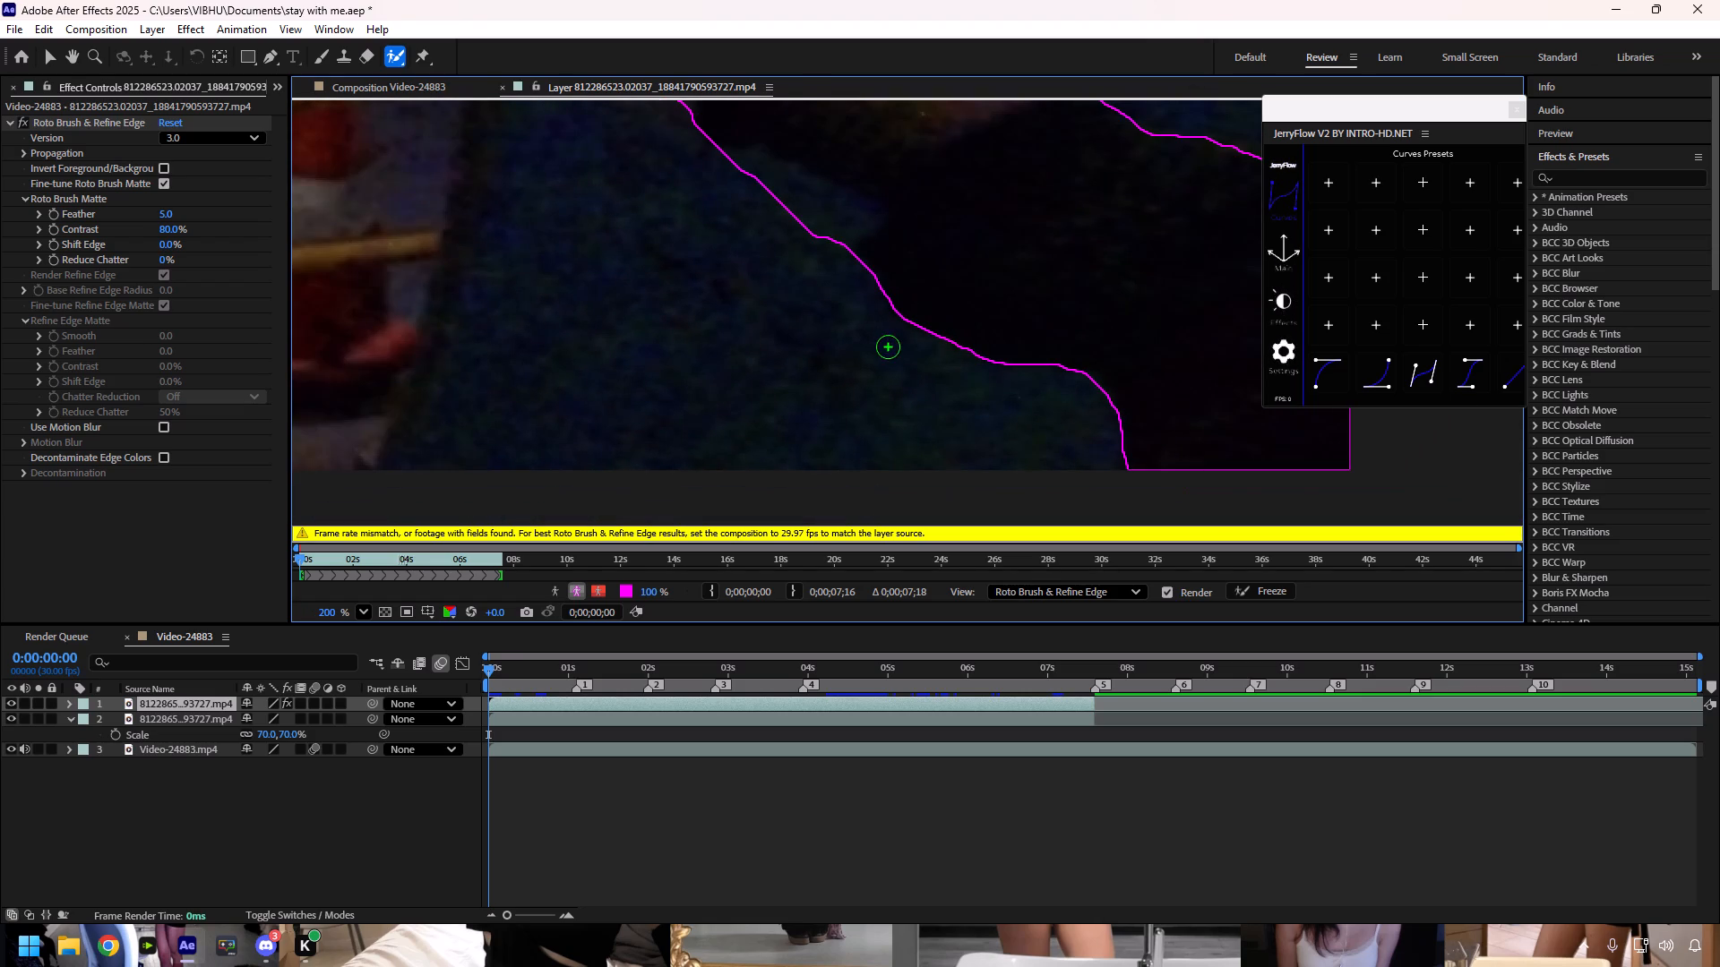
key("space")
key("space")
key("space")
key("space")
key("space")
key("space")
key("space")
key("space")
key("space")
key("space")
left_click_drag(746, 293, 911, 506)
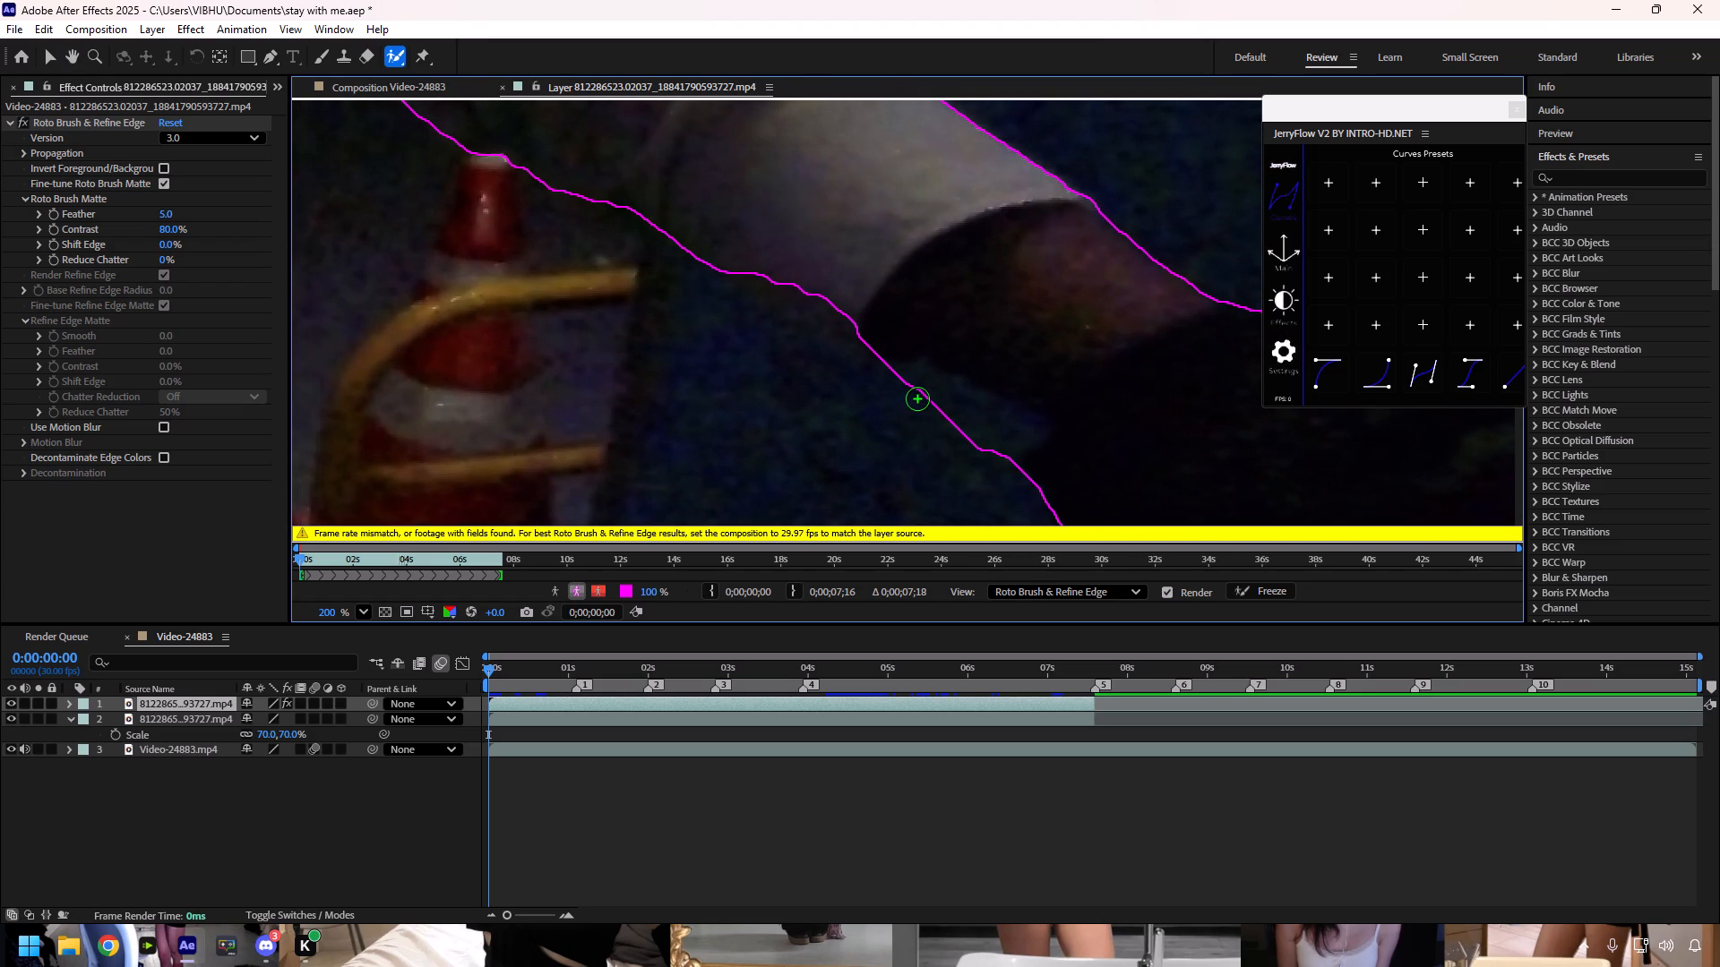
left_click_drag(922, 375, 999, 423, "alt+shift")
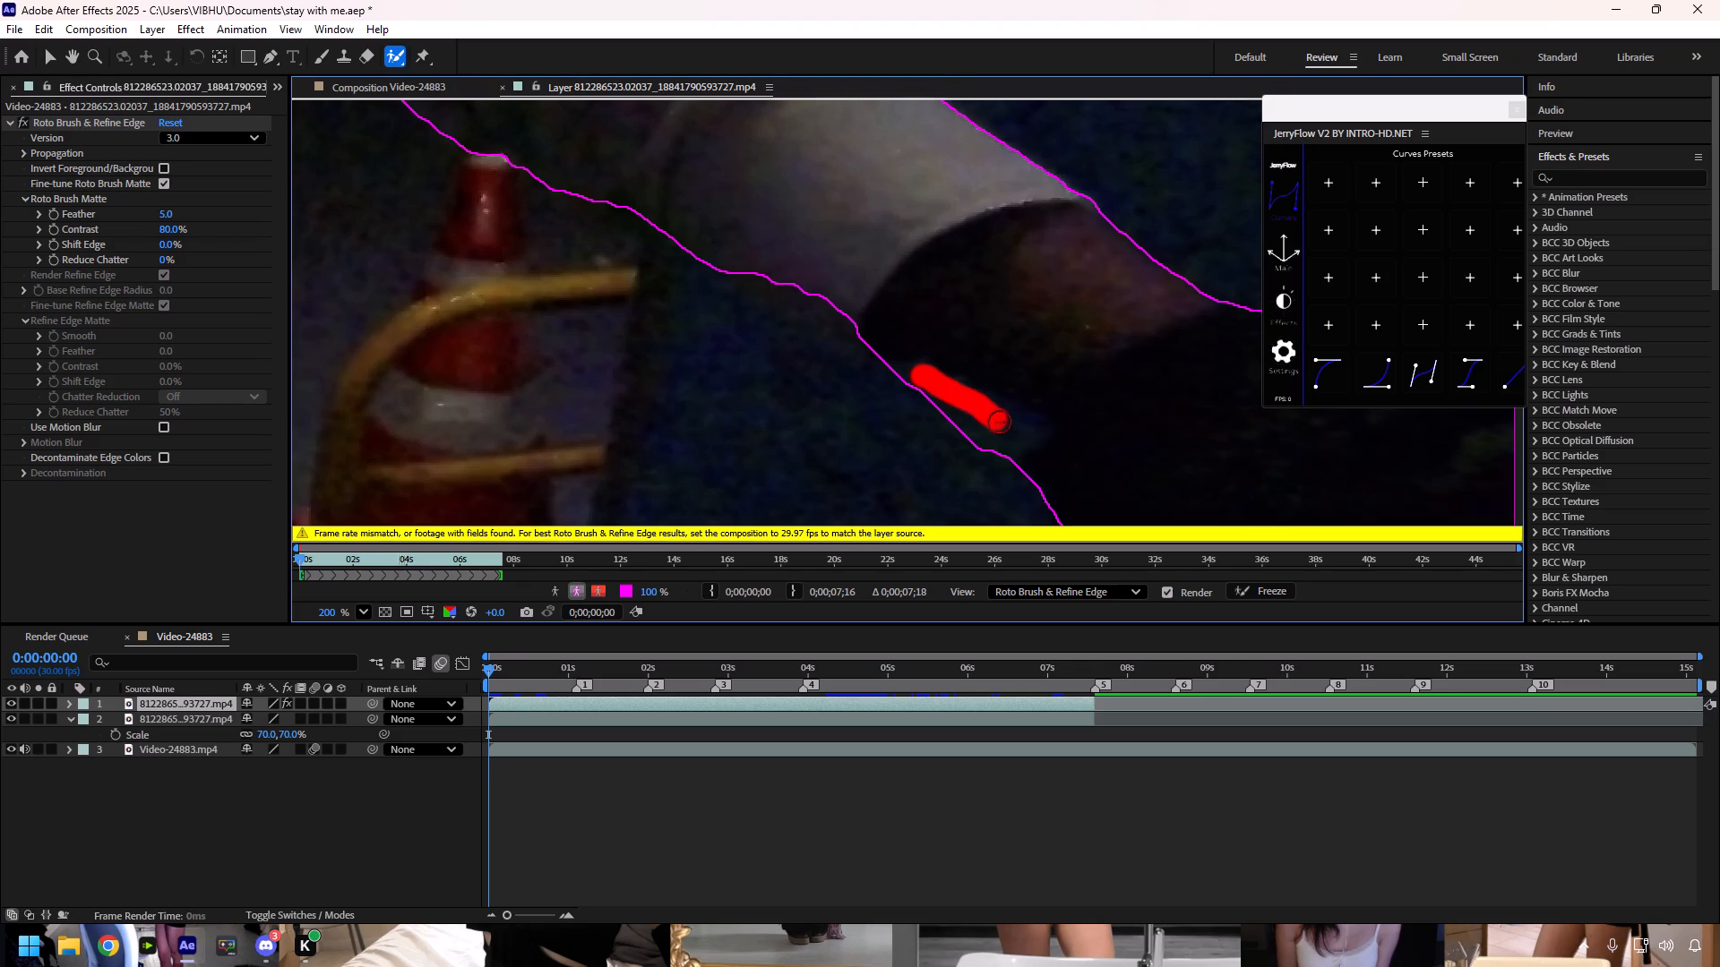
left_click_drag(595, 269, 719, 364)
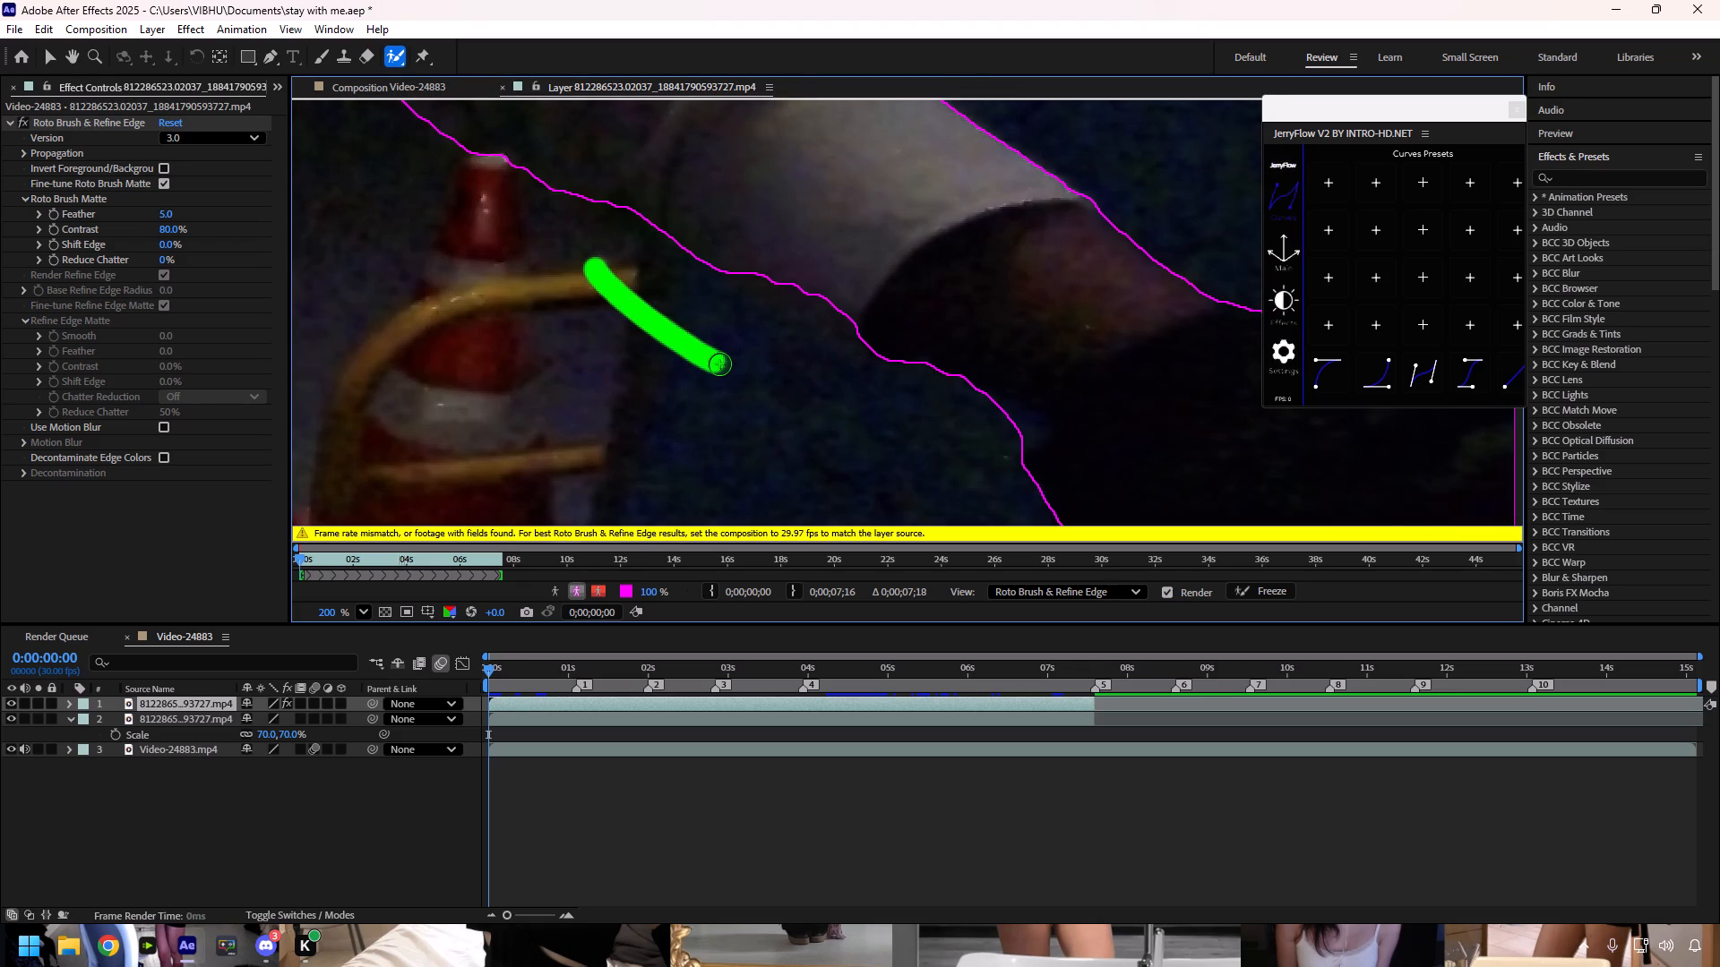
key("ctrl+z")
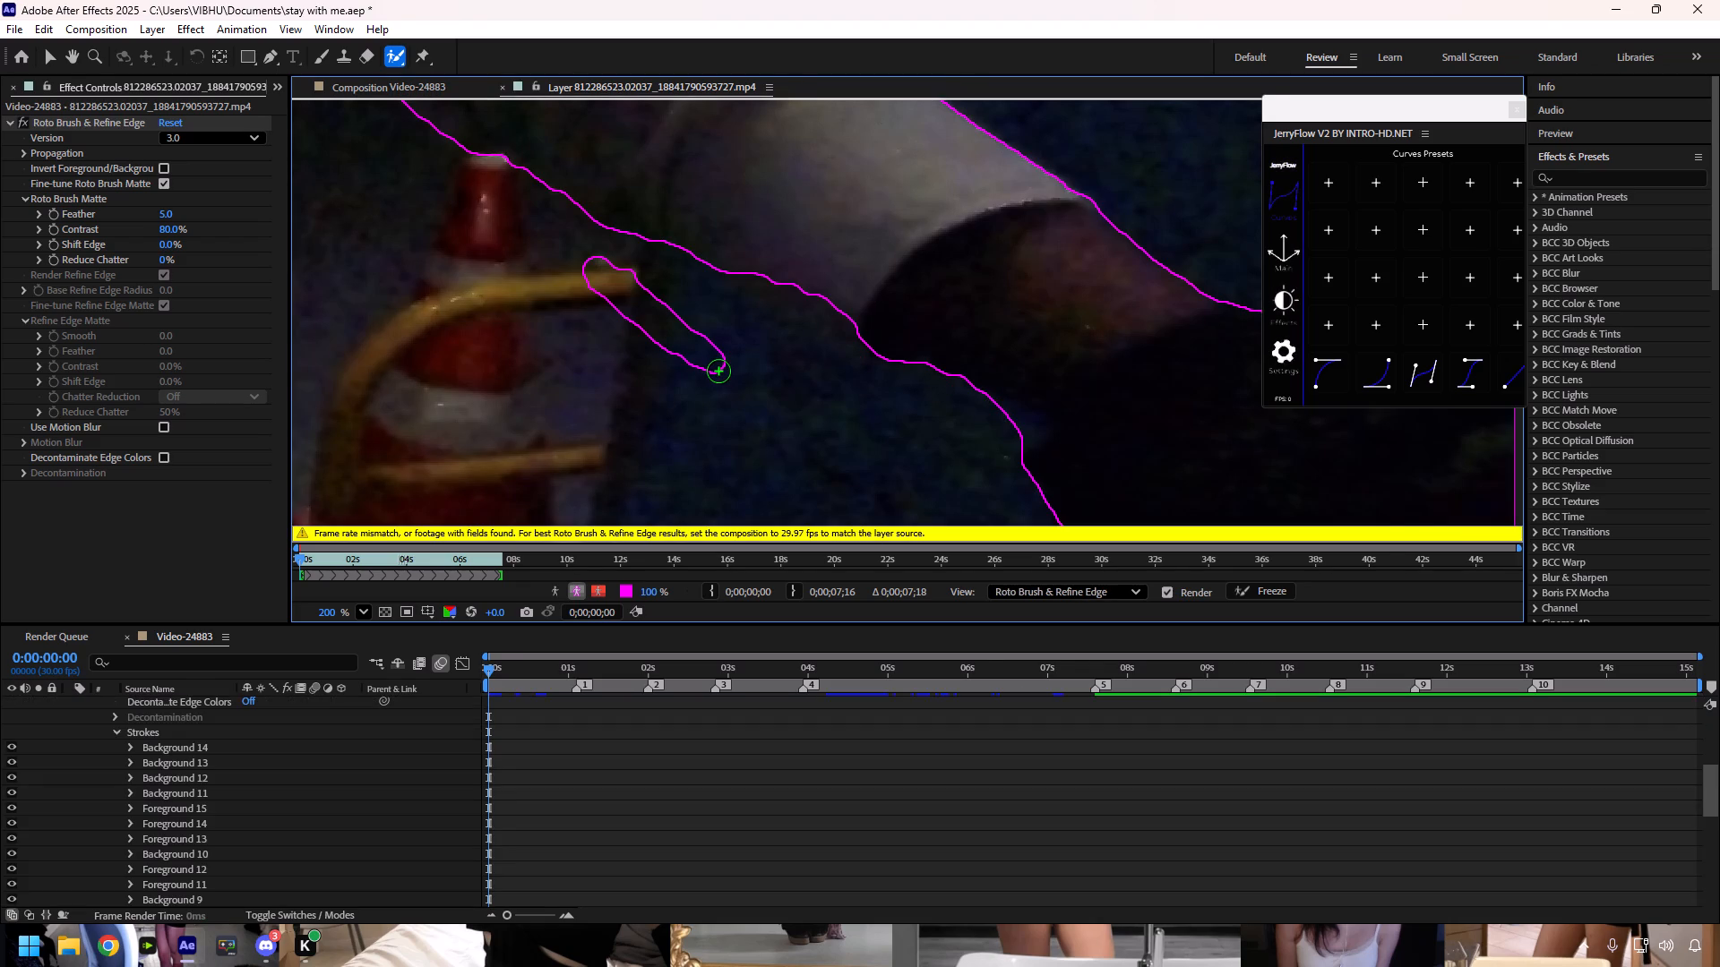
Extend the matte along the dark leg beside the traffic cone at the footage's bottom edge and trim the excess with a background stroke.
key("space")
key("space")
key("space")
key("space")
key("space")
key("space")
key("space")
key("space")
key("space")
key("space")
key("space")
key("space")
key("space")
key("space")
key("space")
key("space")
key("space")
key("space")
key("space")
key("space")
left_click_drag(657, 325, 938, 532)
left_click_drag(697, 392, 852, 475)
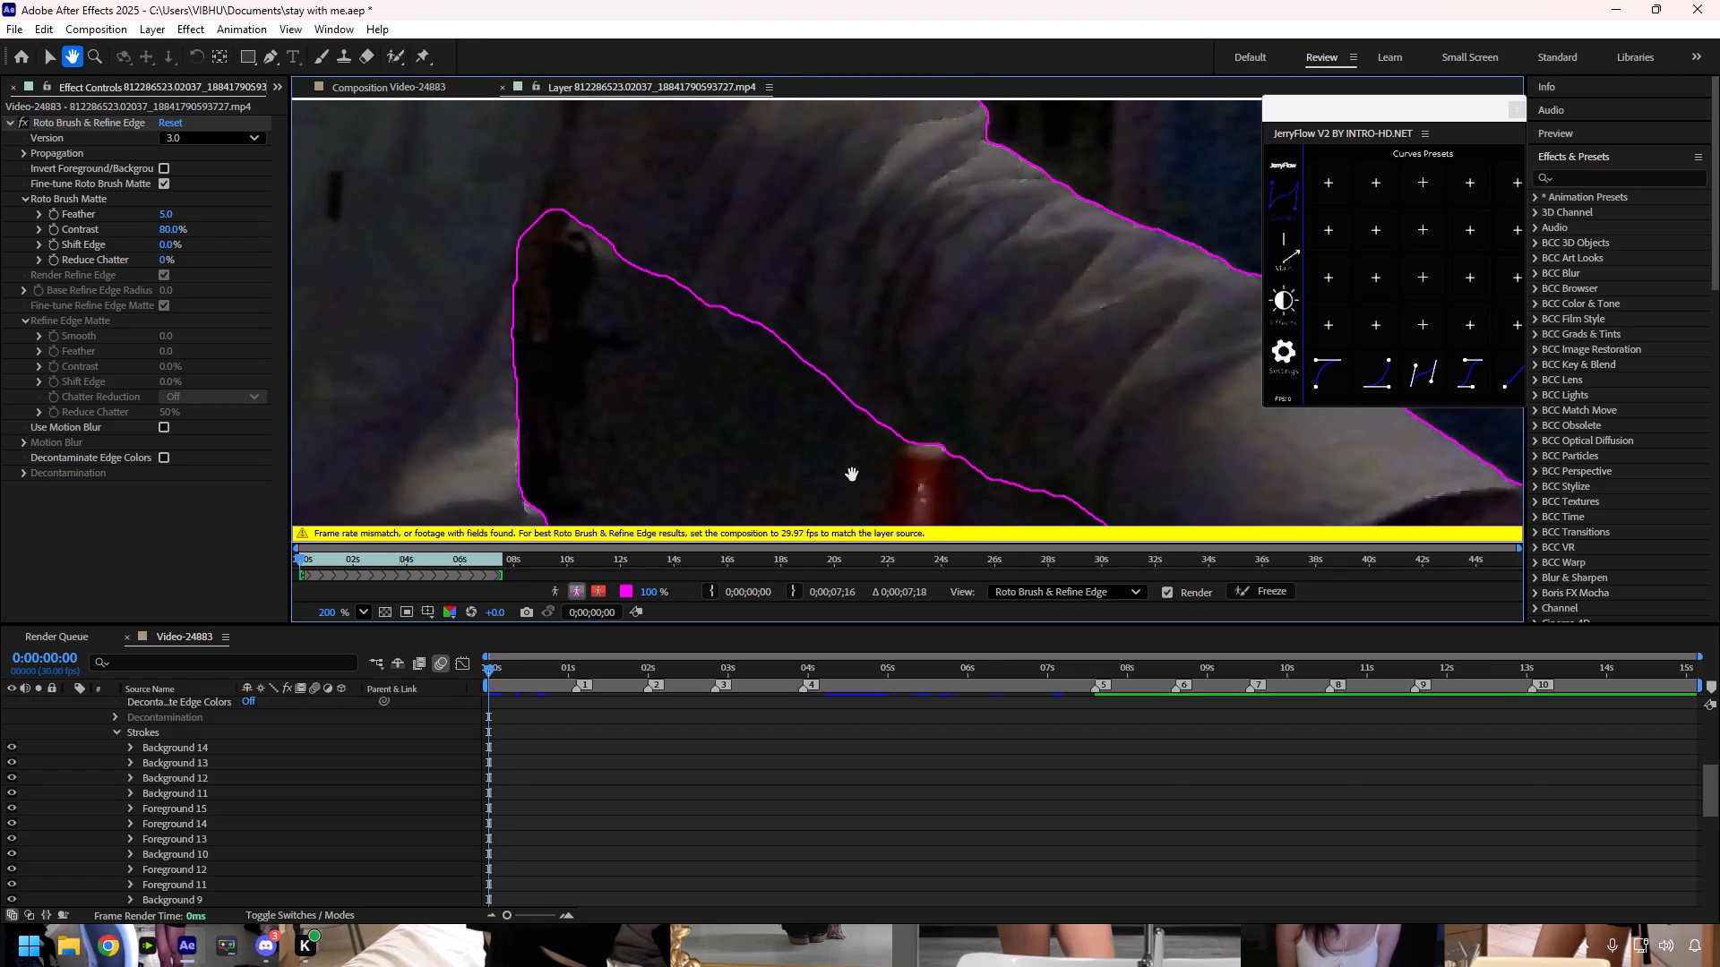
left_click_drag(852, 475, 1012, 326)
left_click_drag(797, 395, 781, 134)
left_click_drag(865, 265, 747, 42)
left_click_drag(841, 228, 779, 116)
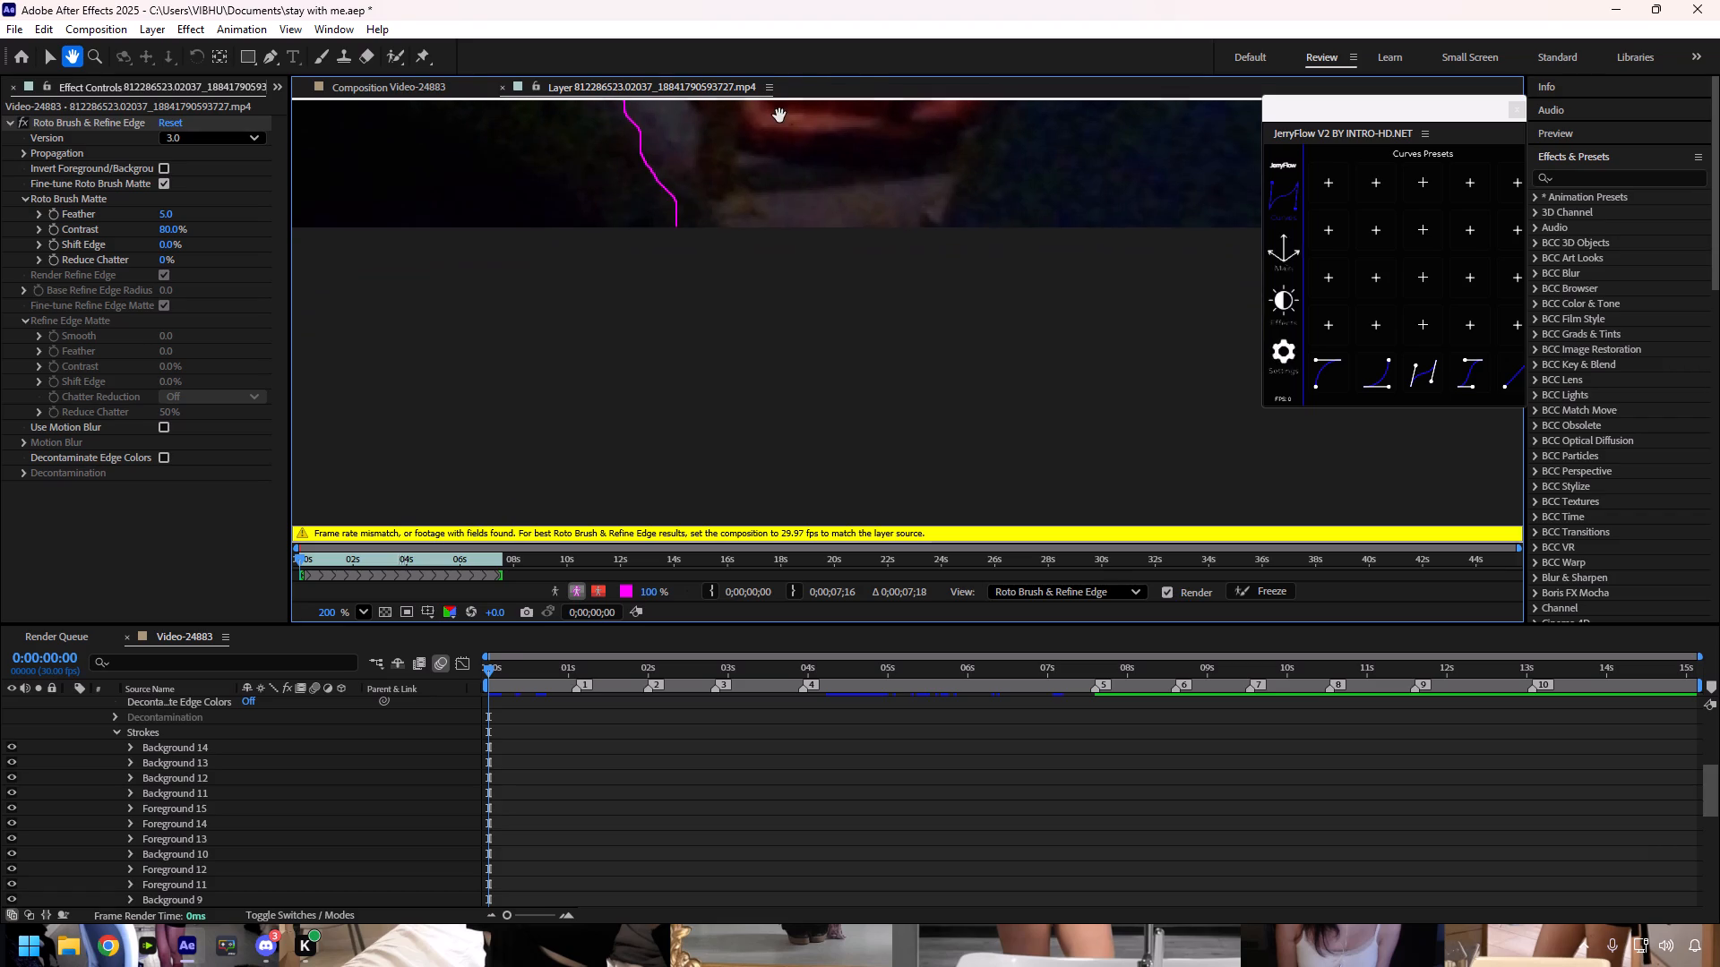
left_click_drag(779, 116, 752, 215)
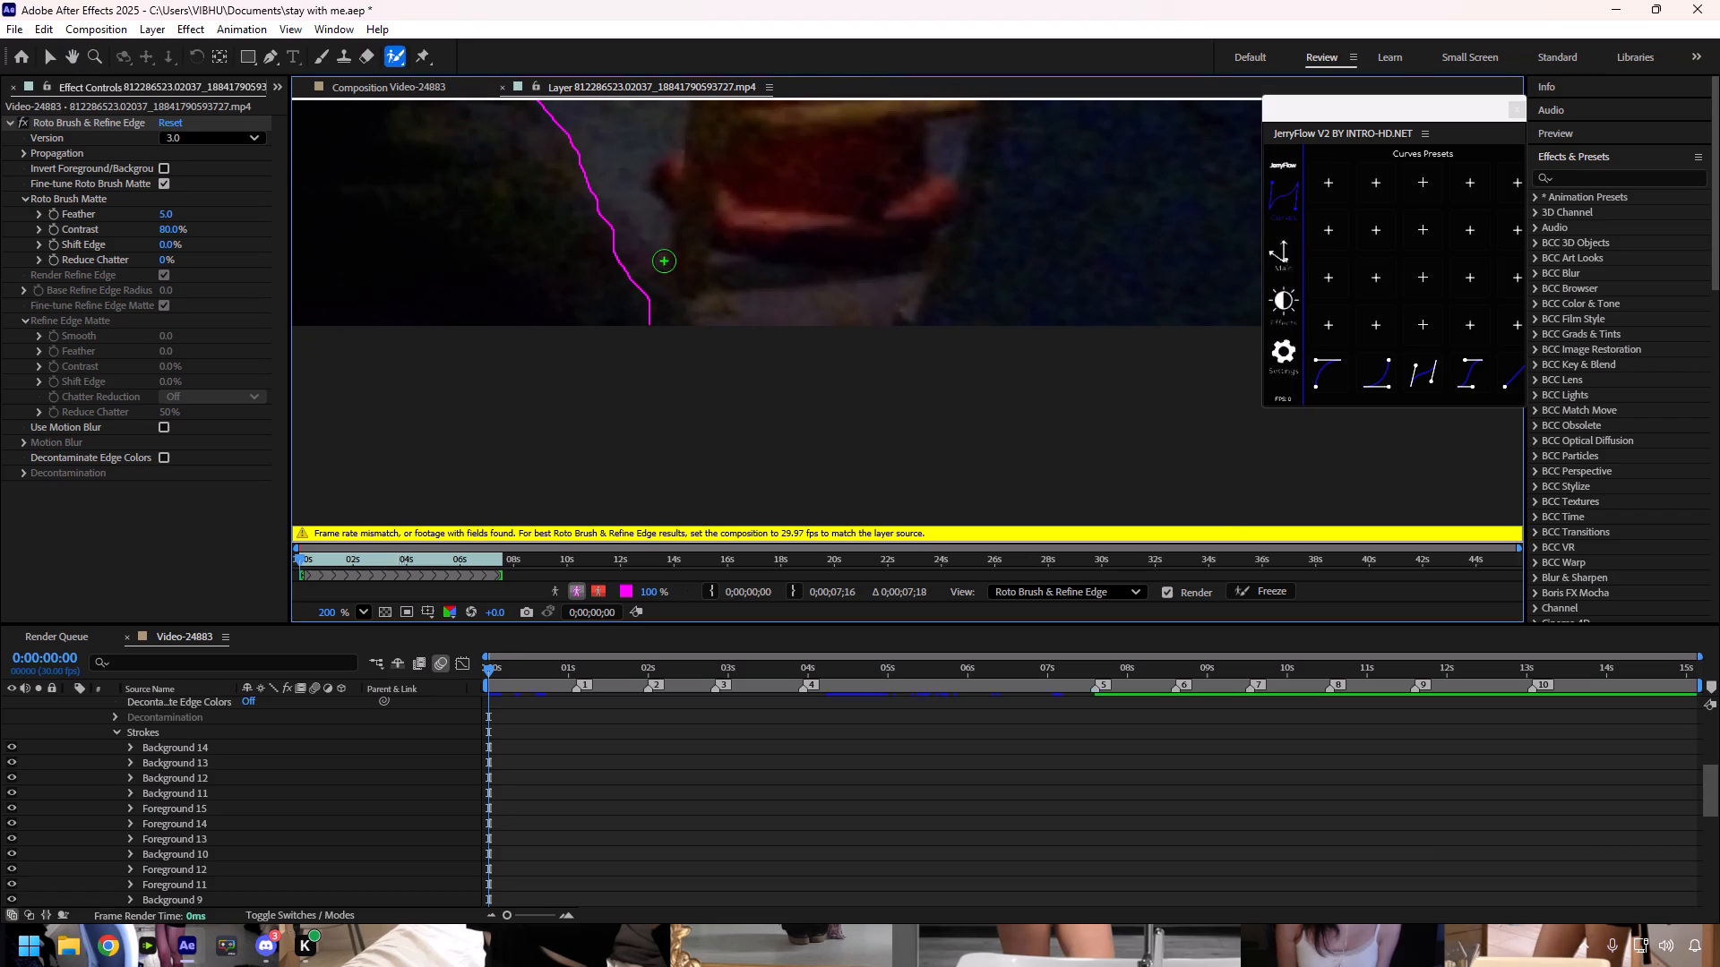
left_click_drag(610, 225, 648, 301)
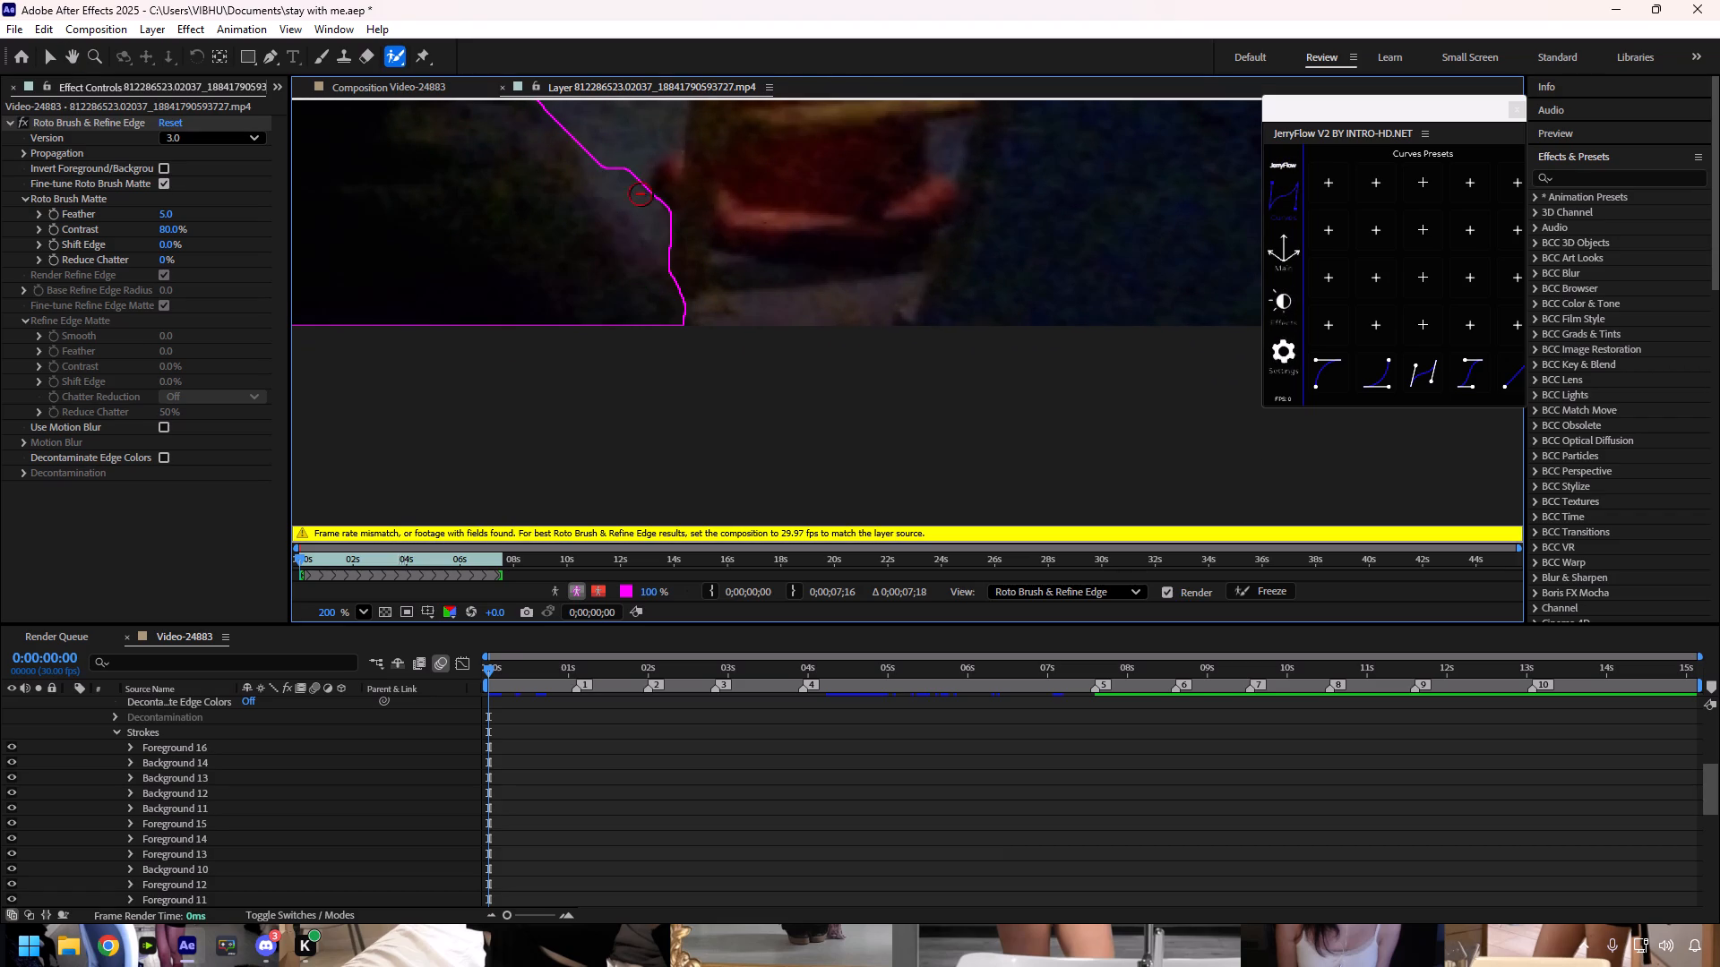
left_click_drag(596, 150, 686, 253, "alt+shift")
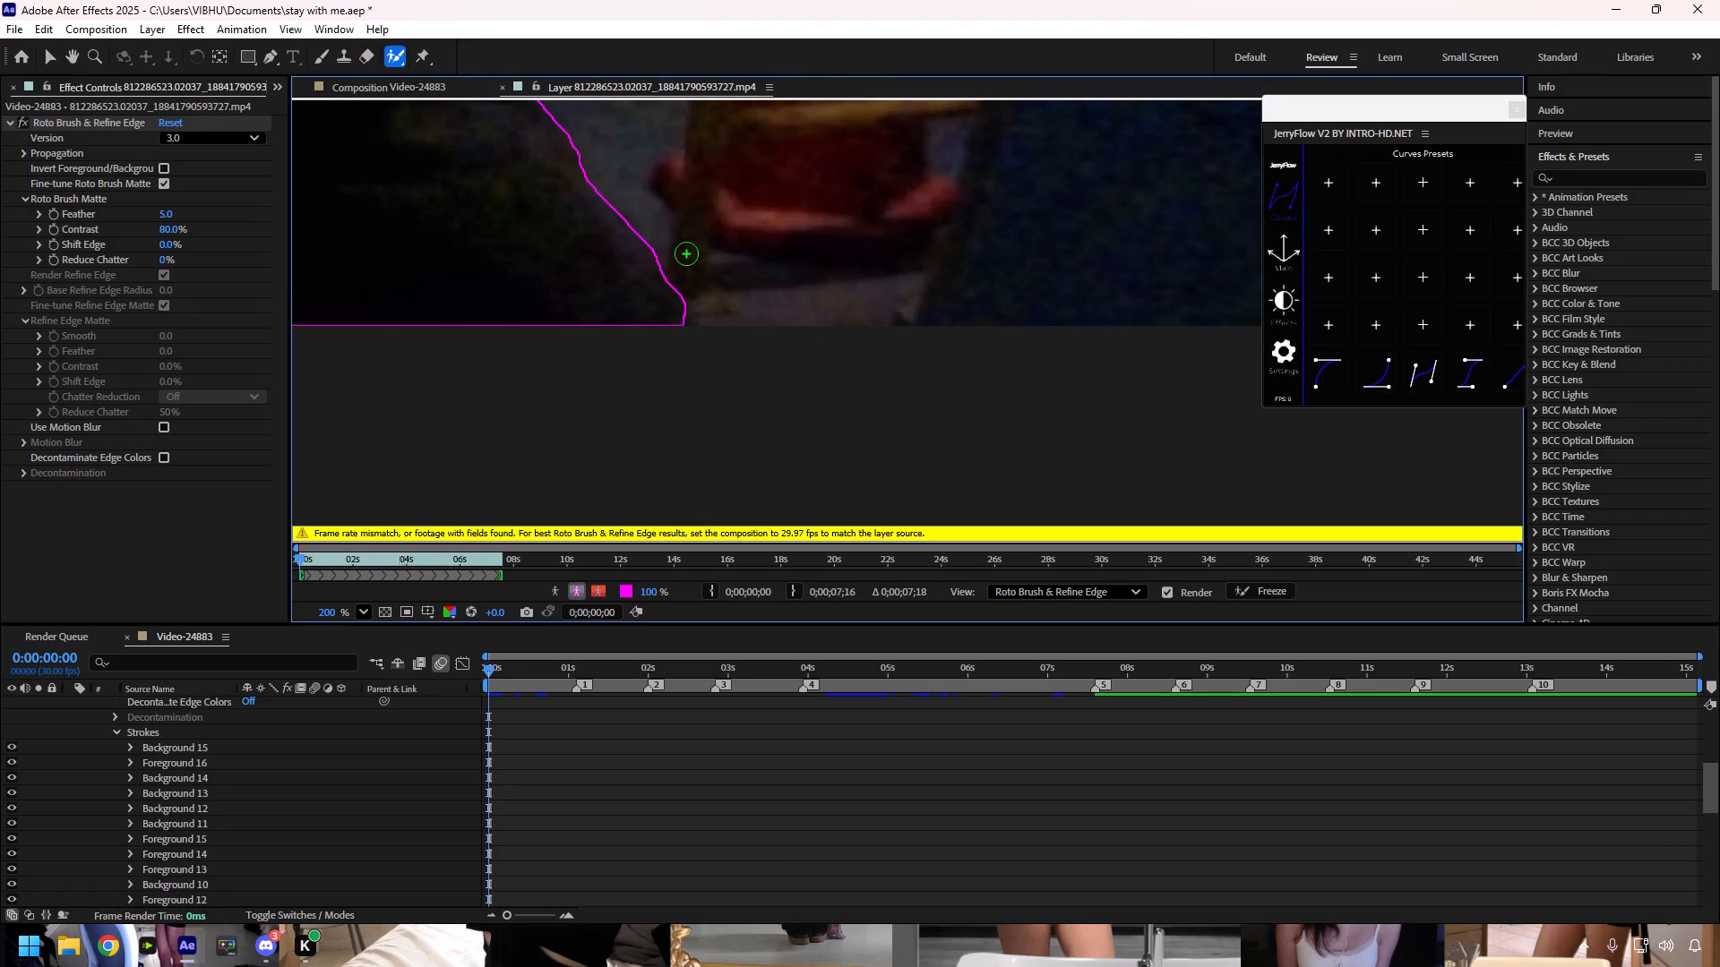
Tighten the matte along the shirt's left side above the waist with one background stroke and one foreground stroke.
key("space")
key("space")
key("space")
key("space")
key("space")
key("space")
key("space")
key("space")
key("space")
key("space")
key("space")
key("space")
key("space")
key("space")
key("space")
key("space")
key("space")
key("space")
key("space")
key("space")
left_click_drag(543, 247, 1183, 390)
left_click_drag(718, 304, 1026, 619)
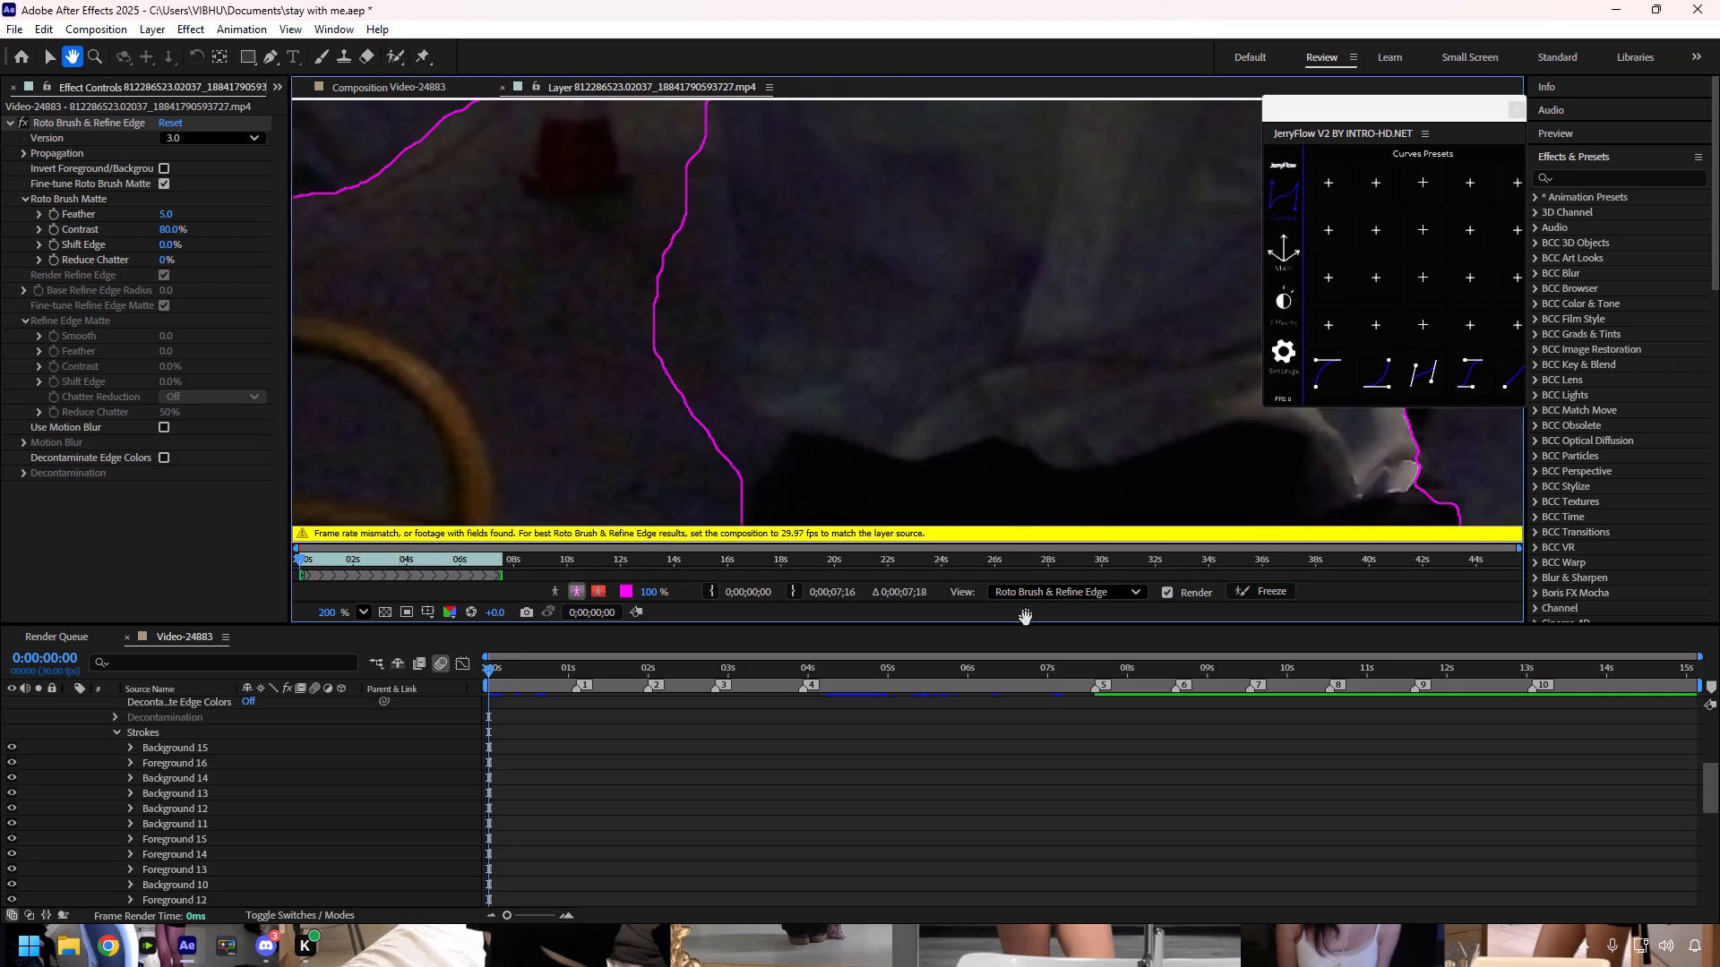
left_click_drag(1026, 619, 981, 645)
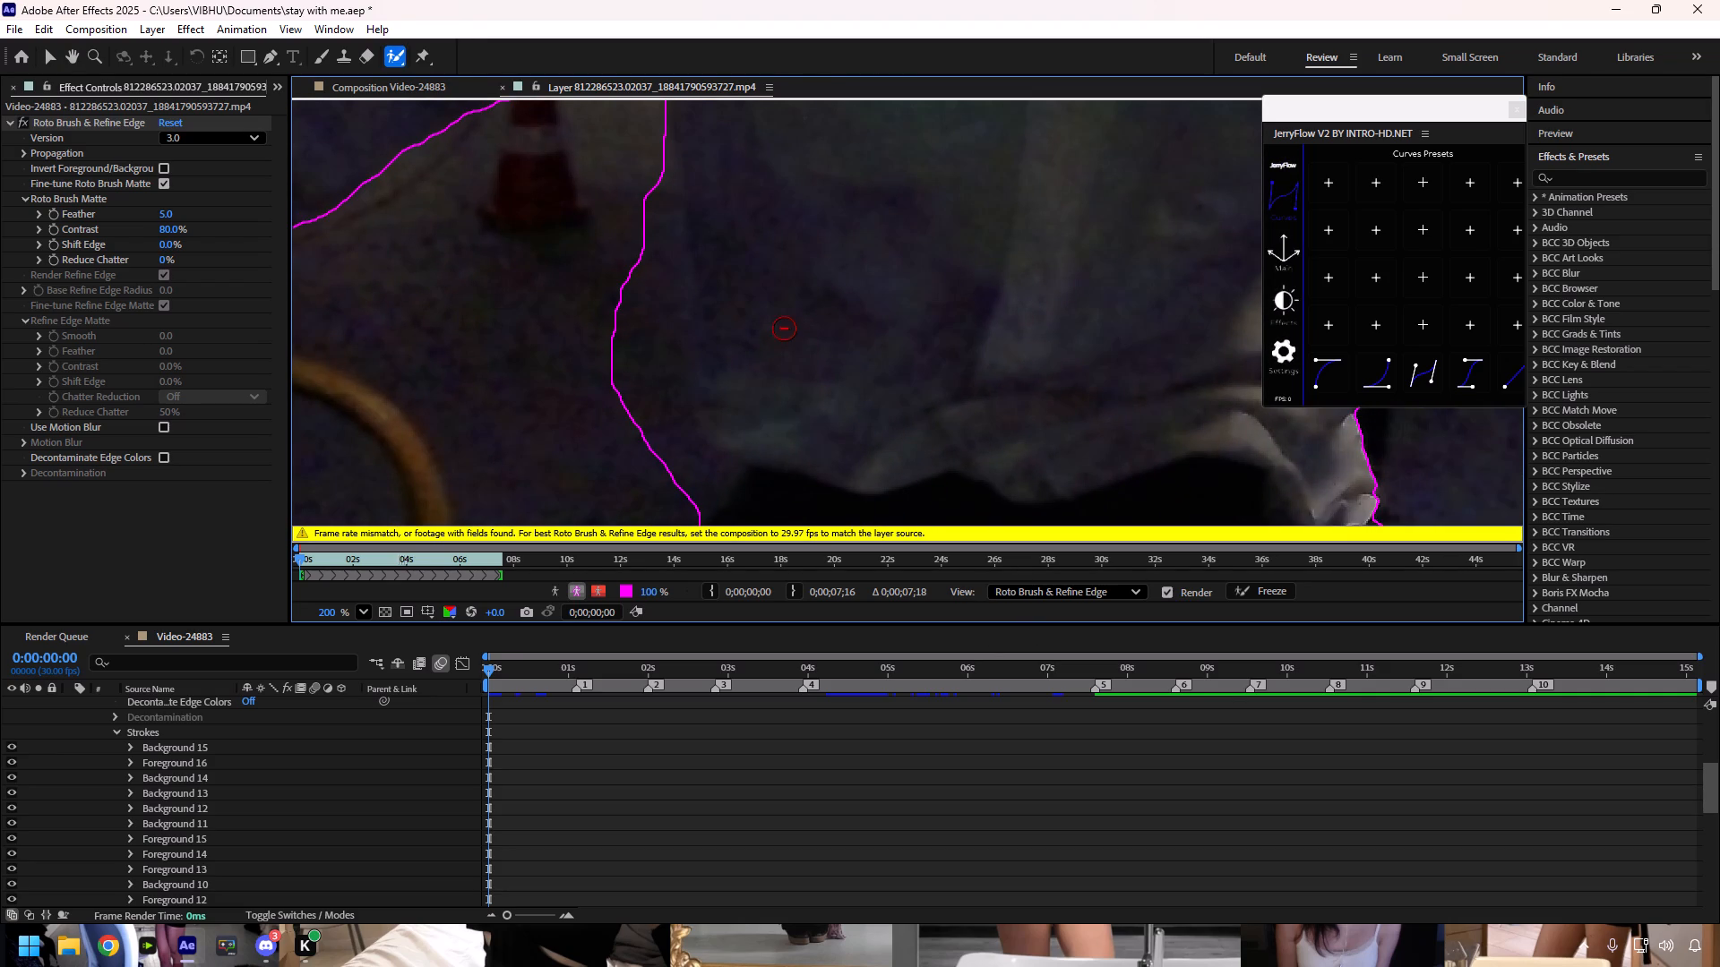
left_click_drag(667, 195, 687, 435, "alt+shift")
left_click_drag(727, 253, 734, 425)
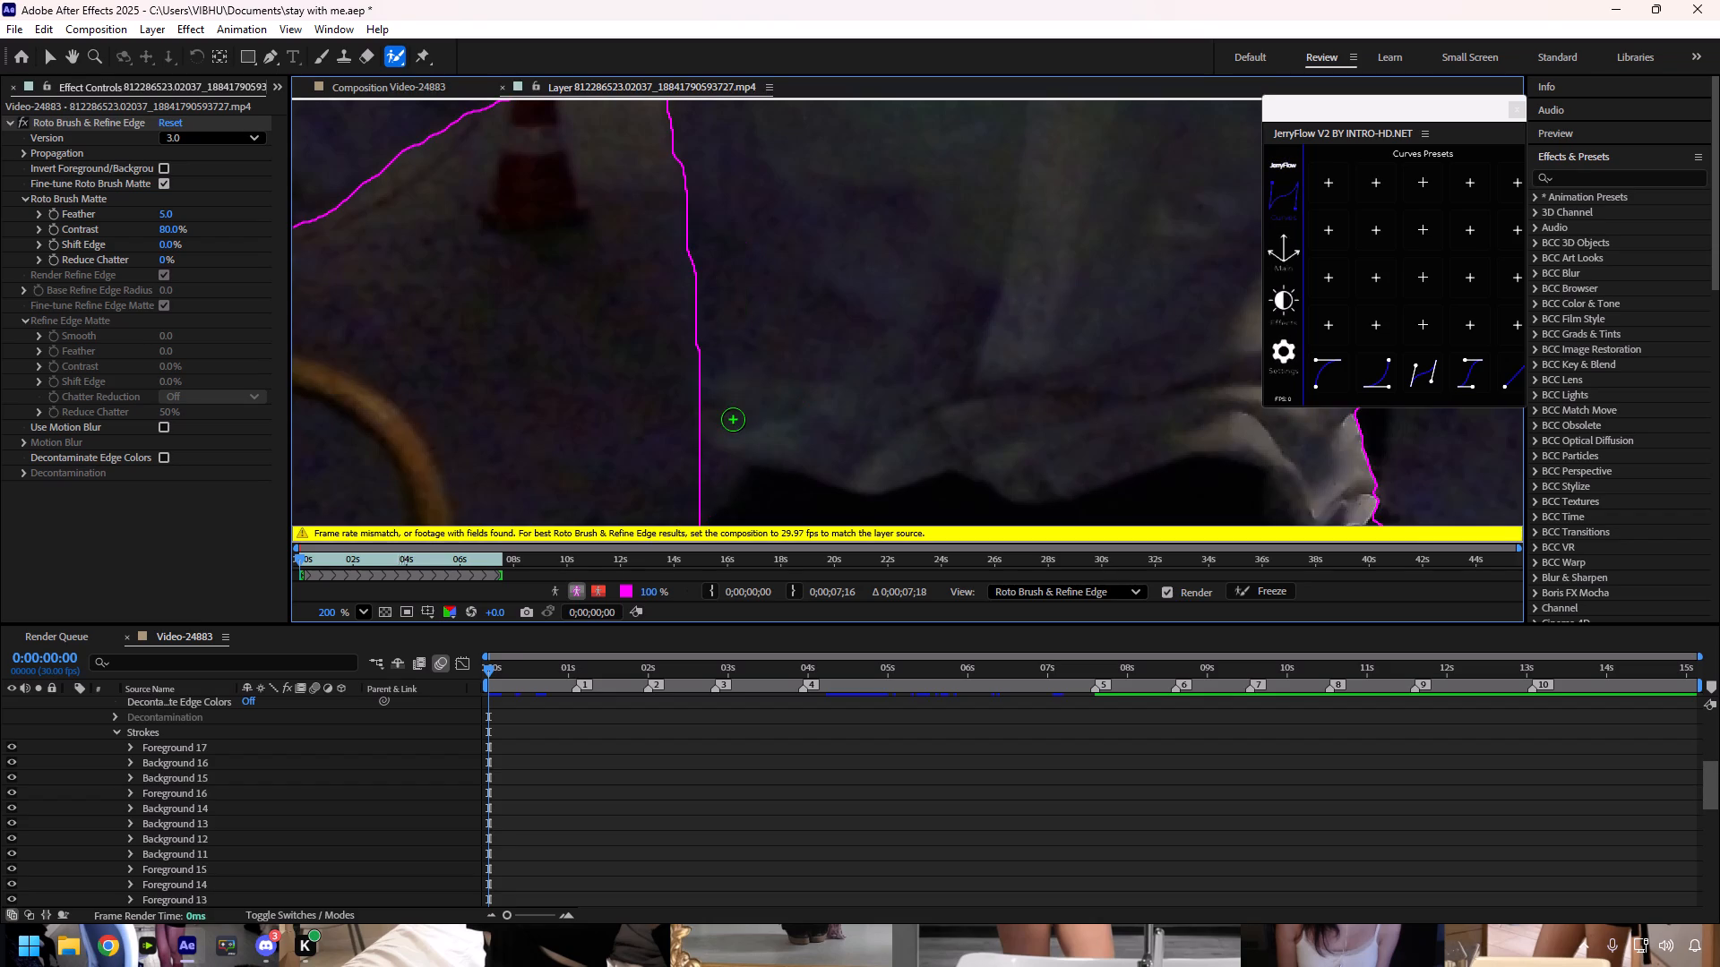
Add the missing lower edge of the left sleeve above the yellow barrier to the matte with a foreground stroke.
key("space")
key("space")
key("space")
key("space")
key("space")
key("space")
key("space")
key("space")
key("space")
key("space")
key("space")
key("space")
key("space")
key("space")
key("space")
key("space")
key("space")
key("space")
key("space")
key("space")
left_click_drag(734, 302, 1212, 336)
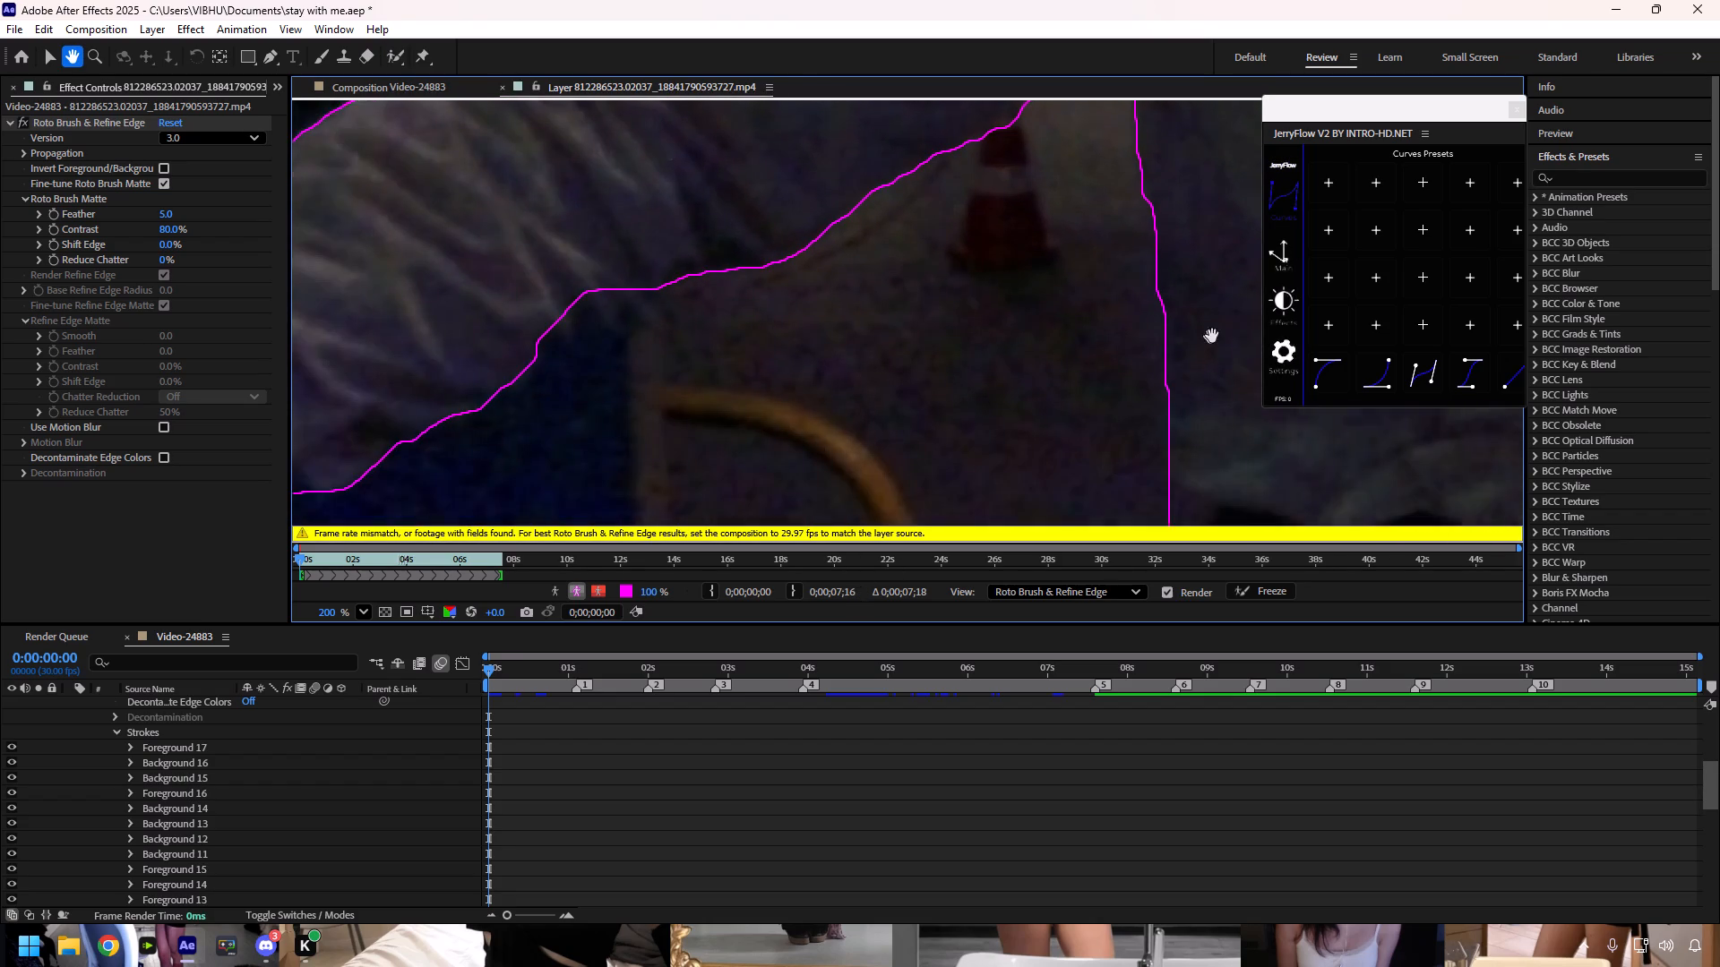
left_click_drag(1212, 336, 1224, 328)
left_click_drag(843, 357, 1187, 136)
left_click_drag(1100, 178, 864, 326)
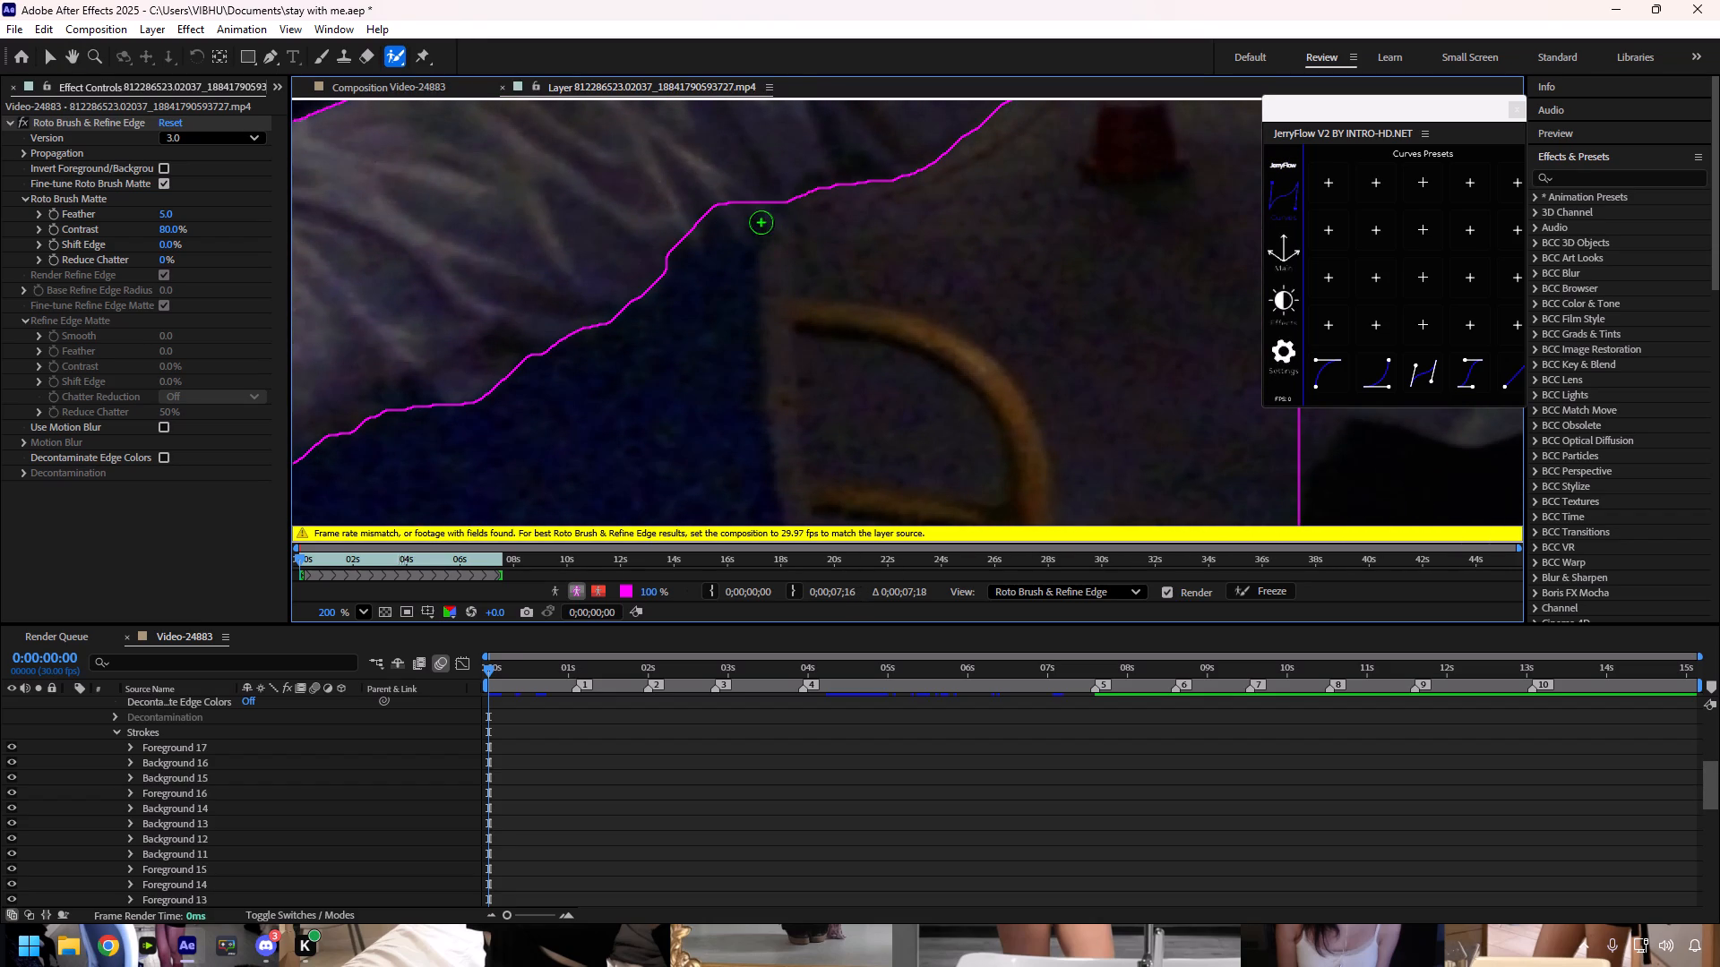
left_click_drag(745, 218, 703, 233)
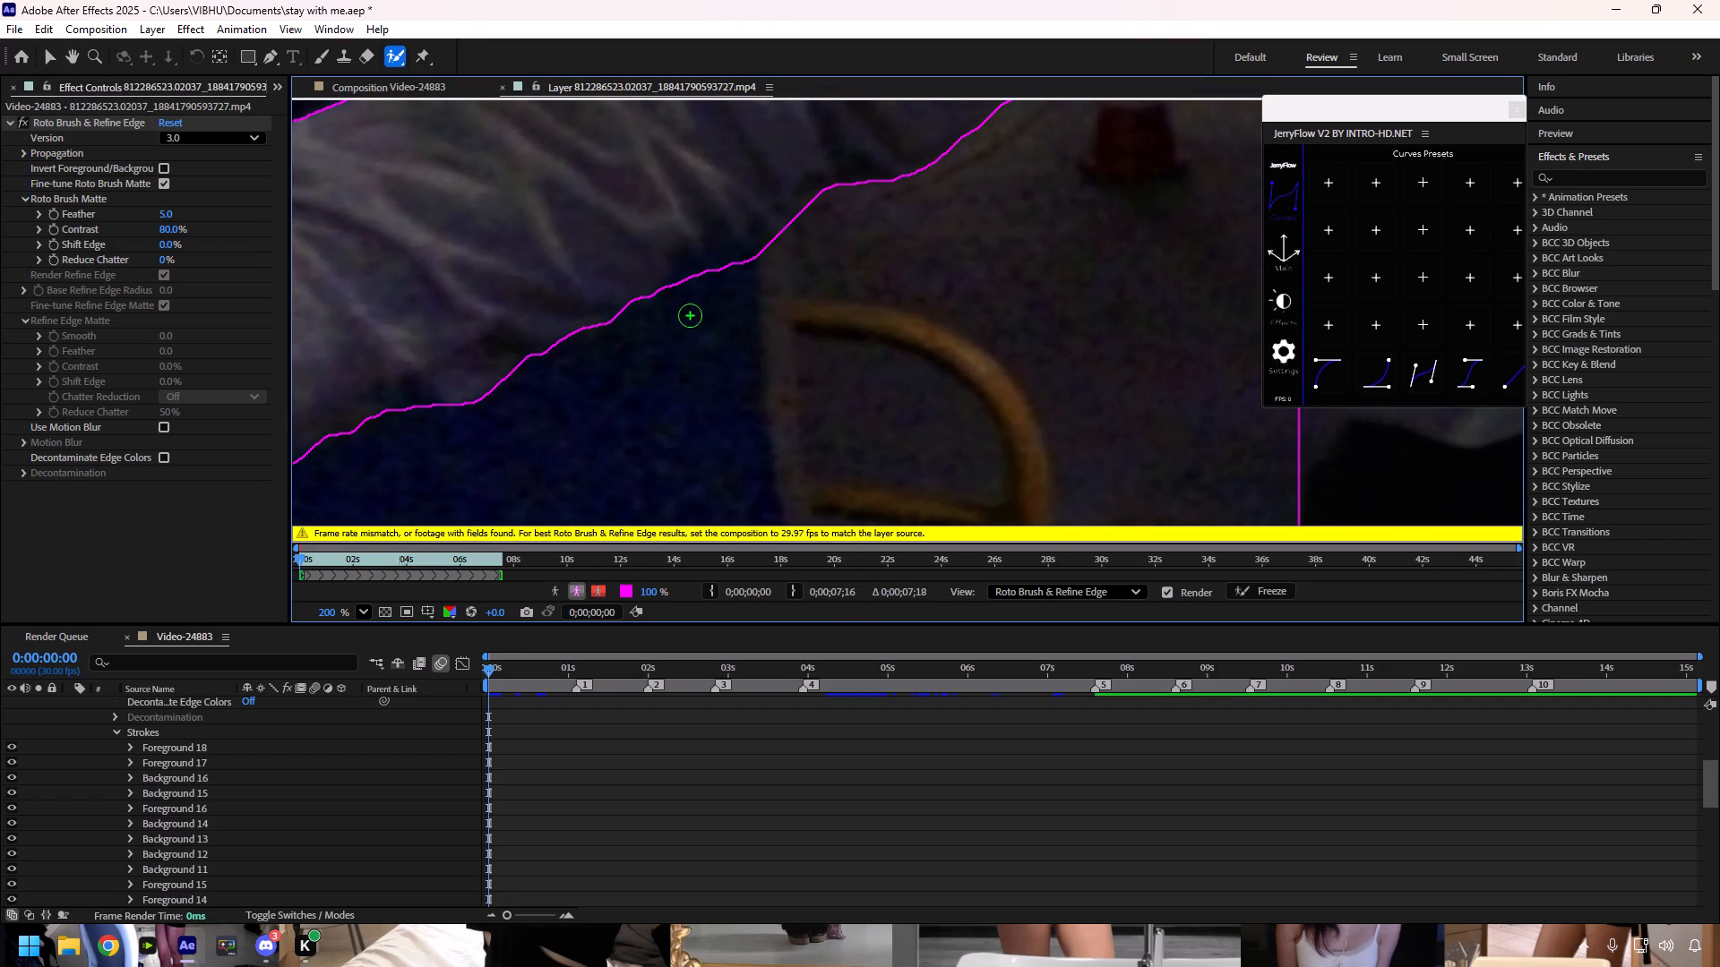
Add the dark hand's lower edge at the footage's left border to the matte and trim the blue background beneath it.
key("space")
key("space")
key("space")
key("space")
key("space")
key("space")
key("space")
key("space")
key("space")
key("space")
key("space")
key("space")
key("space")
key("space")
key("space")
key("space")
key("space")
key("space")
key("space")
key("space")
left_click_drag(623, 347, 978, 193)
left_click_drag(646, 362, 1060, 175)
left_click_drag(770, 278, 734, 295)
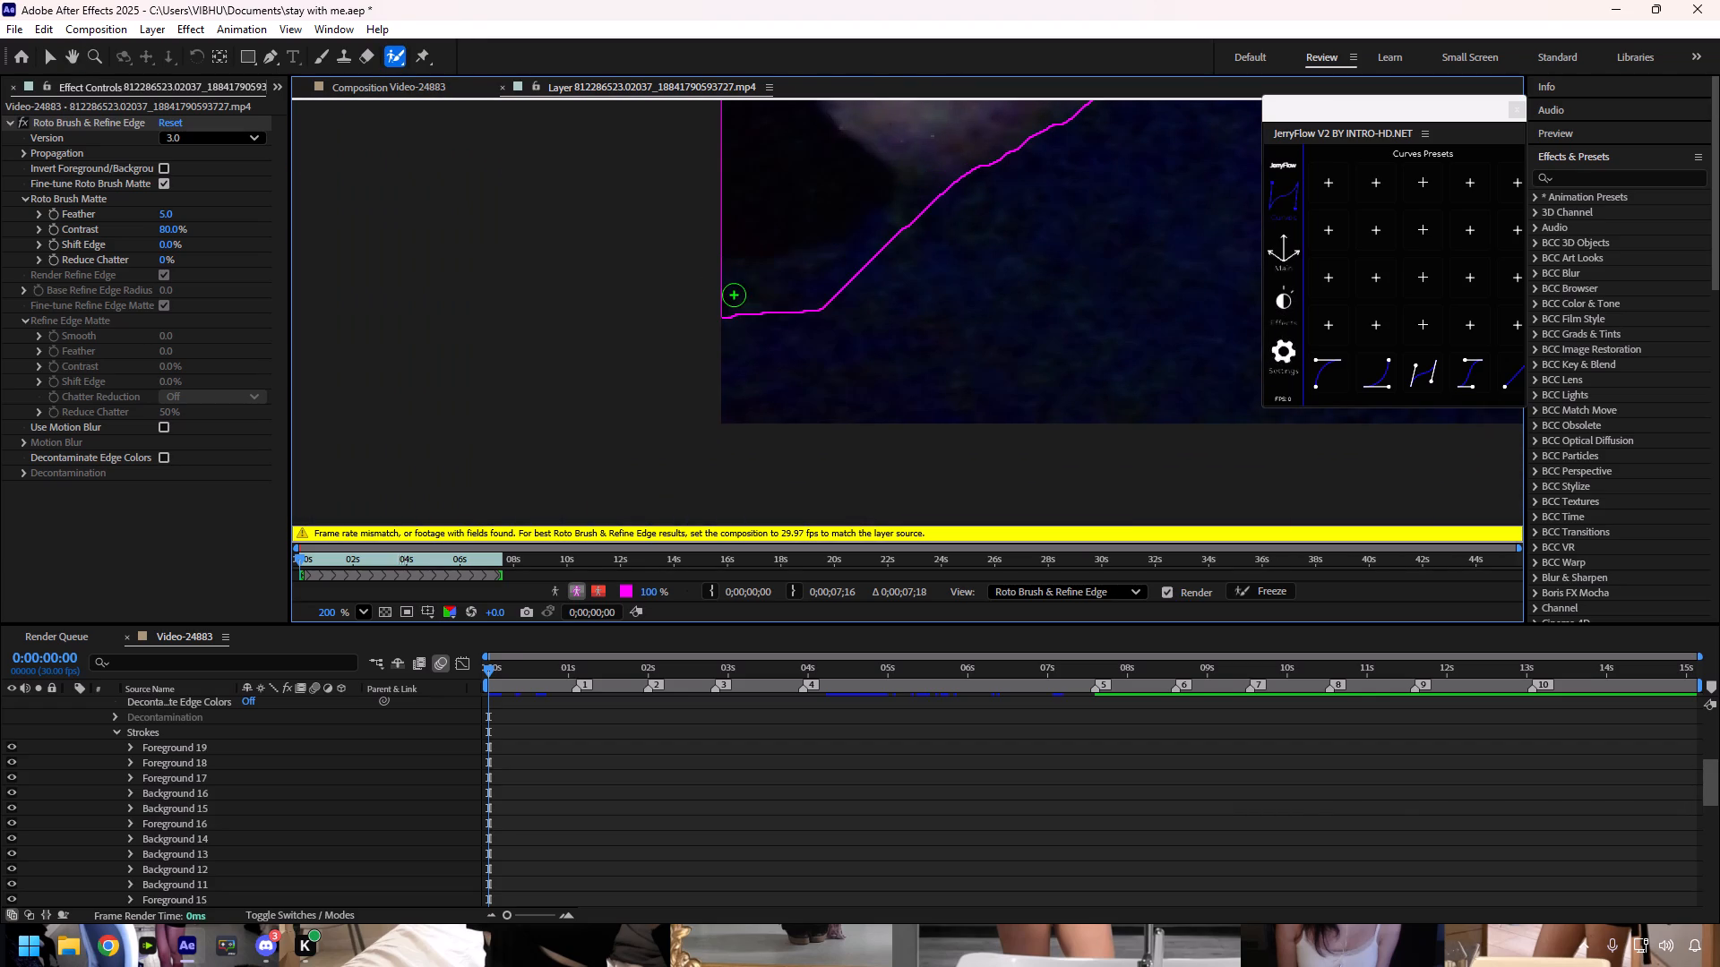
scroll(833, 295, "up", 5)
scroll(833, 295, "down", 2)
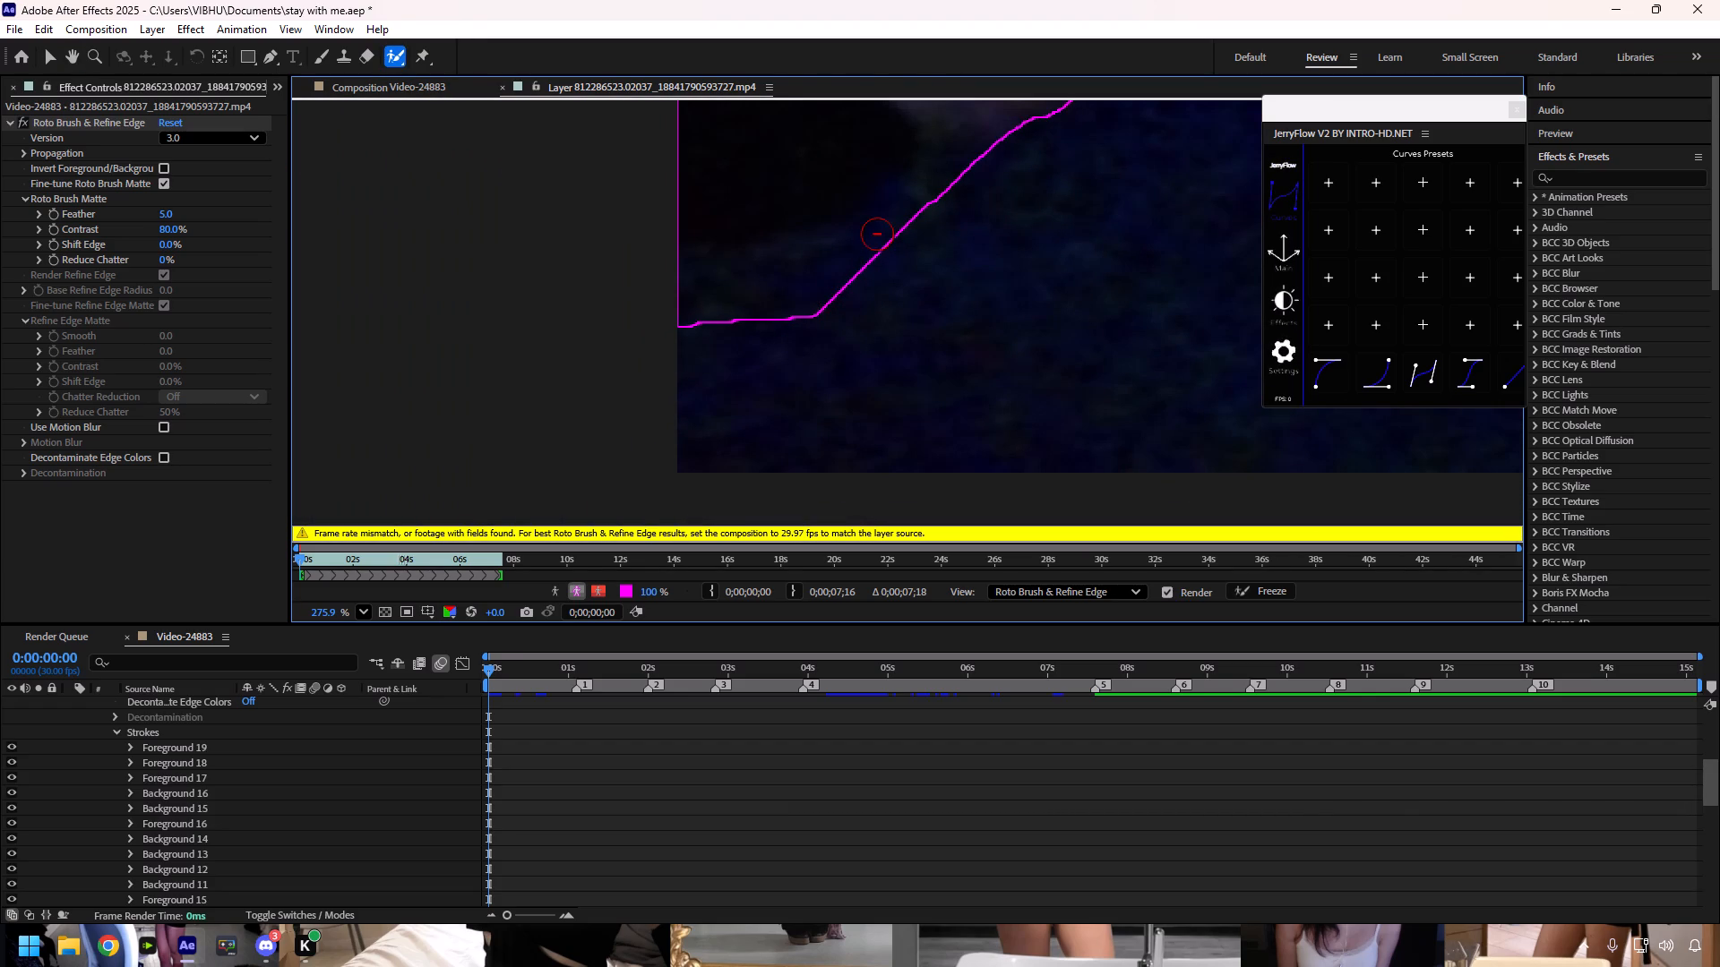
left_click_drag(877, 233, 825, 274, "alt+shift")
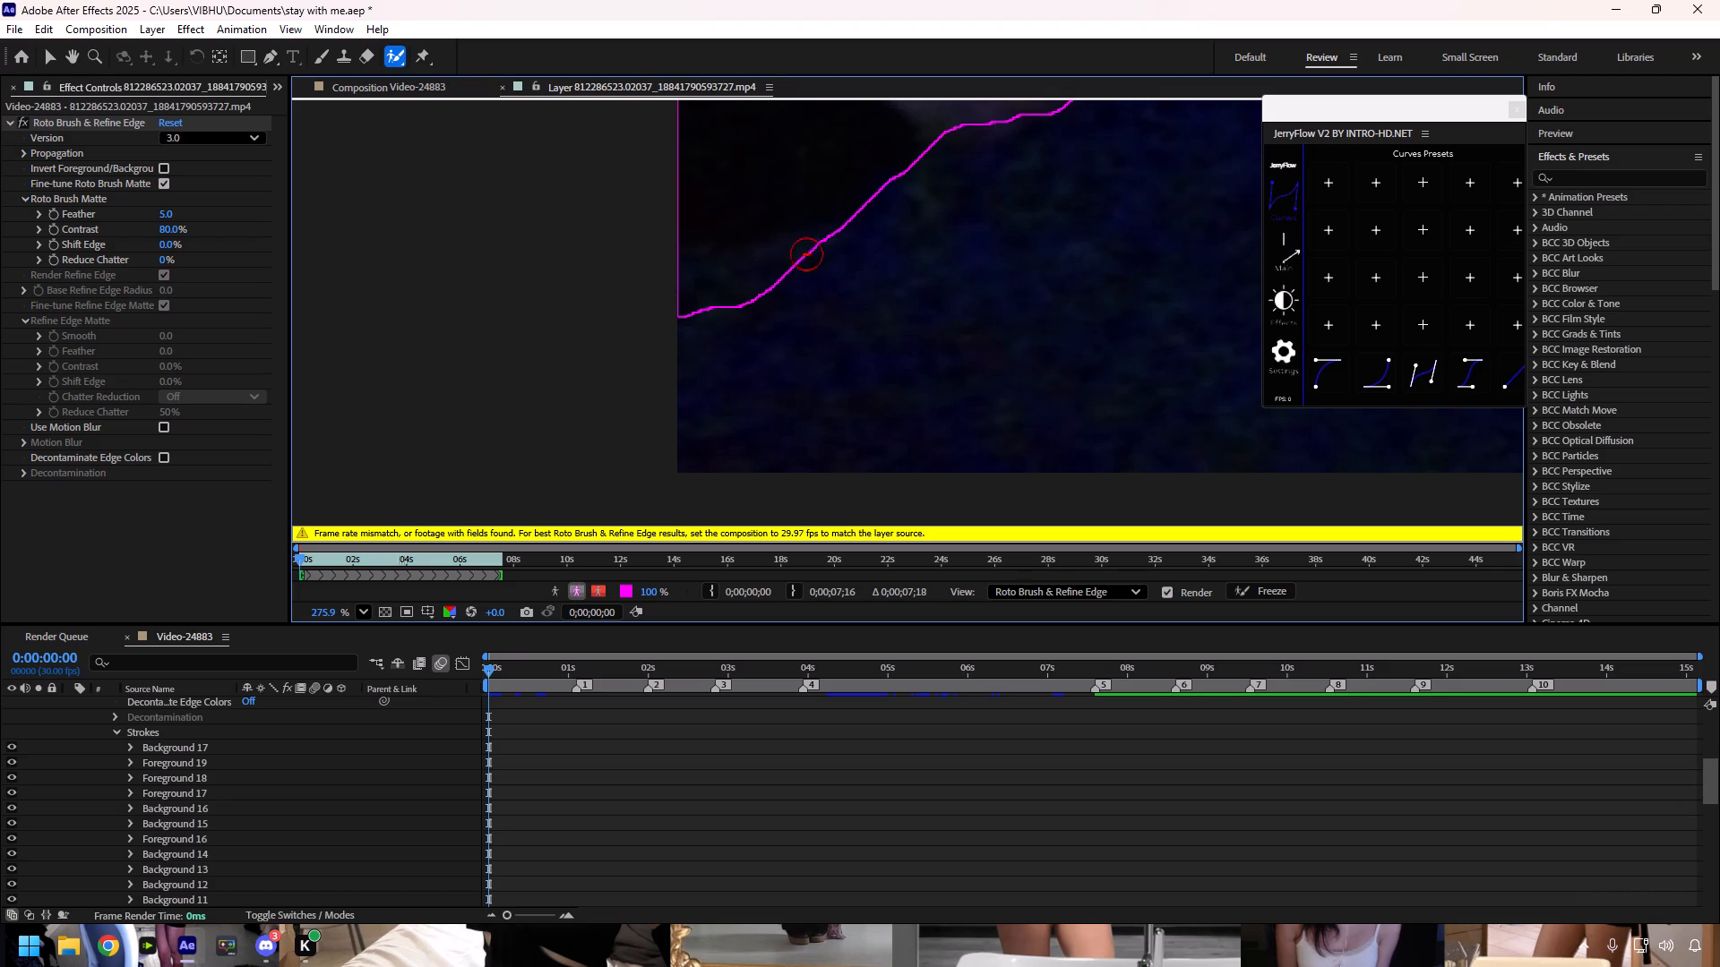
Check the complete roto outline around the rider across the whole frame.
scroll(808, 265, "down", 16)
scroll(921, 252, "down", 5)
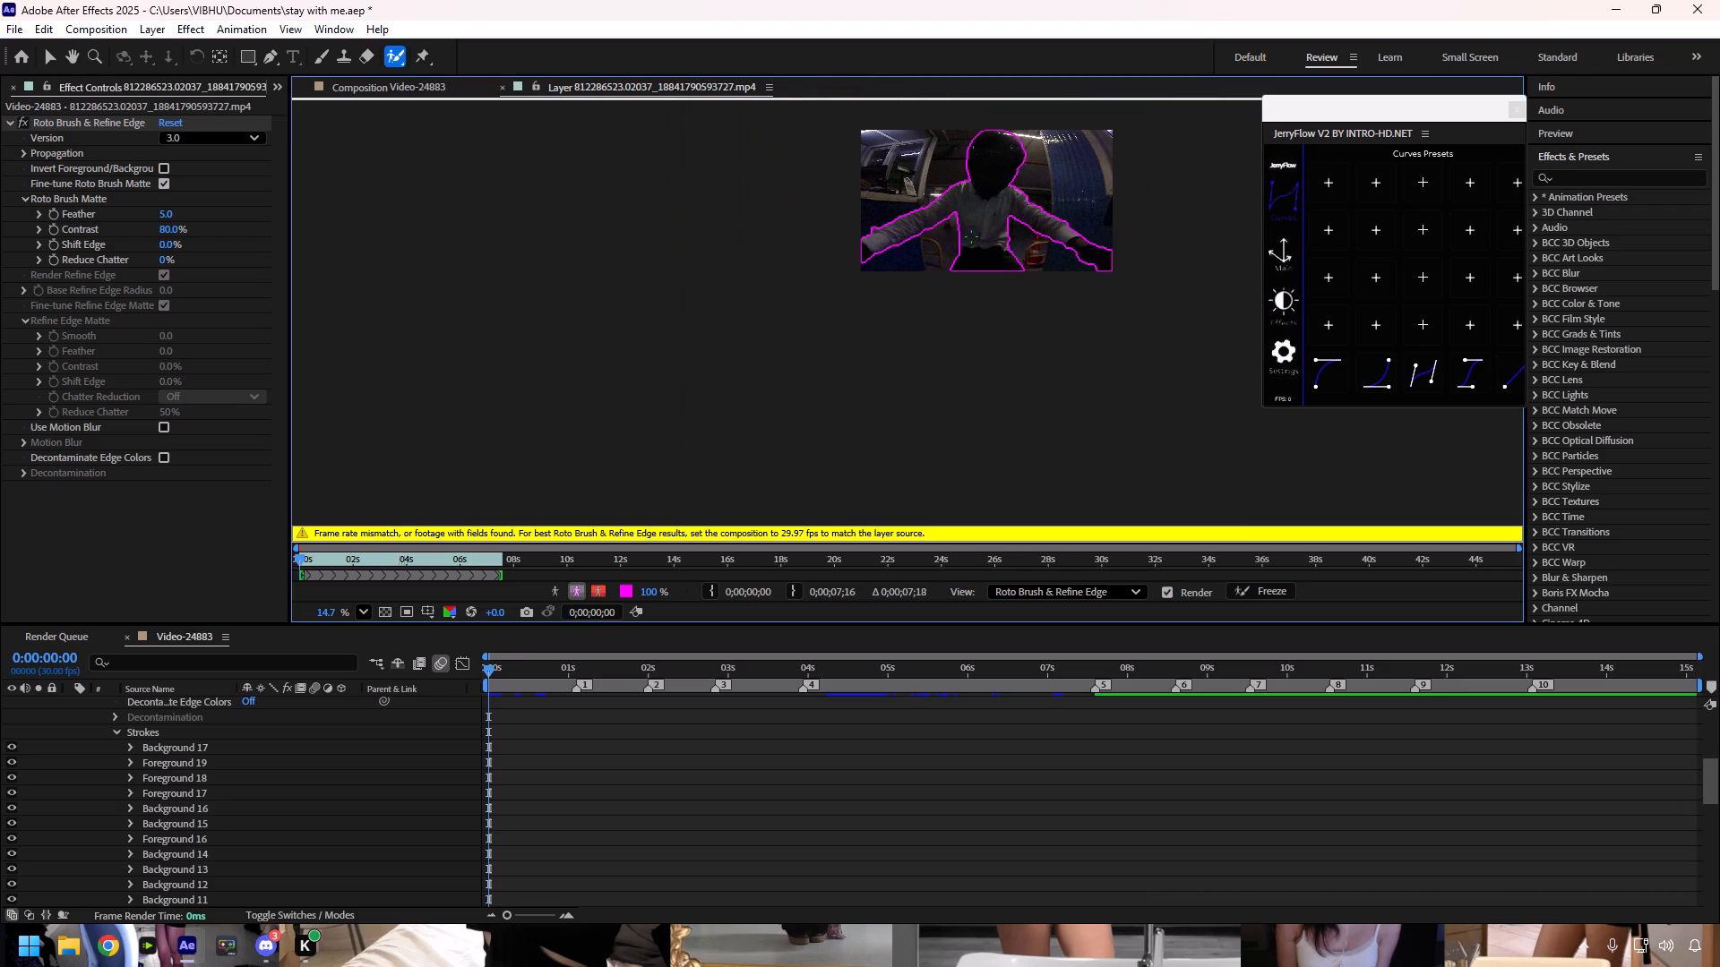
key("space")
key("space")
key("space")
key("space")
key("space")
key("space")
key("space")
key("space")
key("space")
key("space")
left_click_drag(971, 236, 883, 345)
scroll(883, 345, "up", 3)
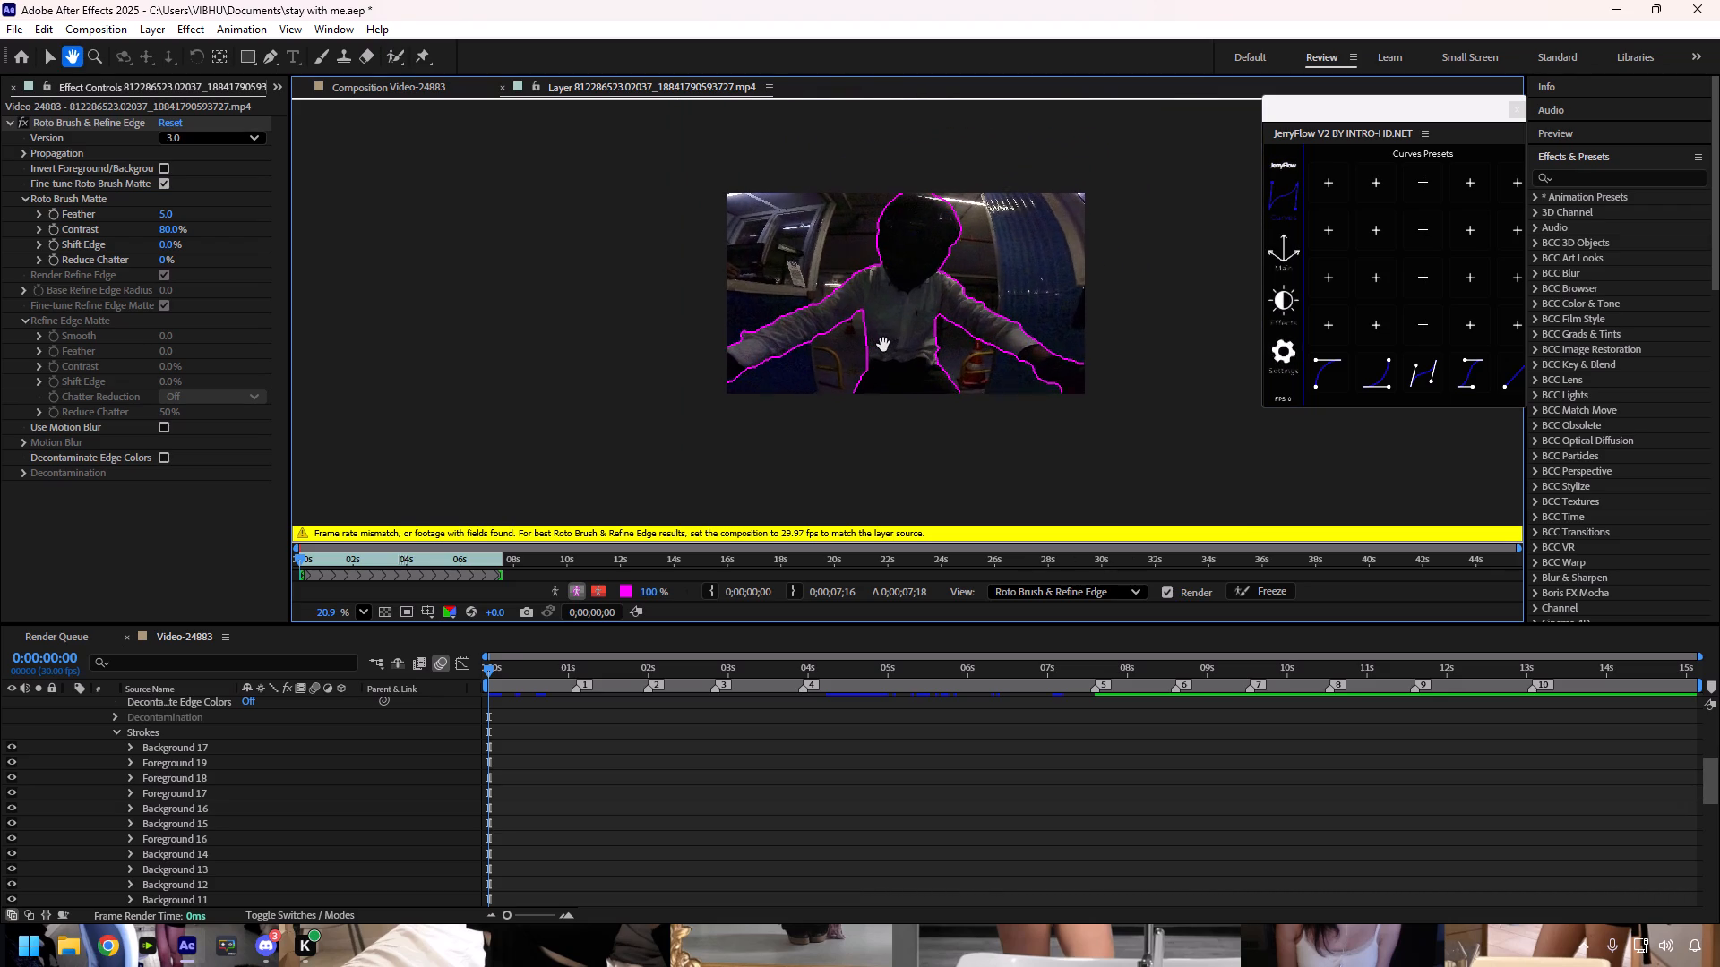
Switch to the Selection tool and freeze the rider's Roto Brush matte over the layer's span from 0;00;00;00 to 0;00;07;16.
scroll(883, 345, "up", 1)
left_click(370, 94)
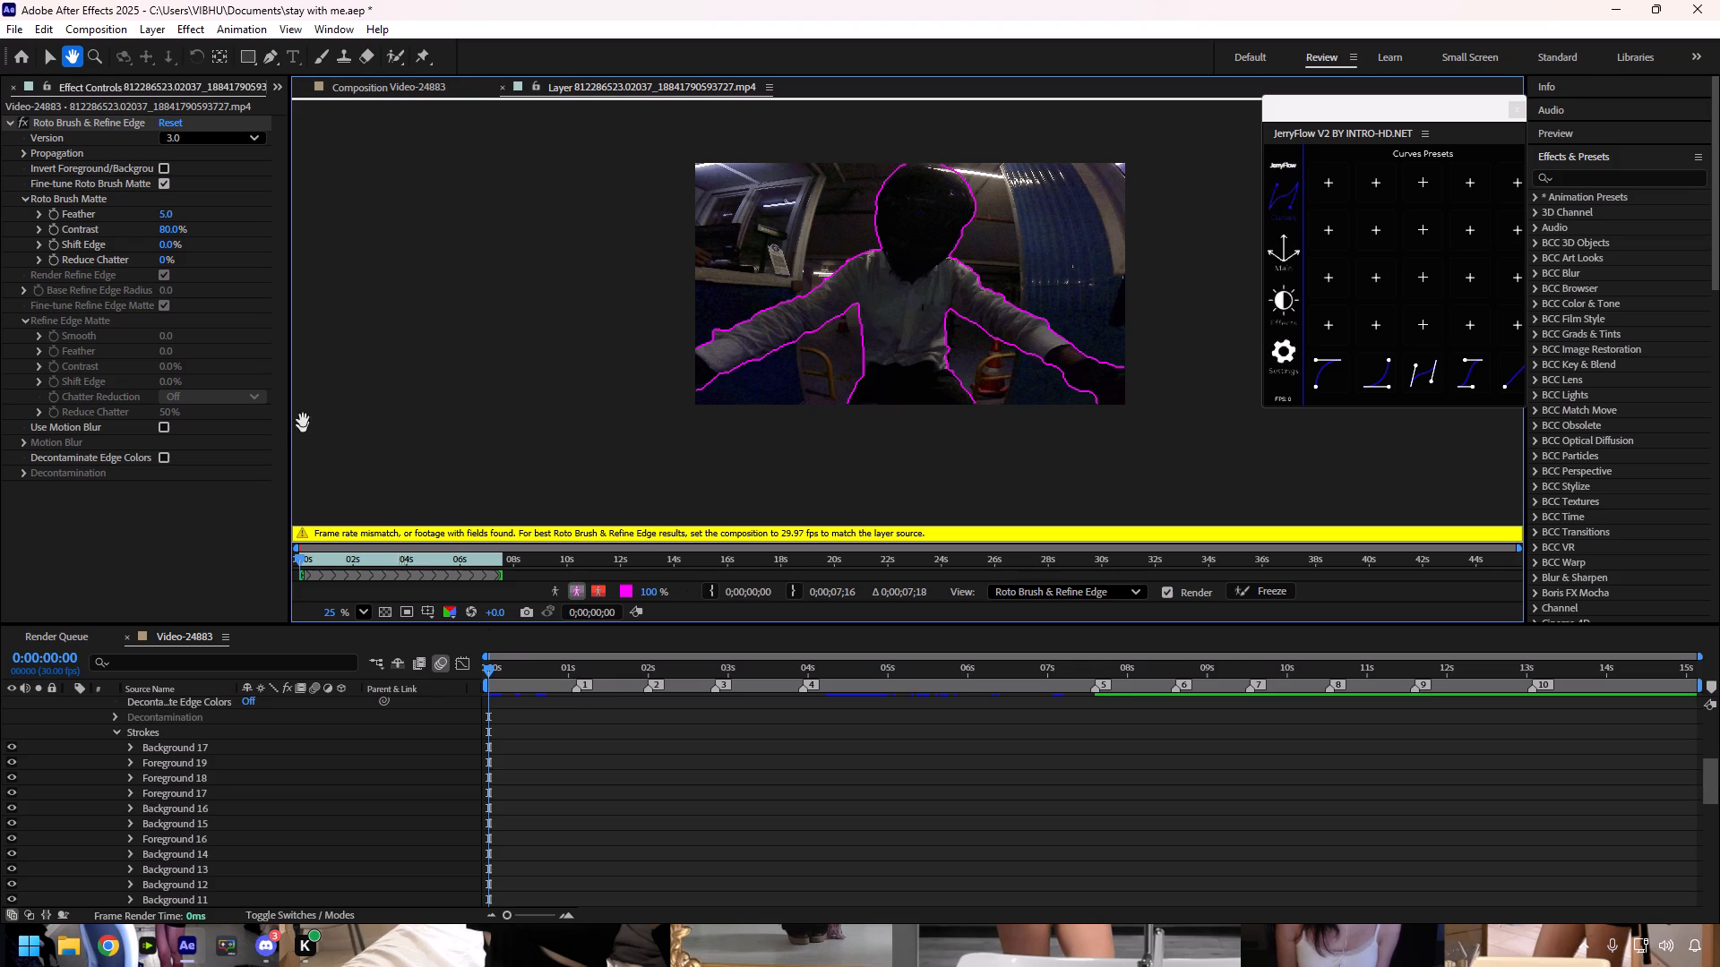
left_click(50, 56)
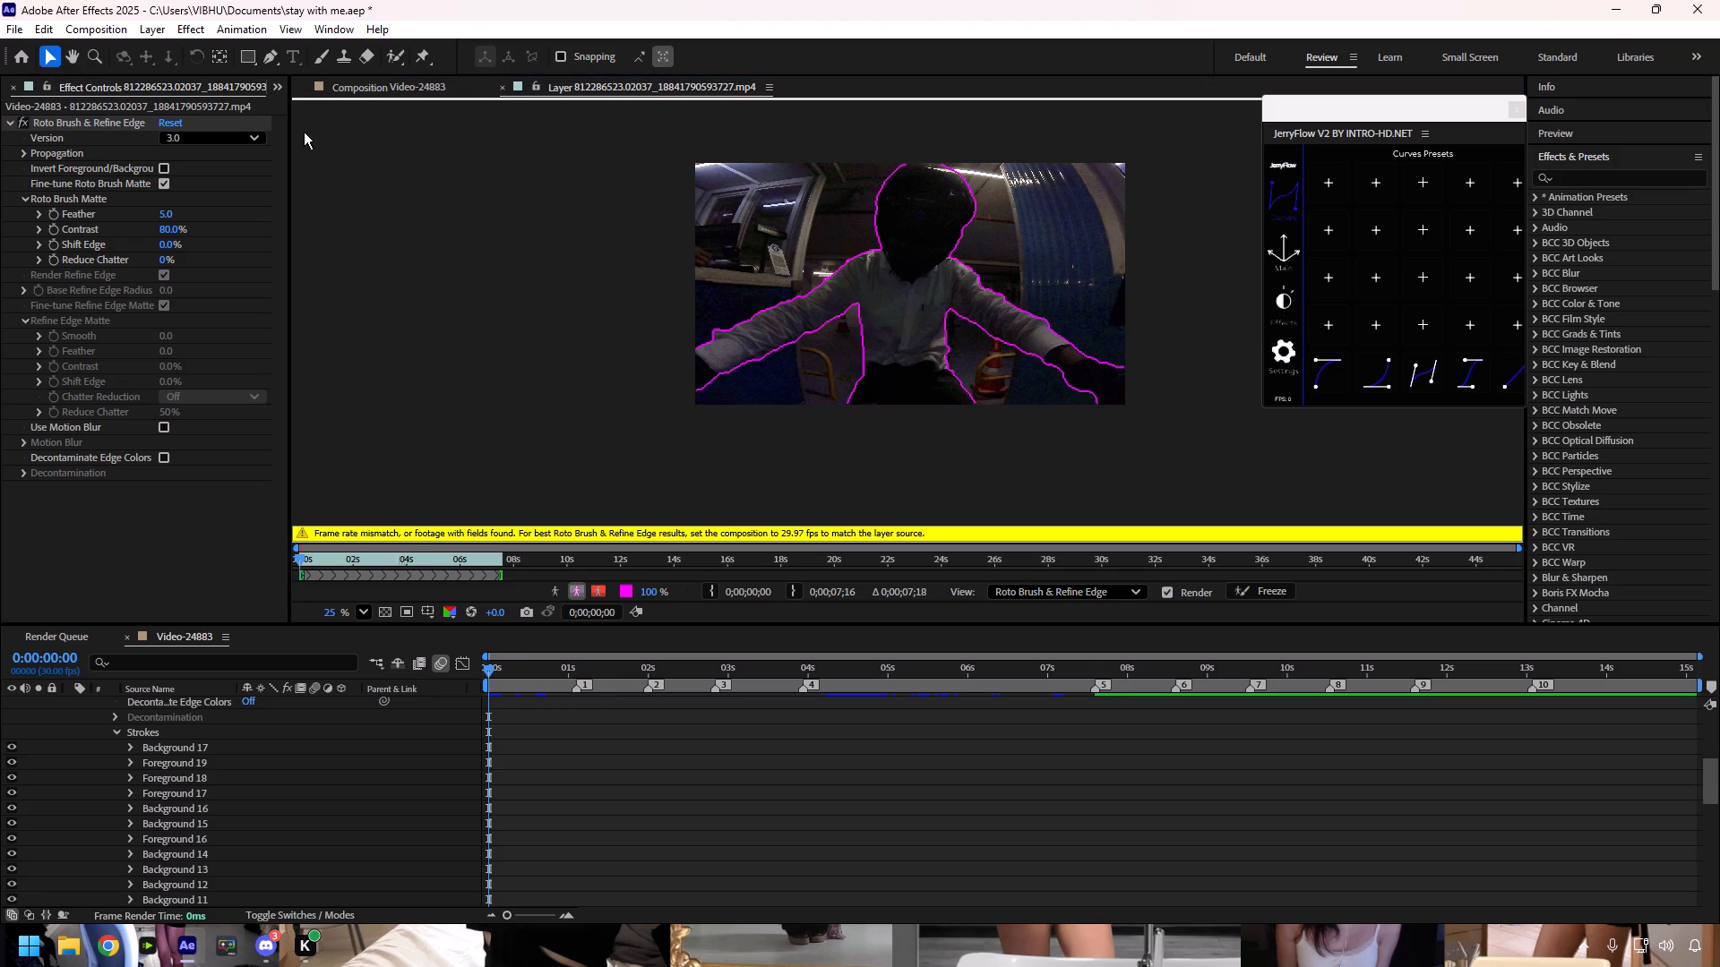
left_click(1236, 591)
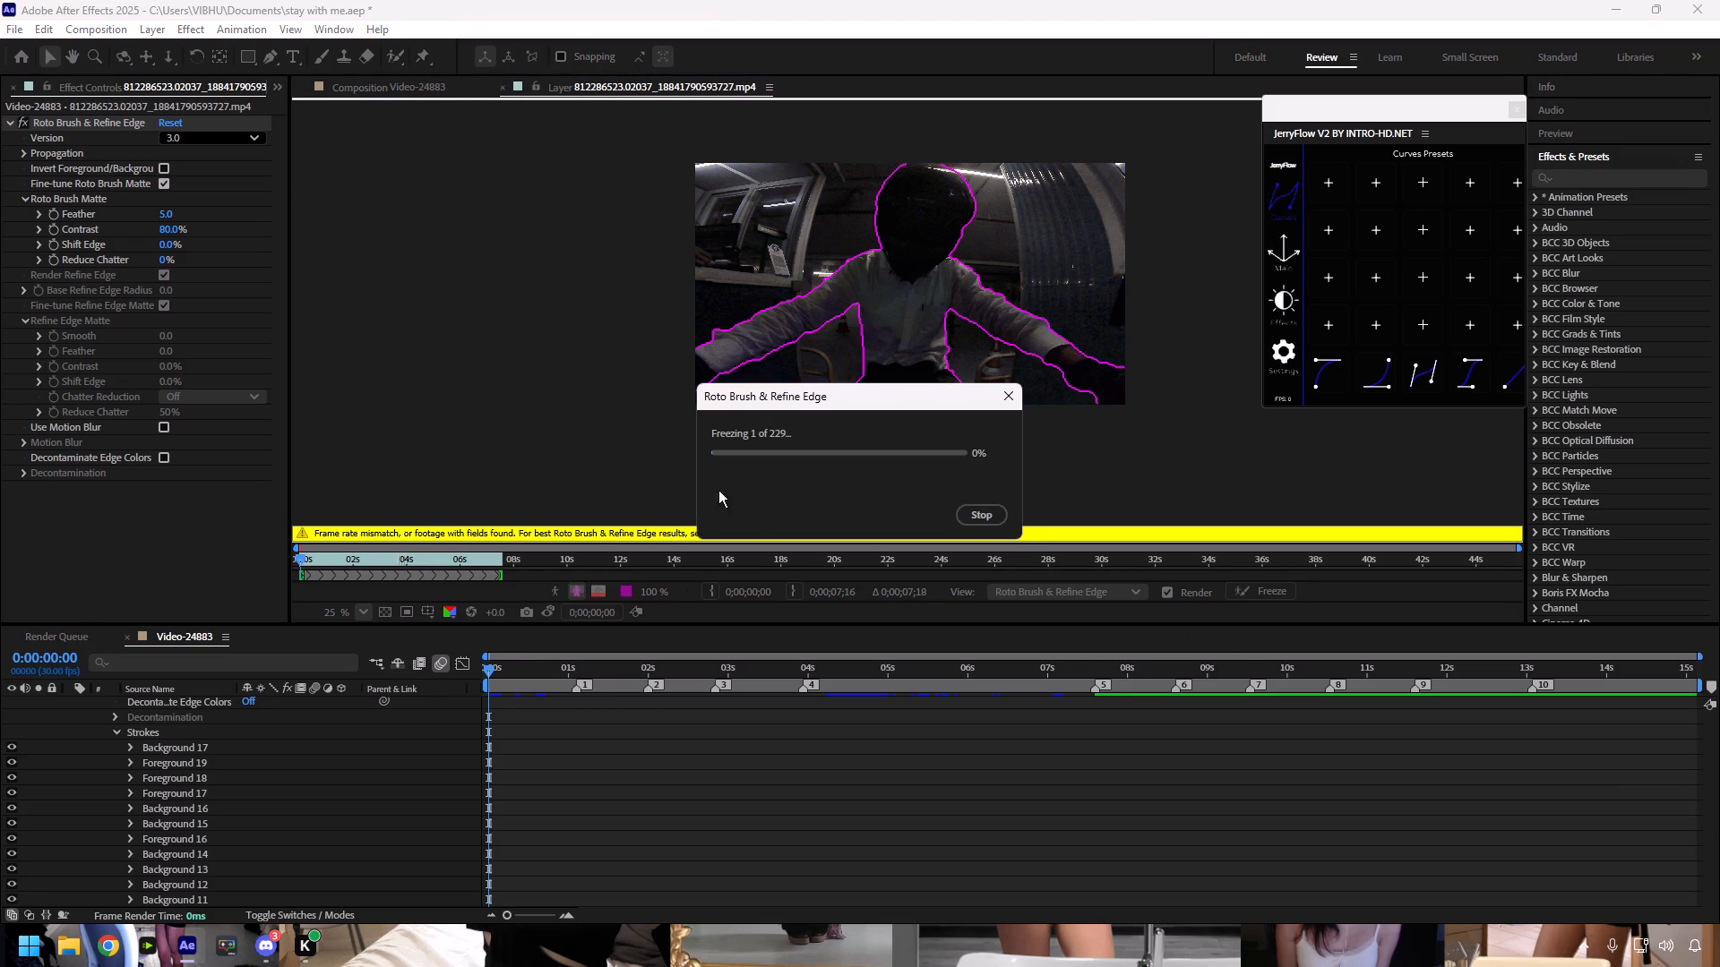
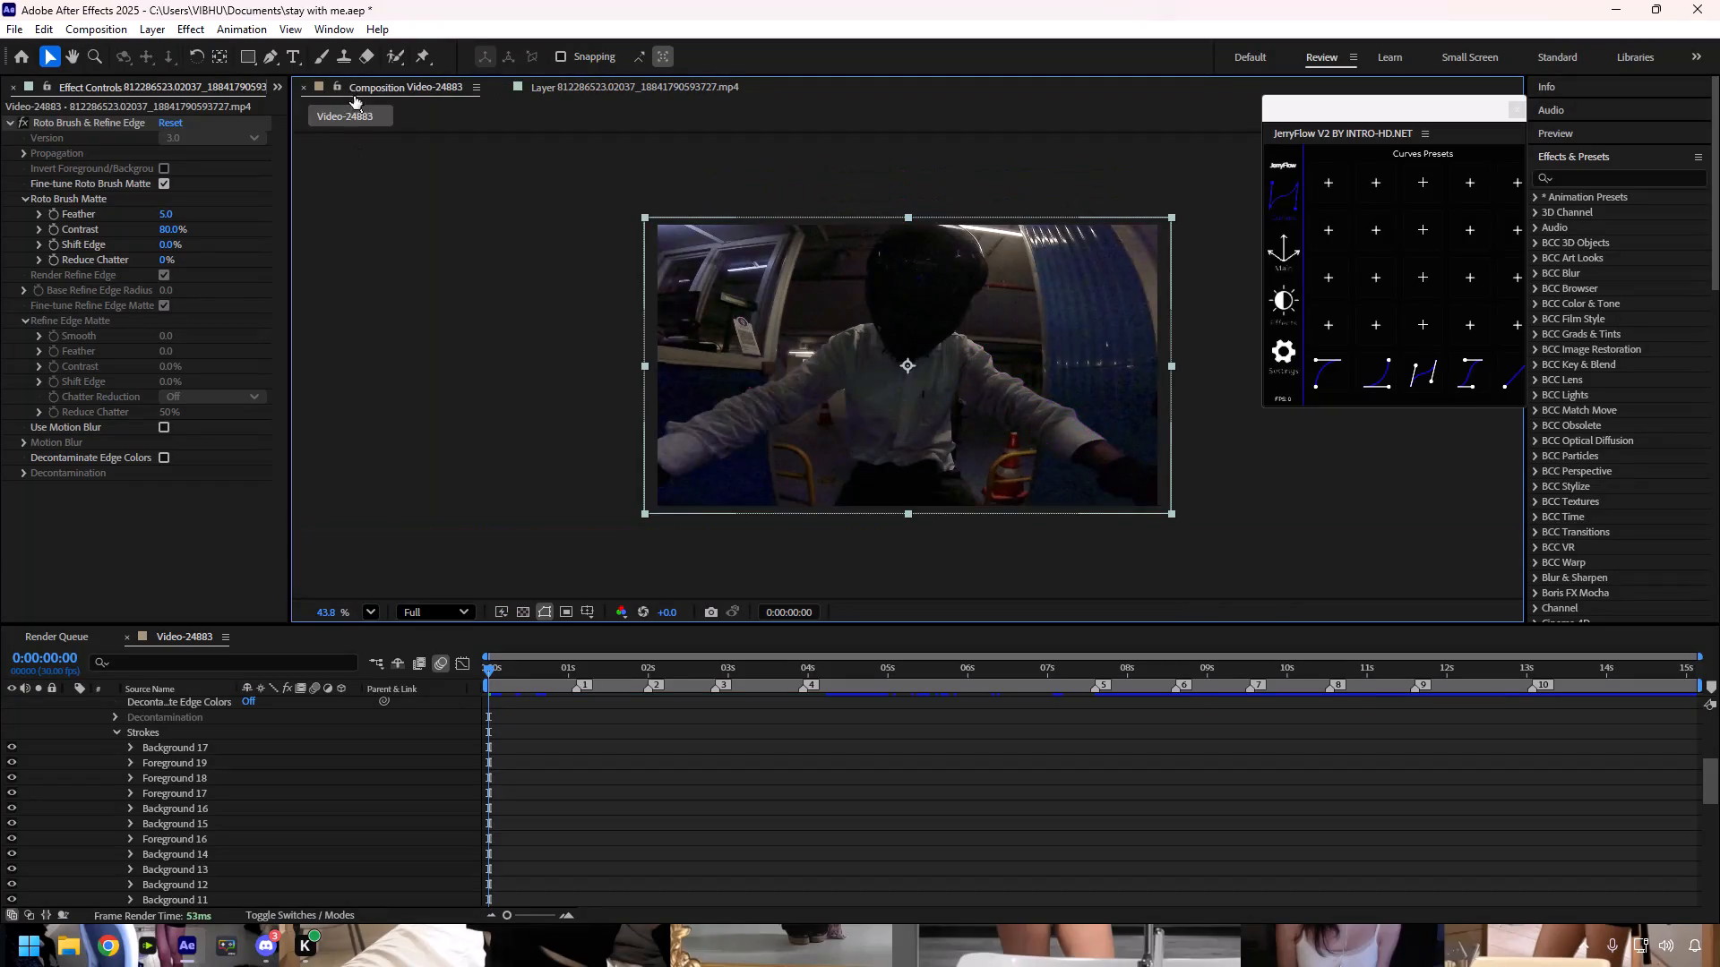
Play back the composition from the first frame to review the isolated rider against the background.
scroll(464, 378, "down", 2)
key("space")
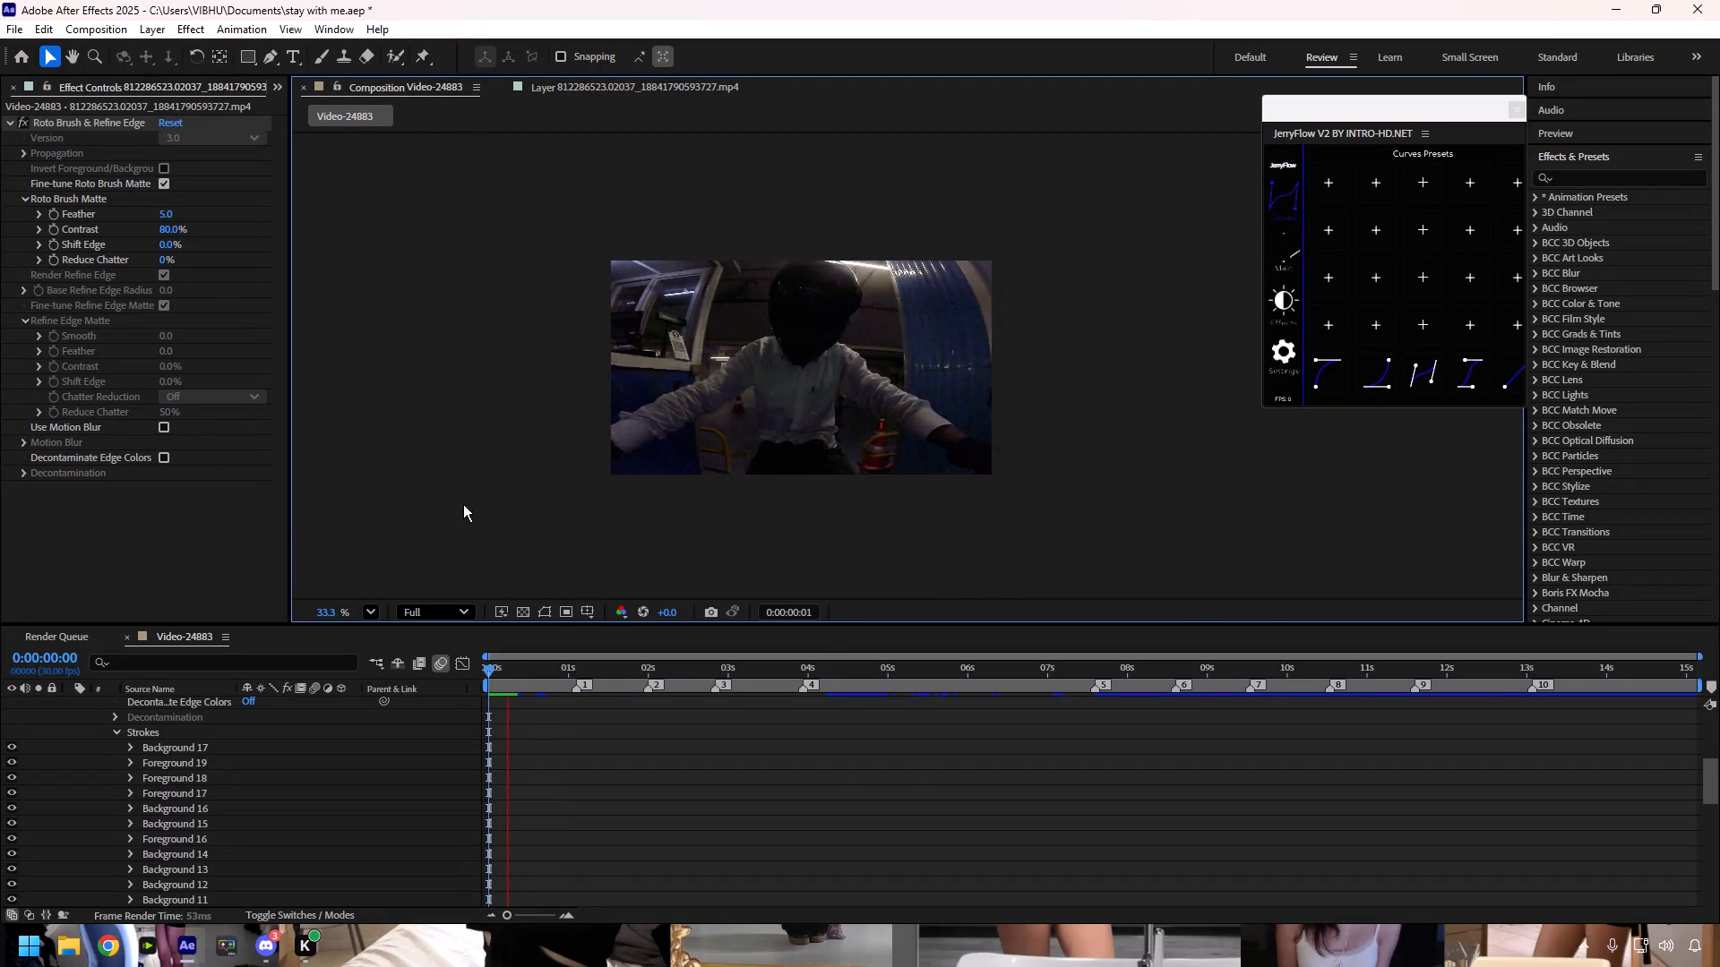
left_click(488, 674)
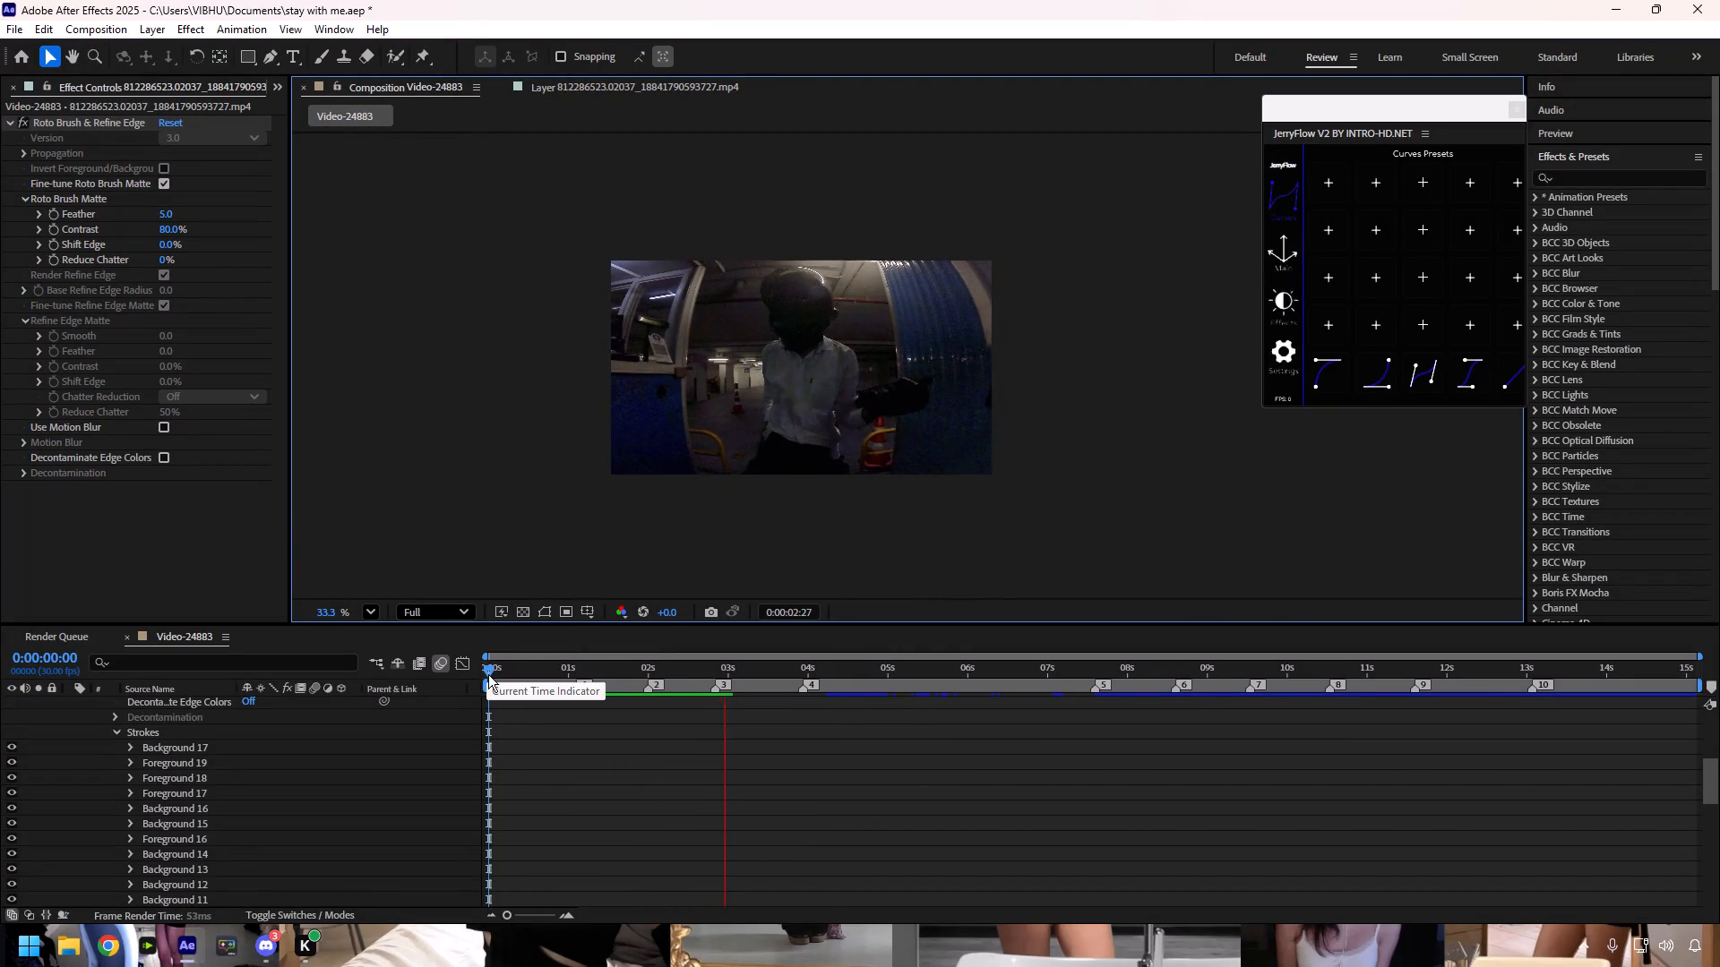
scroll(469, 531, "up", 2)
scroll(469, 532, "down", 1)
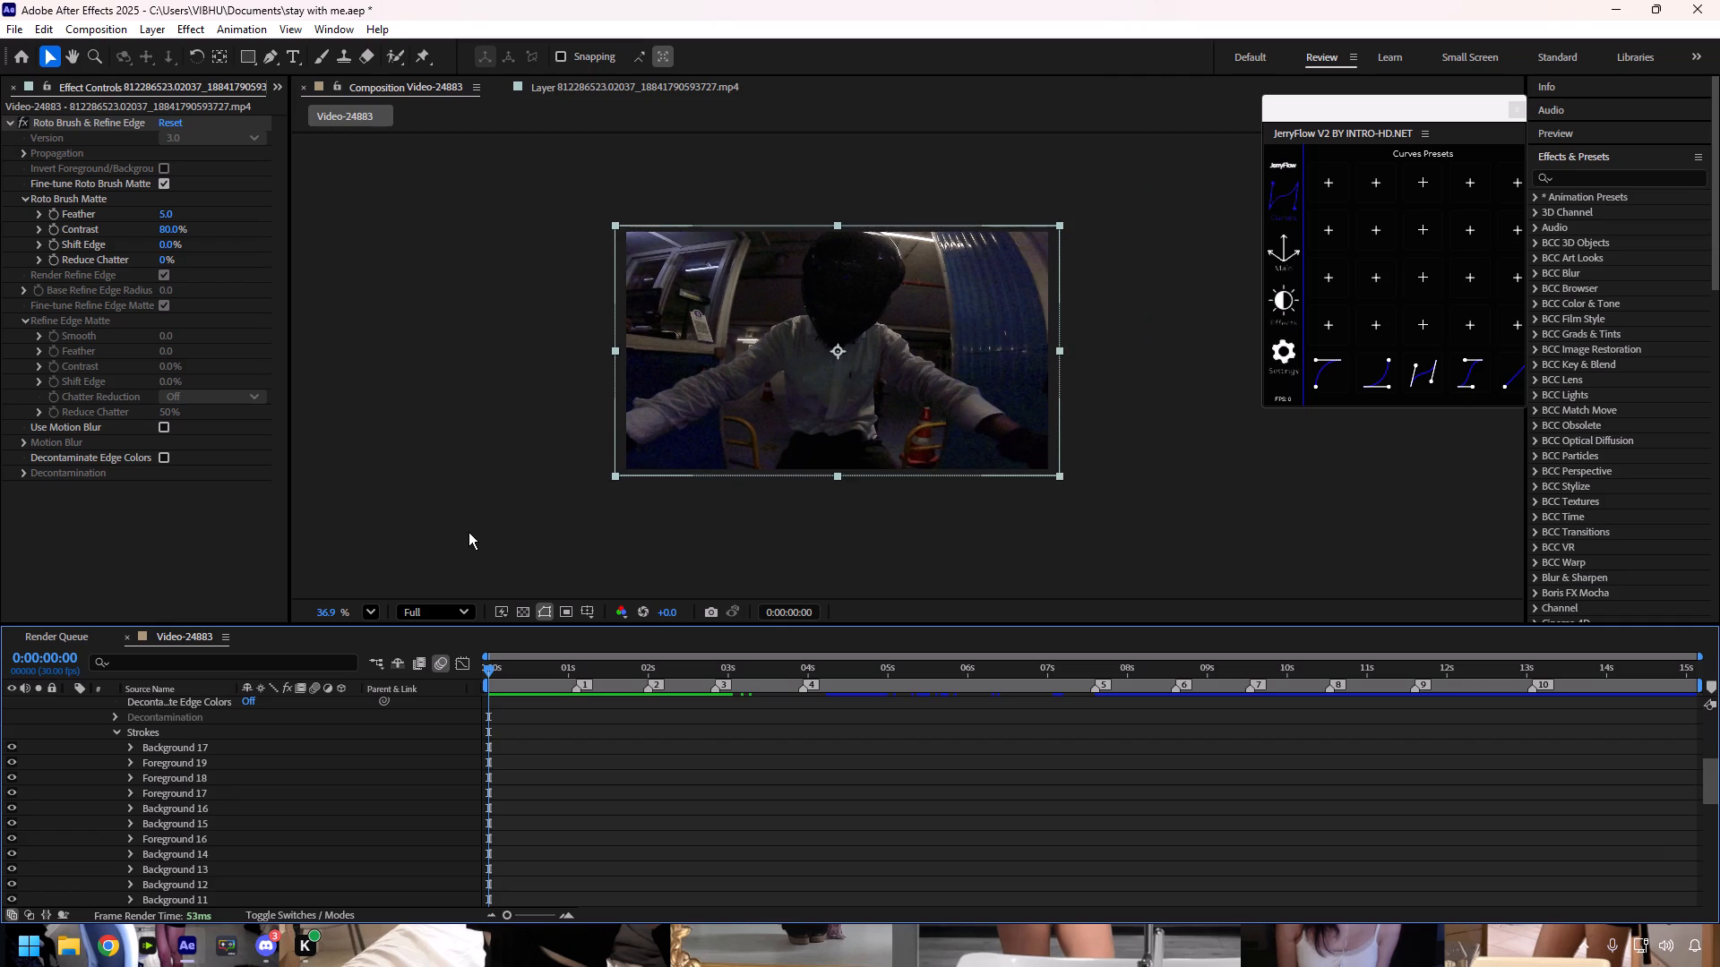
Collapse the top video layer's expanded properties and add a null object to the composition.
scroll(62, 721, "up", 6)
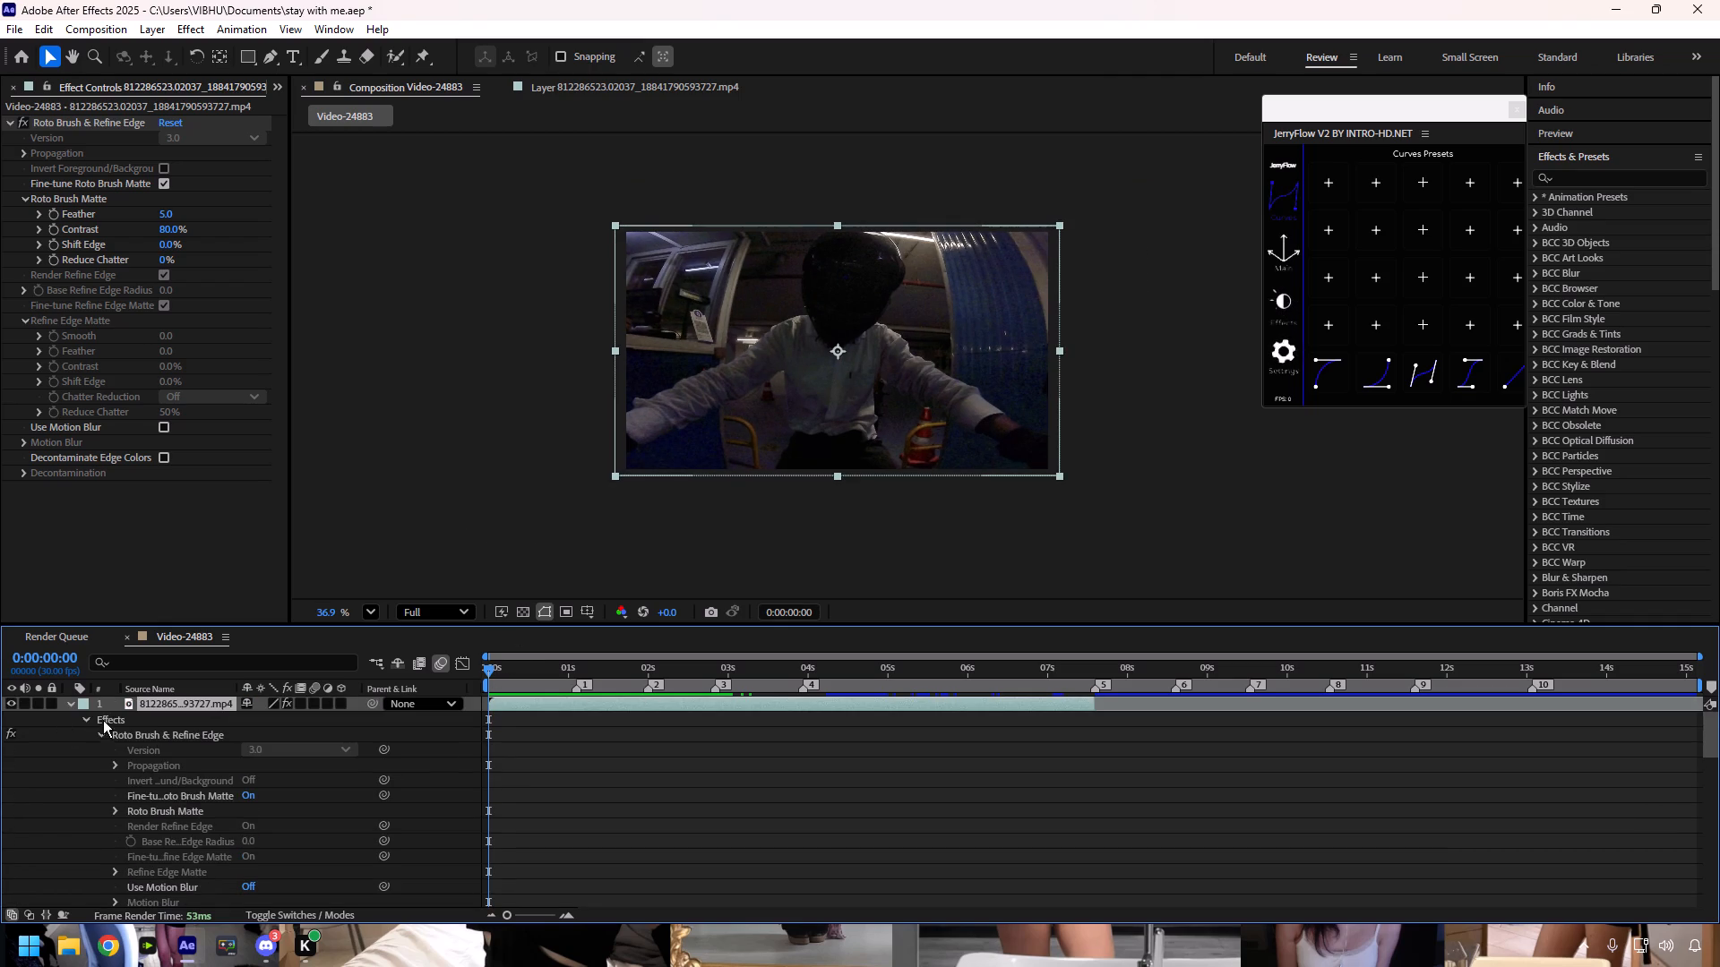
scroll(103, 720, "up", 1)
left_click(66, 705)
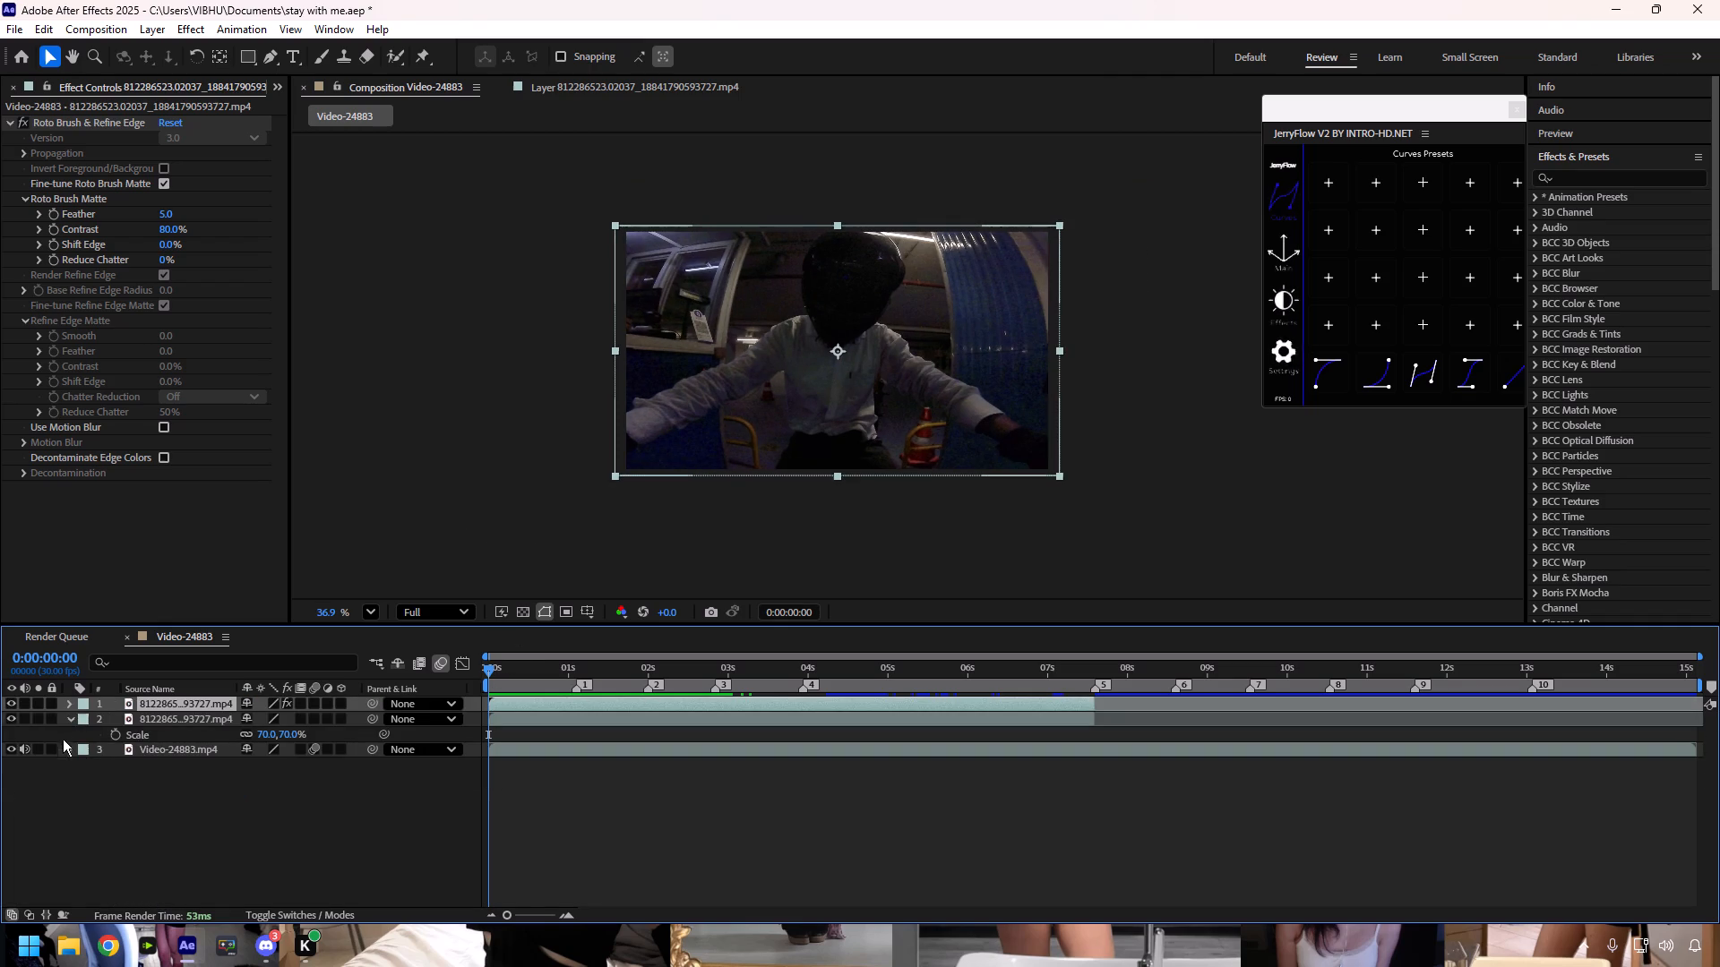
left_click(75, 719)
left_click(565, 708)
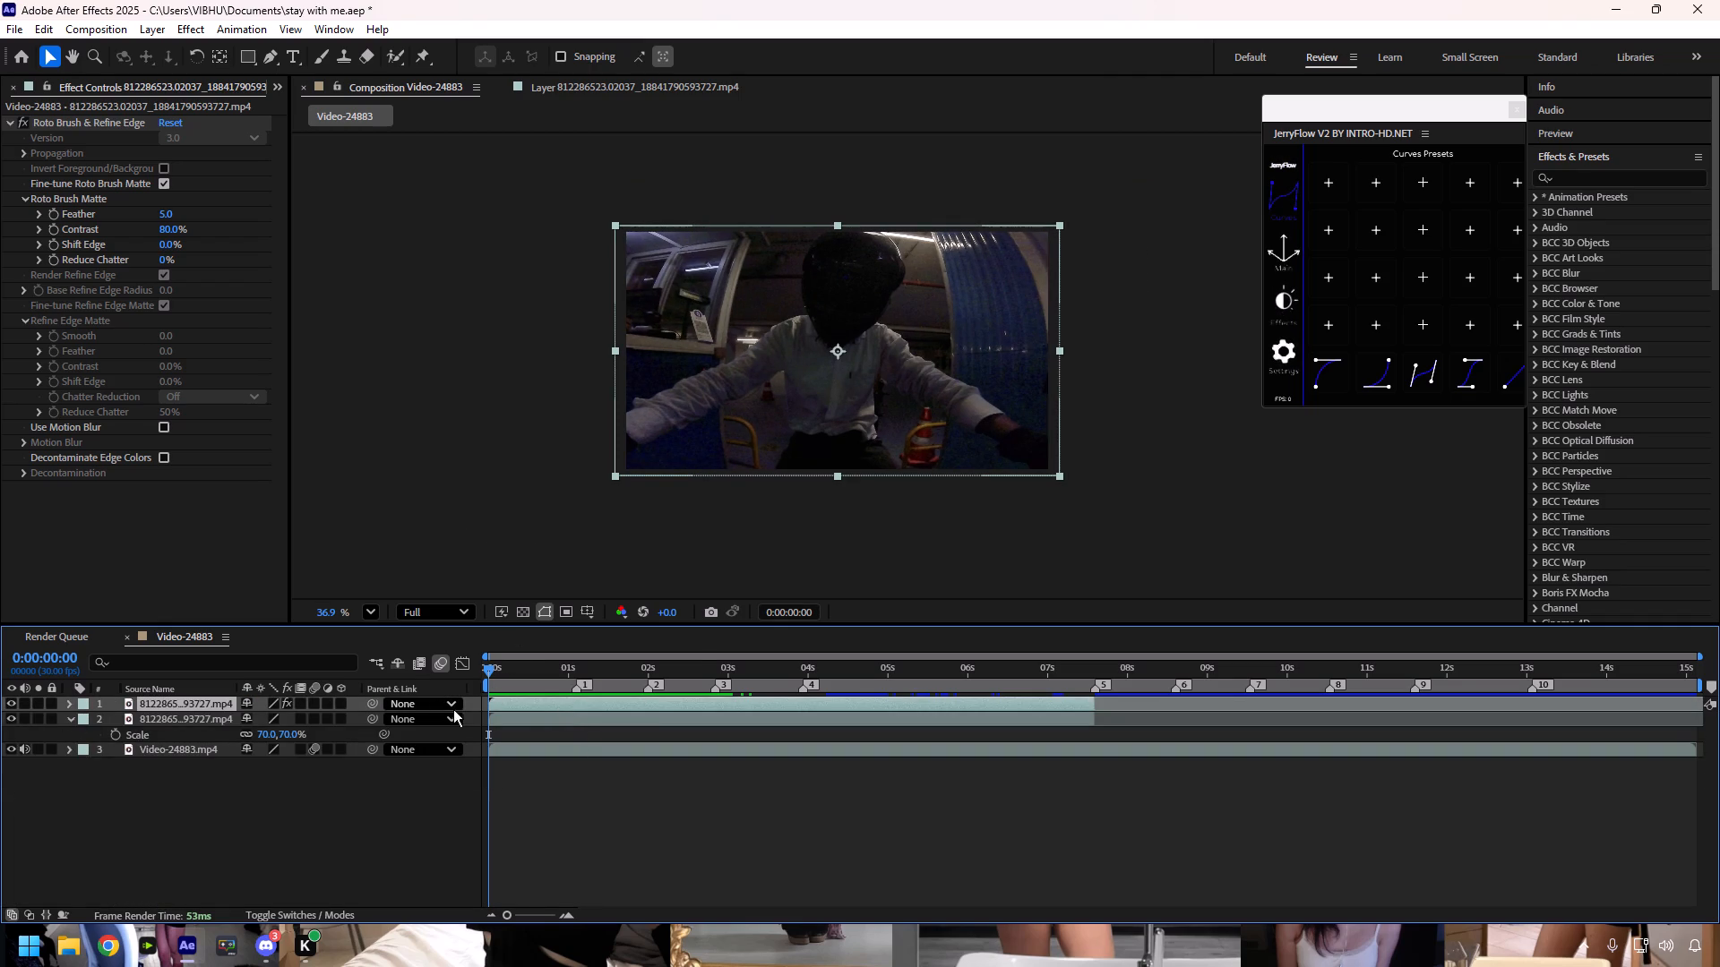
right_click(471, 706)
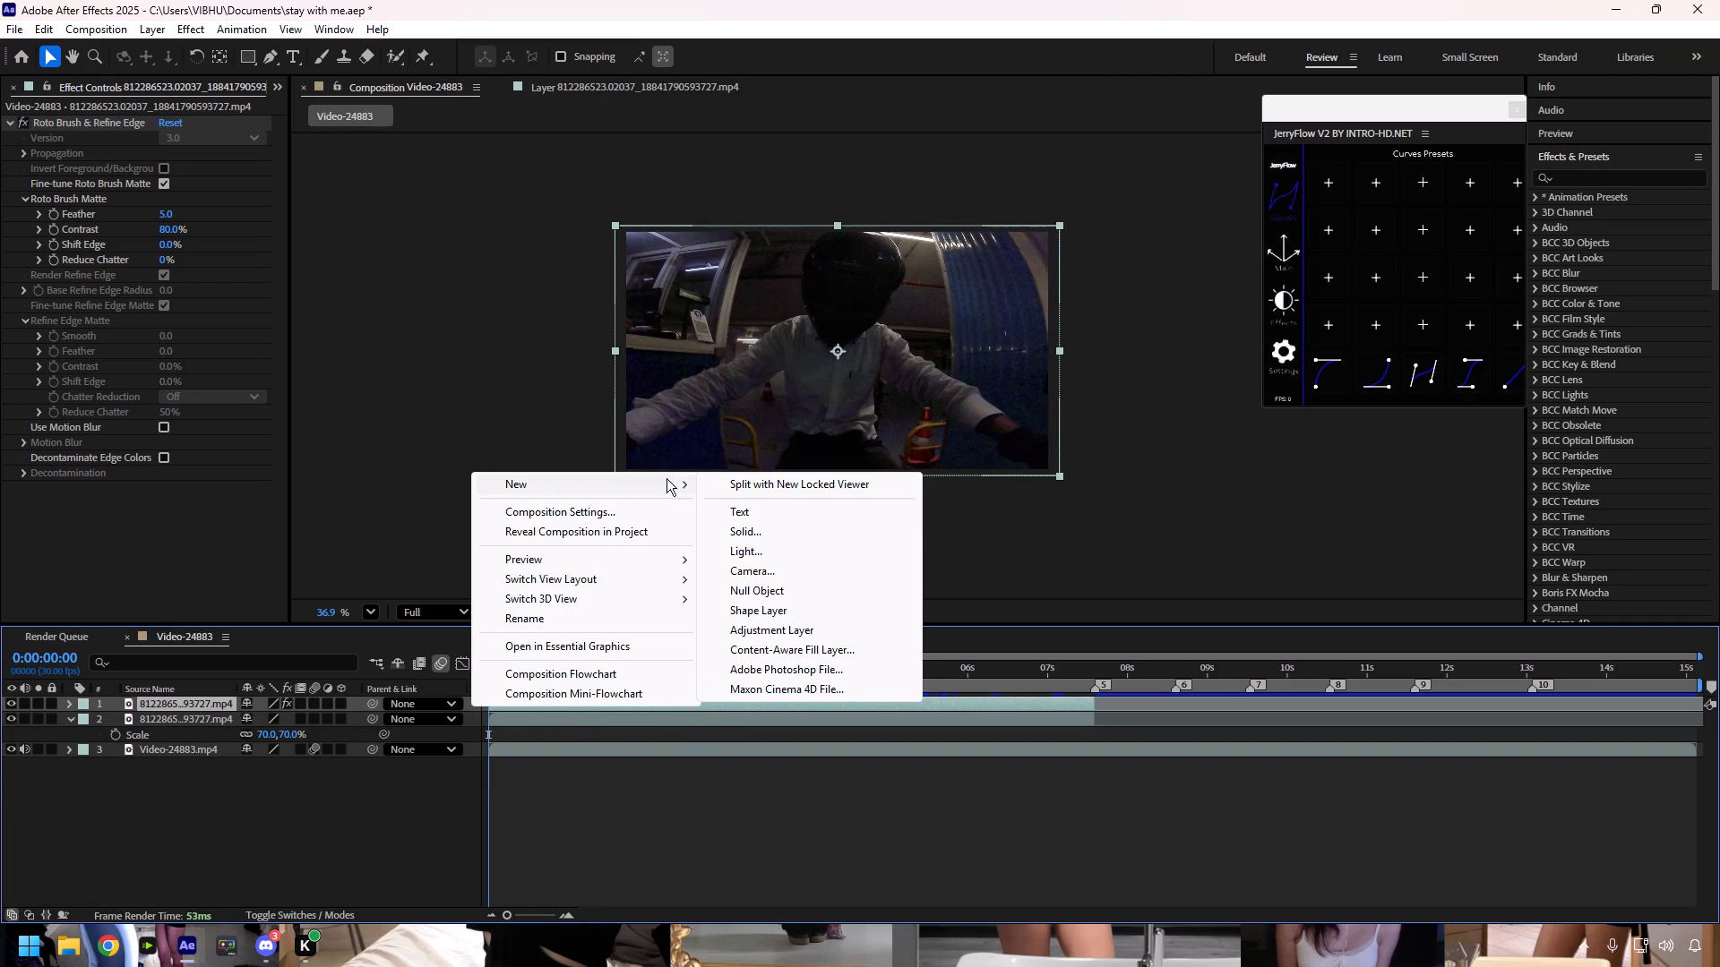
left_click(744, 586)
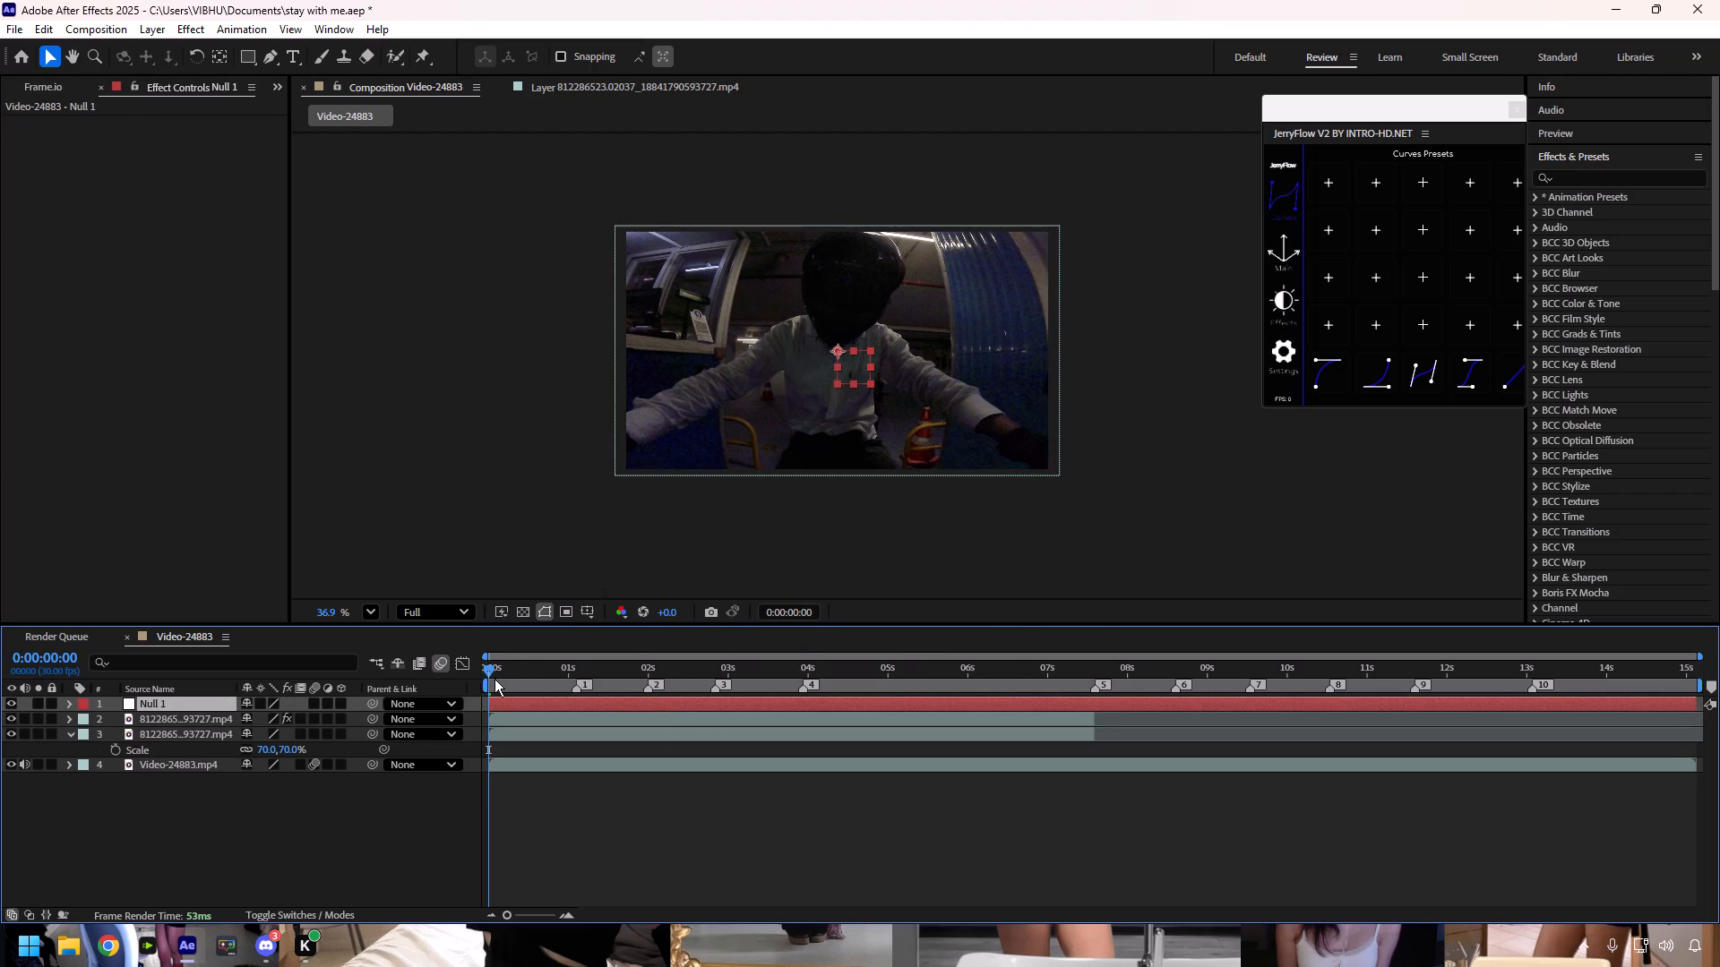
Split the null at 0;00;07;18, where the two short video layers end, and delete the part after it.
left_click_drag(488, 671, 1096, 749)
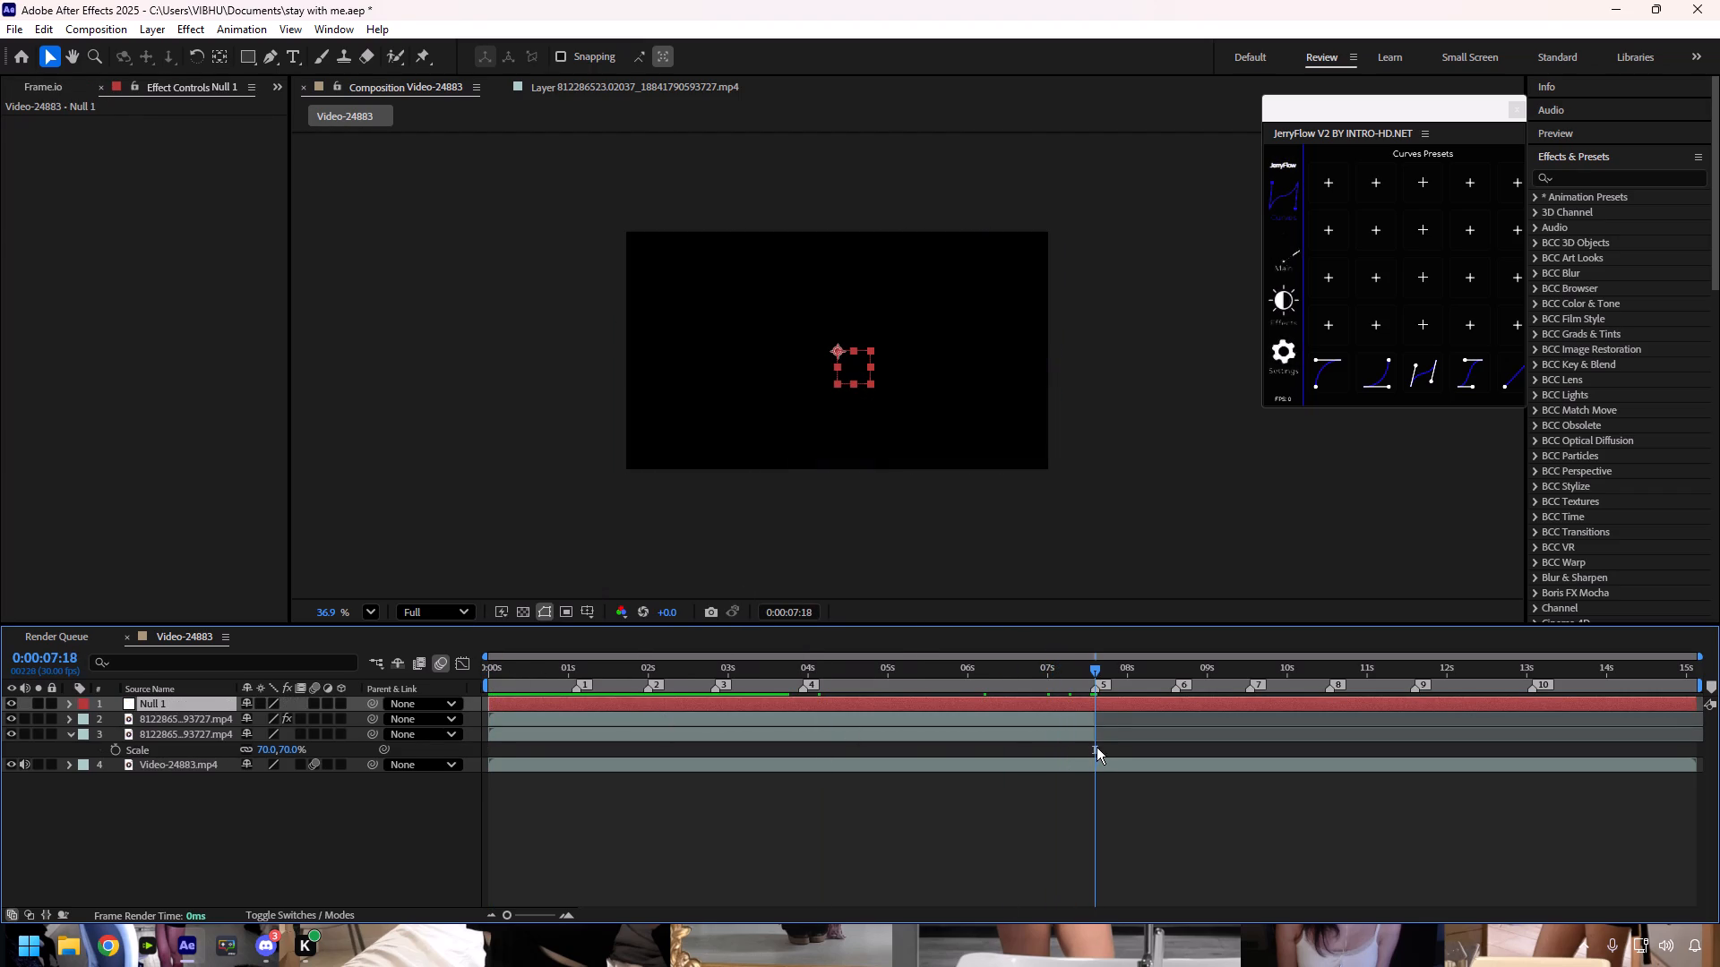
left_click(1103, 705)
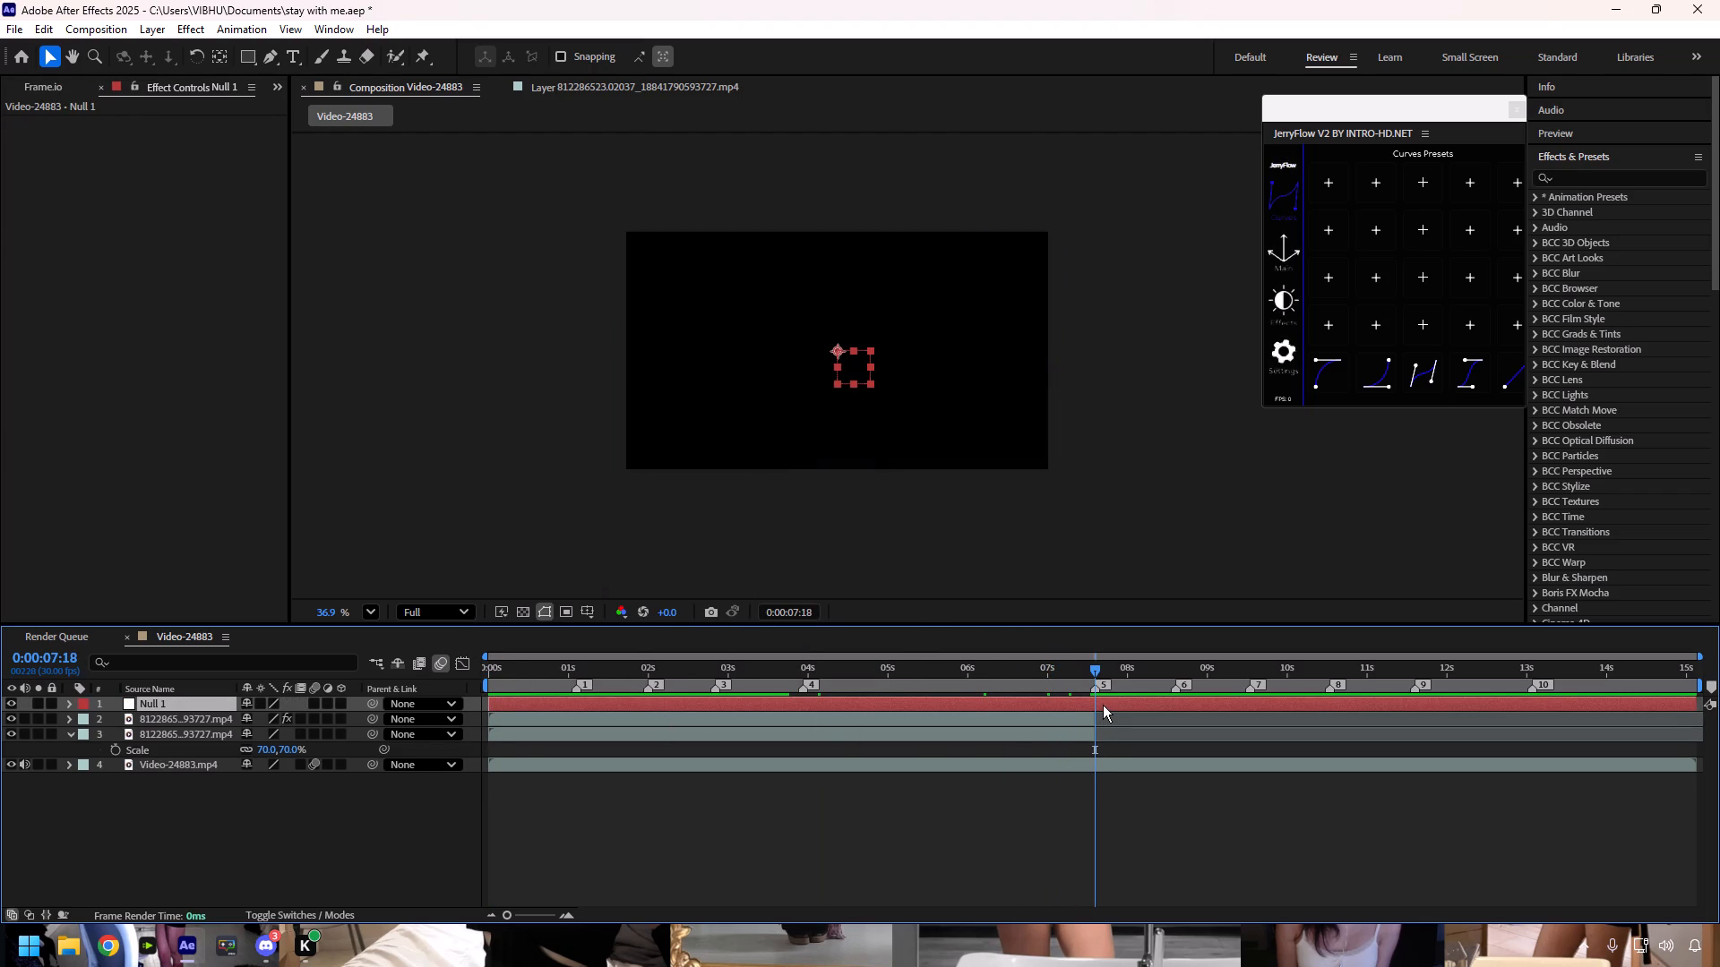
key("ctrl+shift+d")
key("Delete")
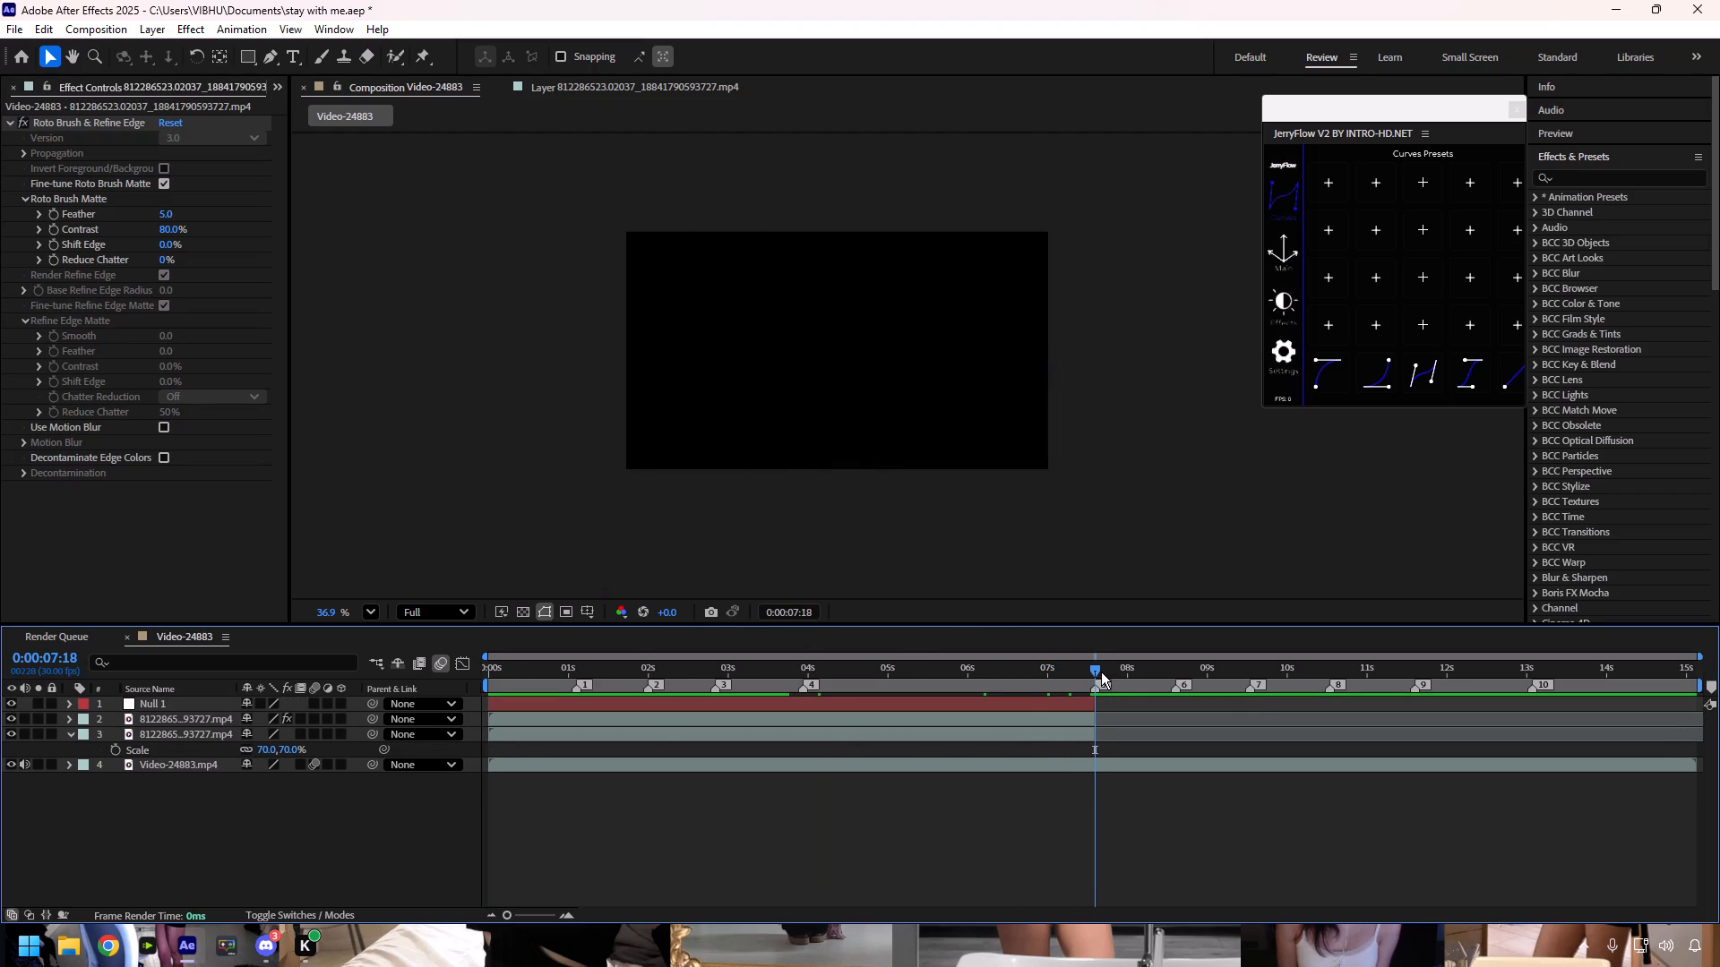
Return to 0;00;00;00 and parent the rotoscoped rider layer to the null.
left_click_drag(1101, 672, 486, 705)
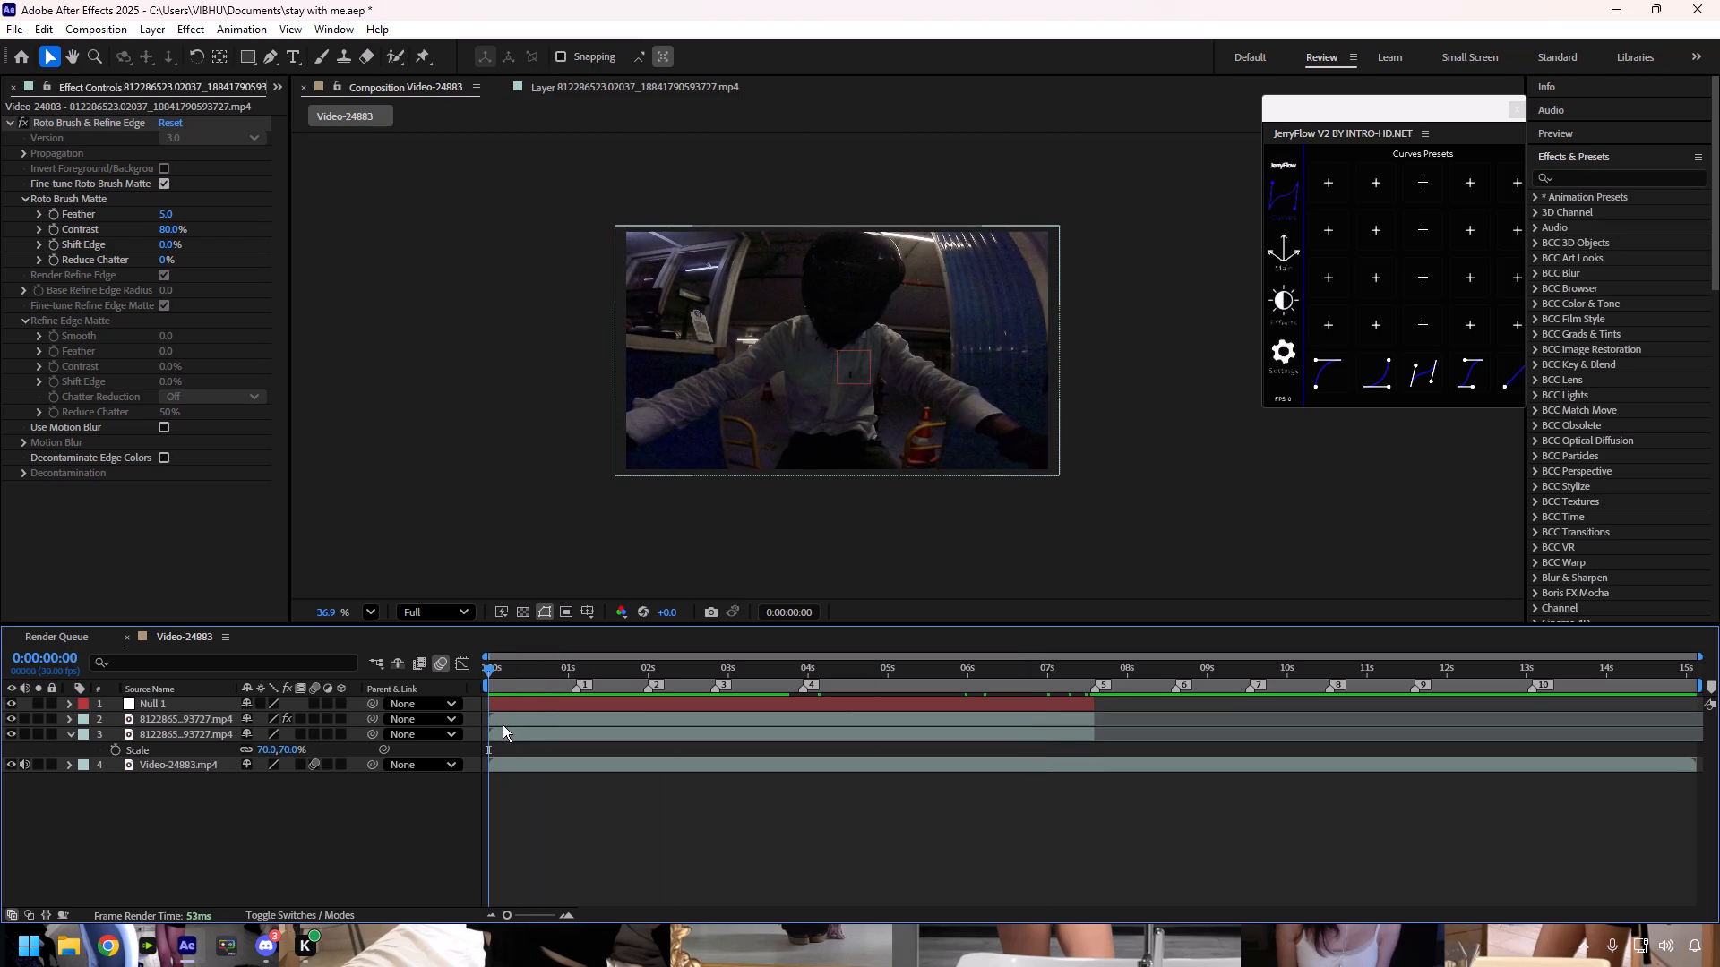
left_click(503, 724)
left_click_drag(378, 718, 293, 708)
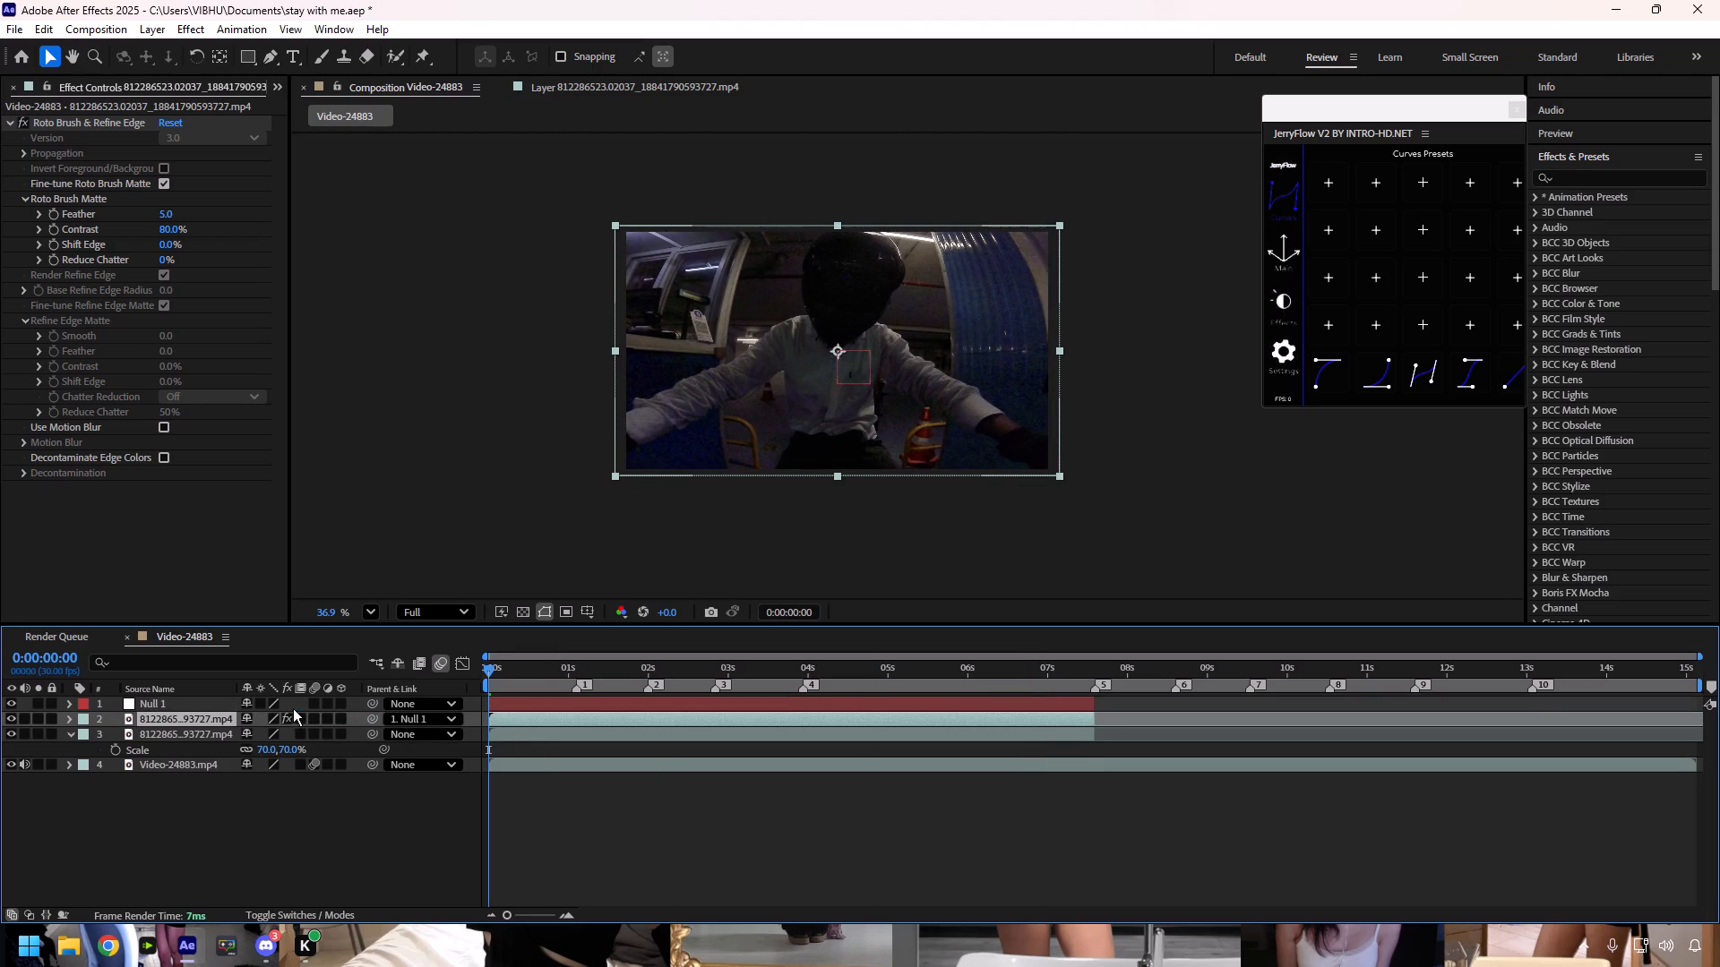
Enable motion blur on the null and the two short video layers, leaving their adjustment layer switches off.
left_click_drag(322, 701, 315, 732)
left_click_drag(324, 703, 325, 710)
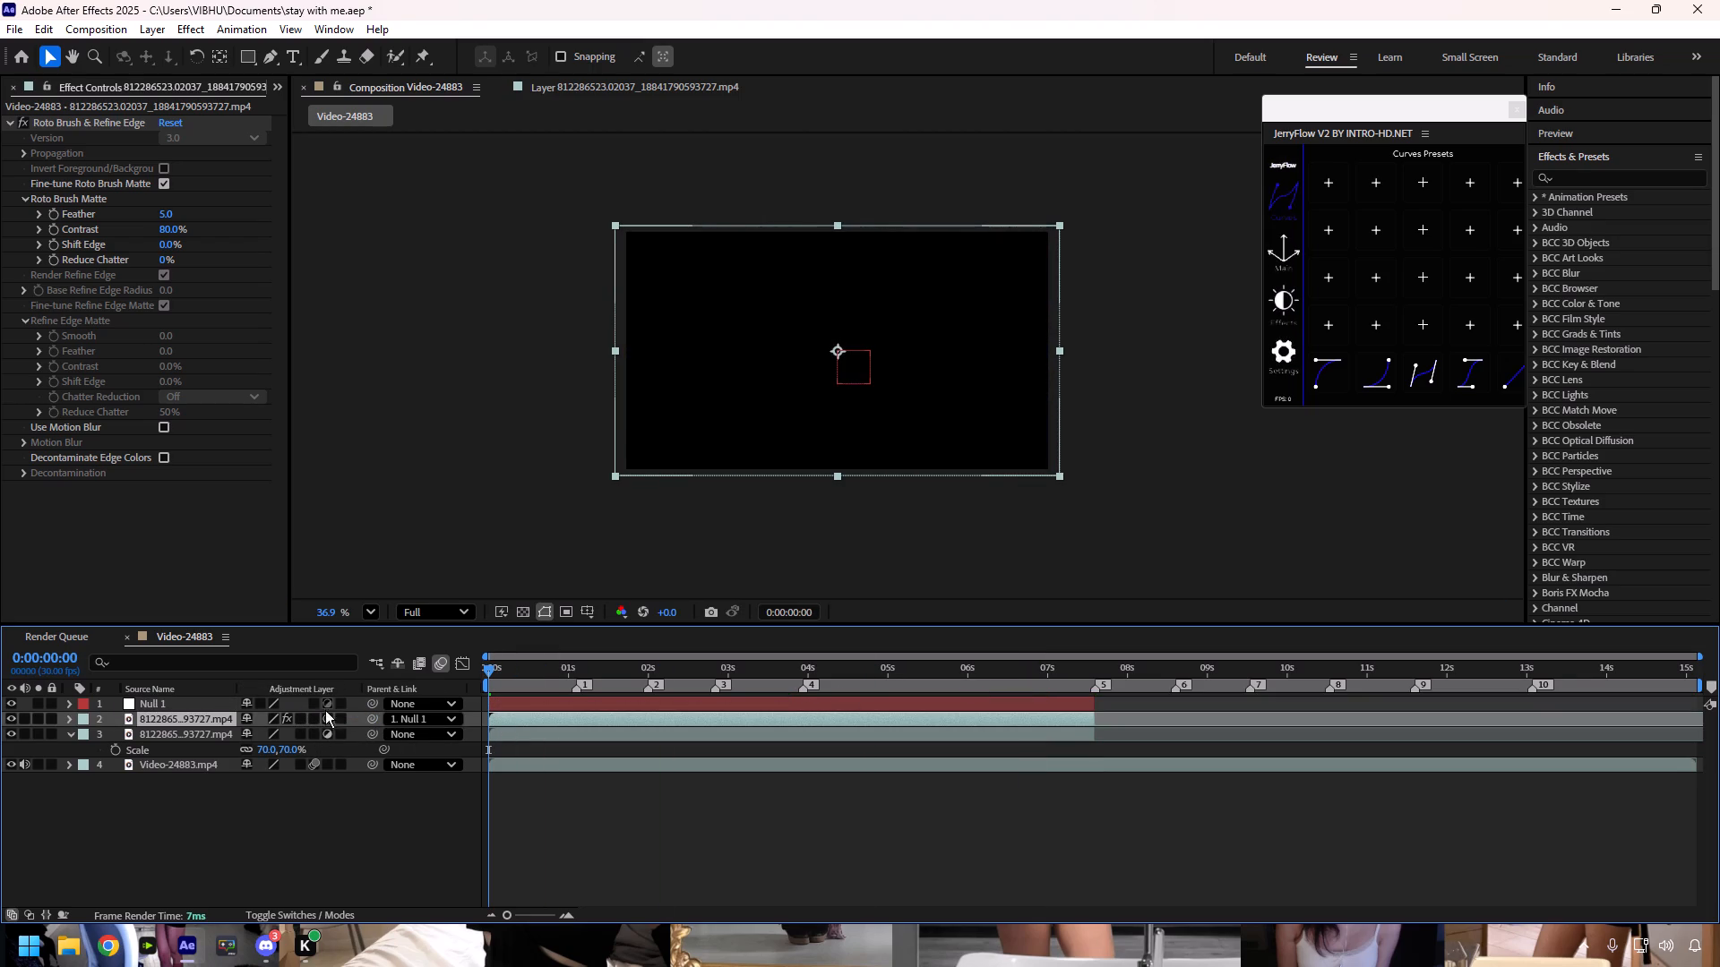
left_click_drag(325, 710, 325, 736)
left_click_drag(313, 704, 309, 749)
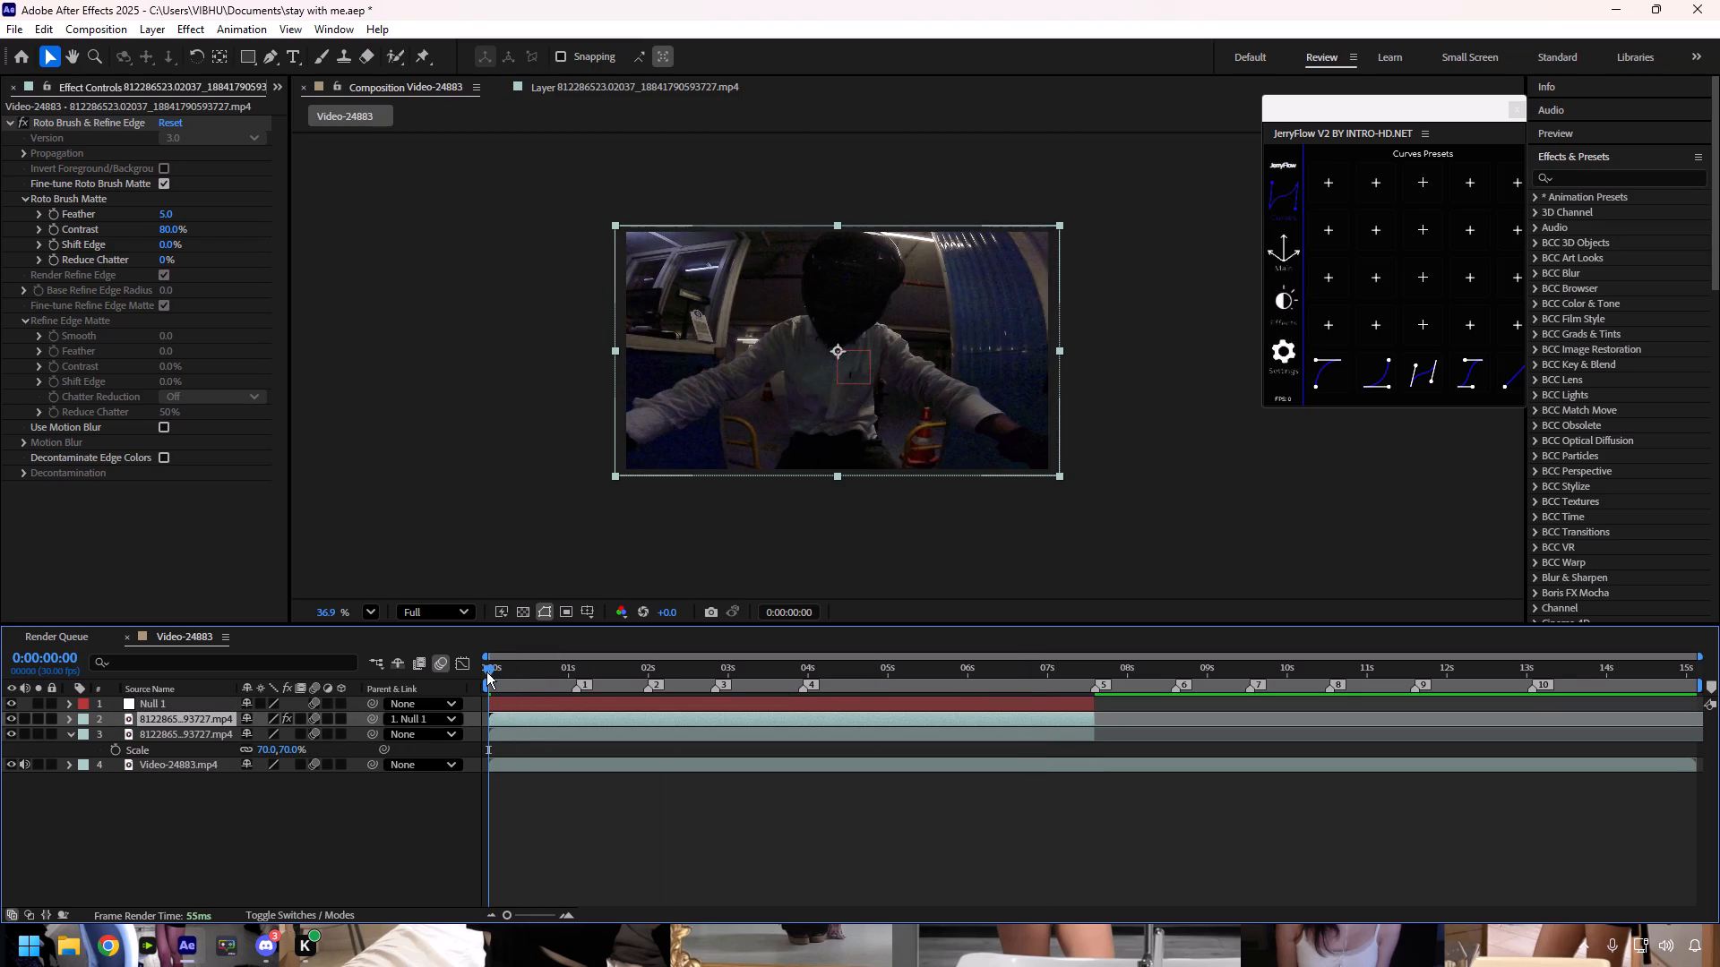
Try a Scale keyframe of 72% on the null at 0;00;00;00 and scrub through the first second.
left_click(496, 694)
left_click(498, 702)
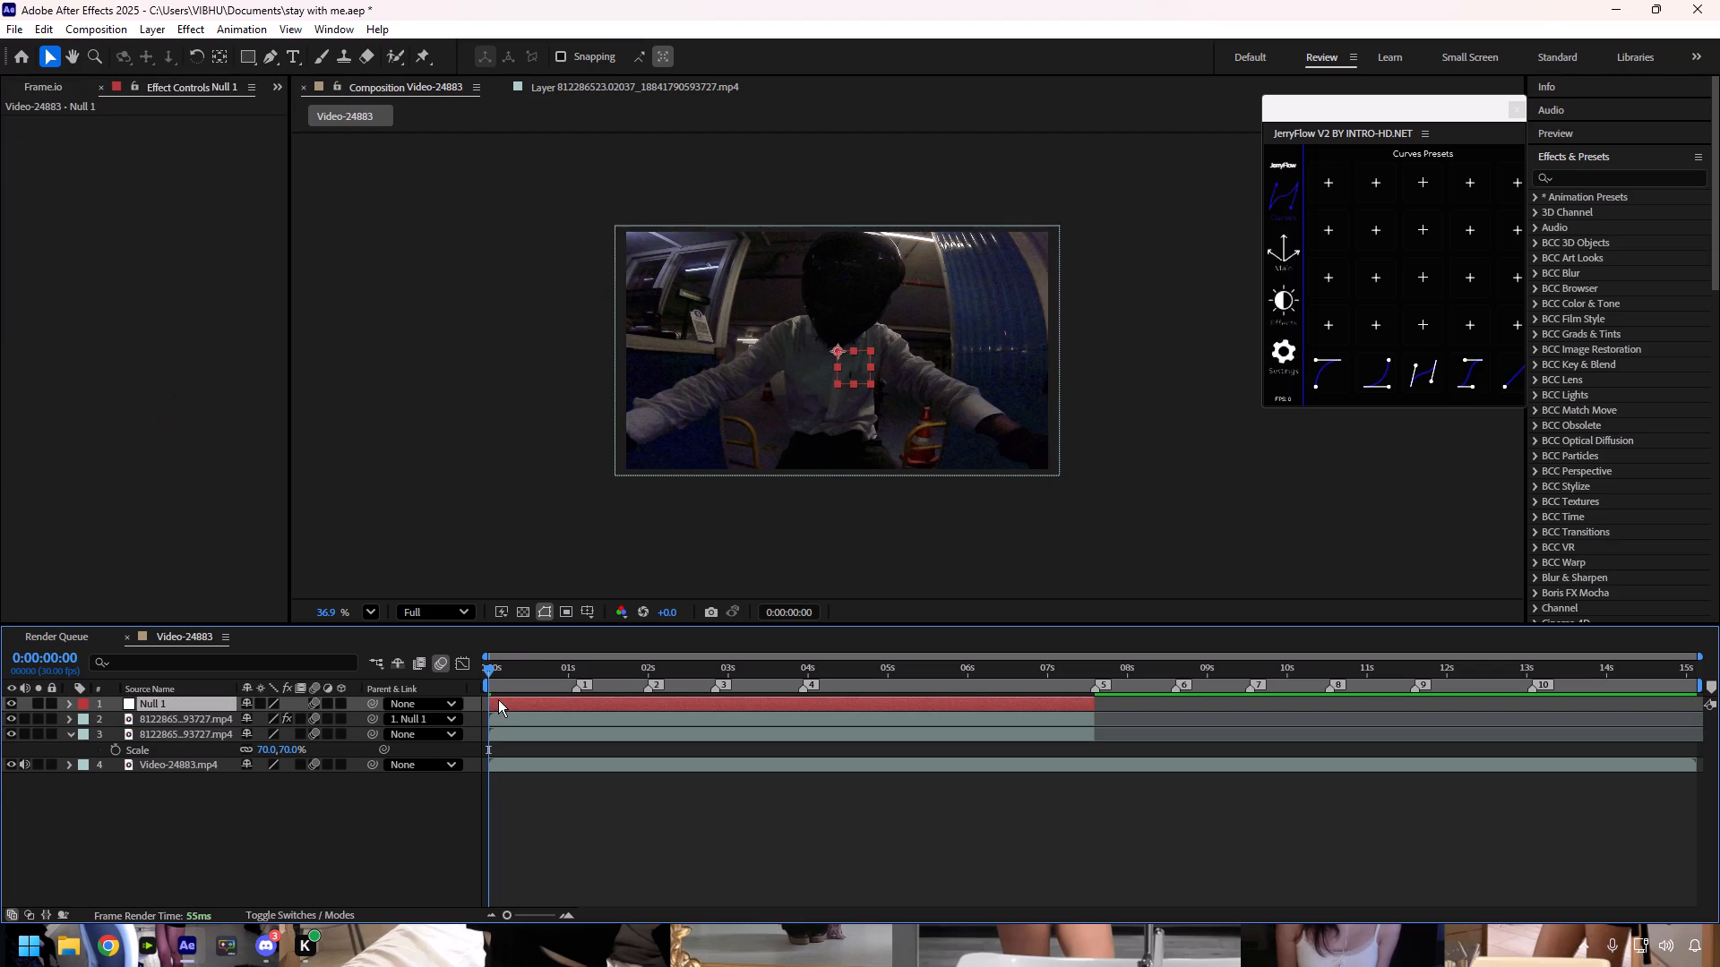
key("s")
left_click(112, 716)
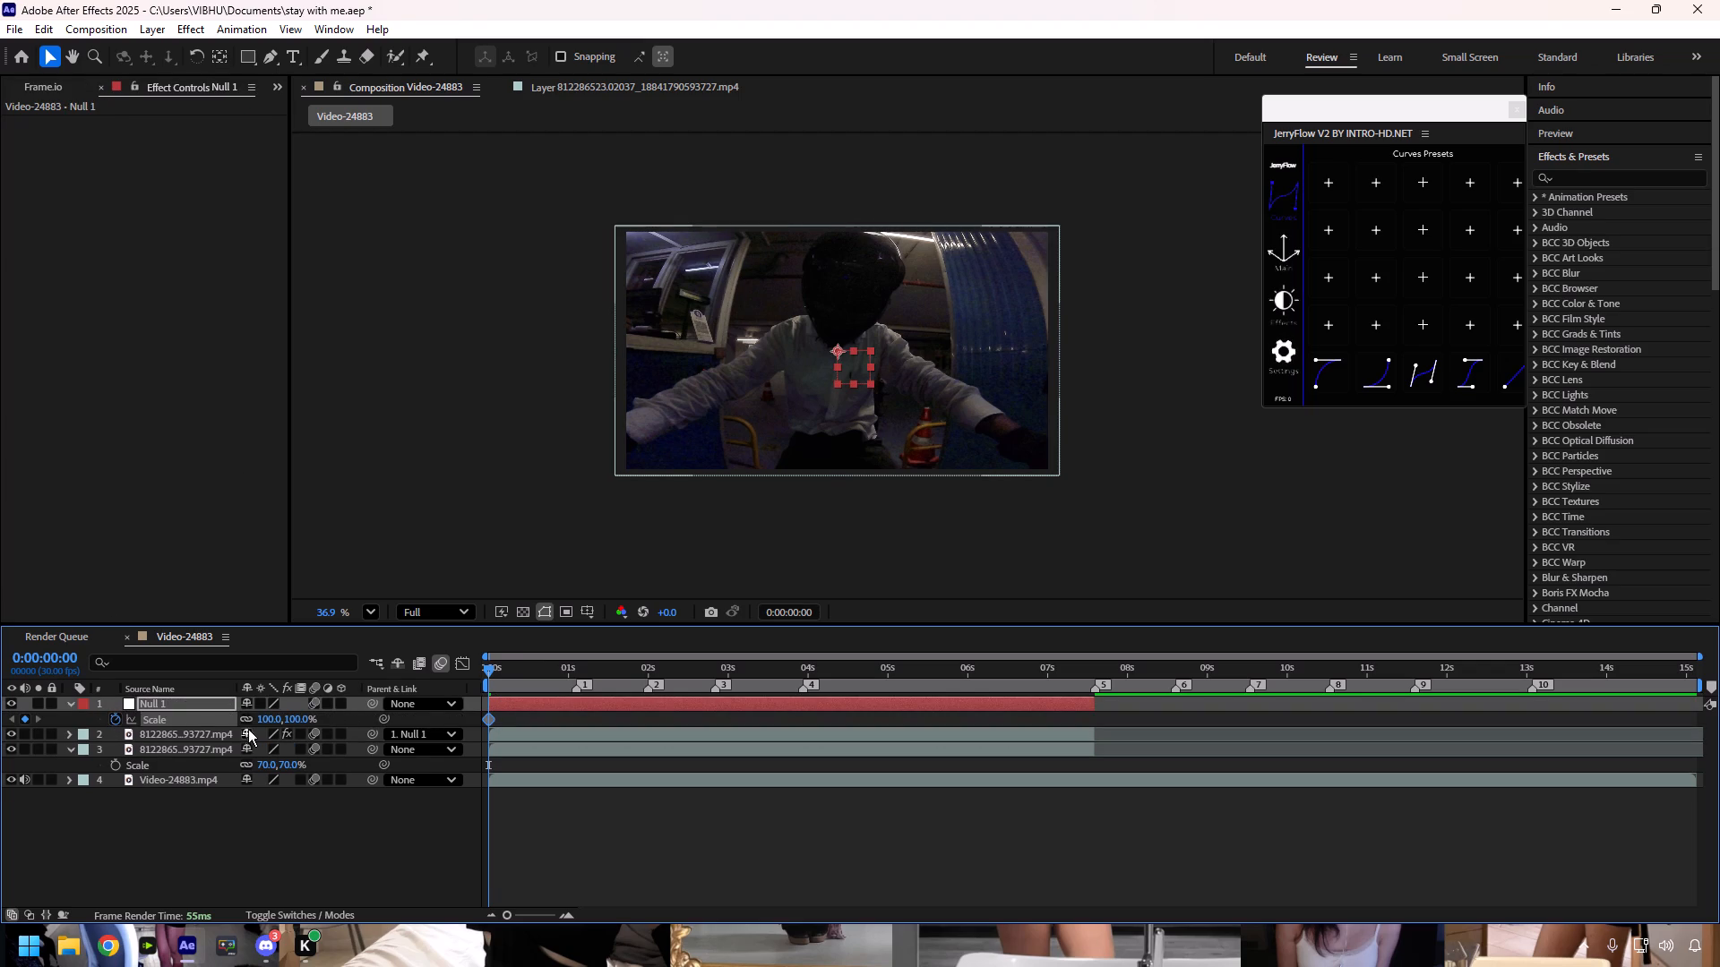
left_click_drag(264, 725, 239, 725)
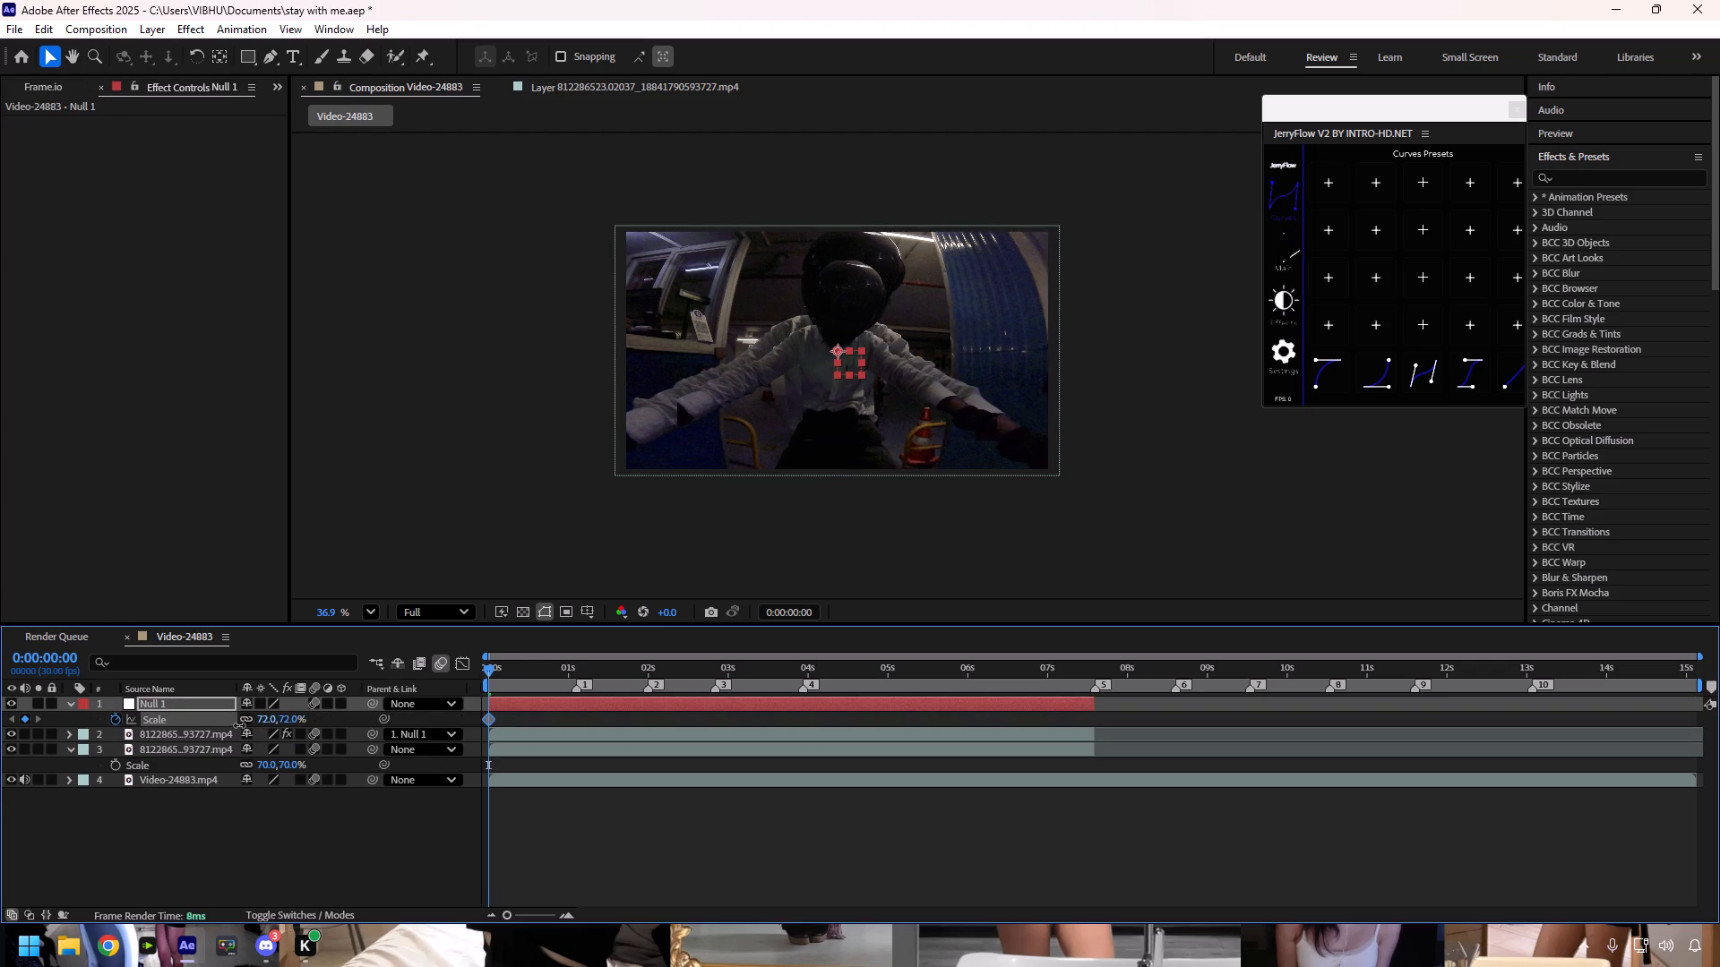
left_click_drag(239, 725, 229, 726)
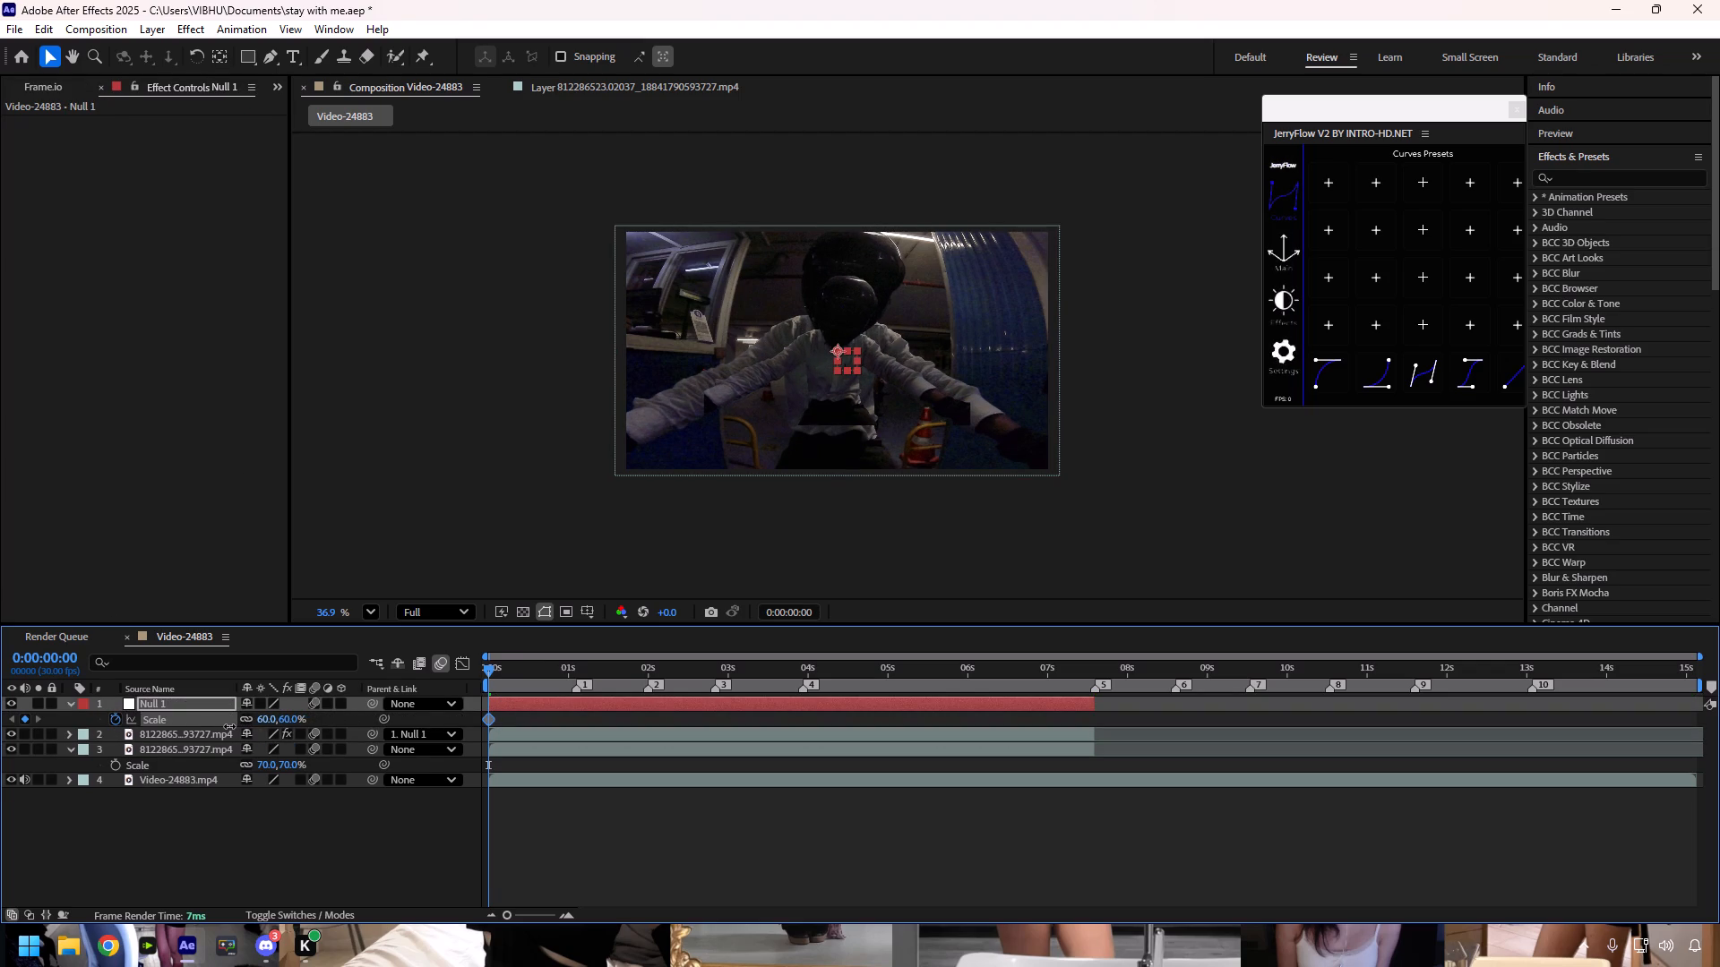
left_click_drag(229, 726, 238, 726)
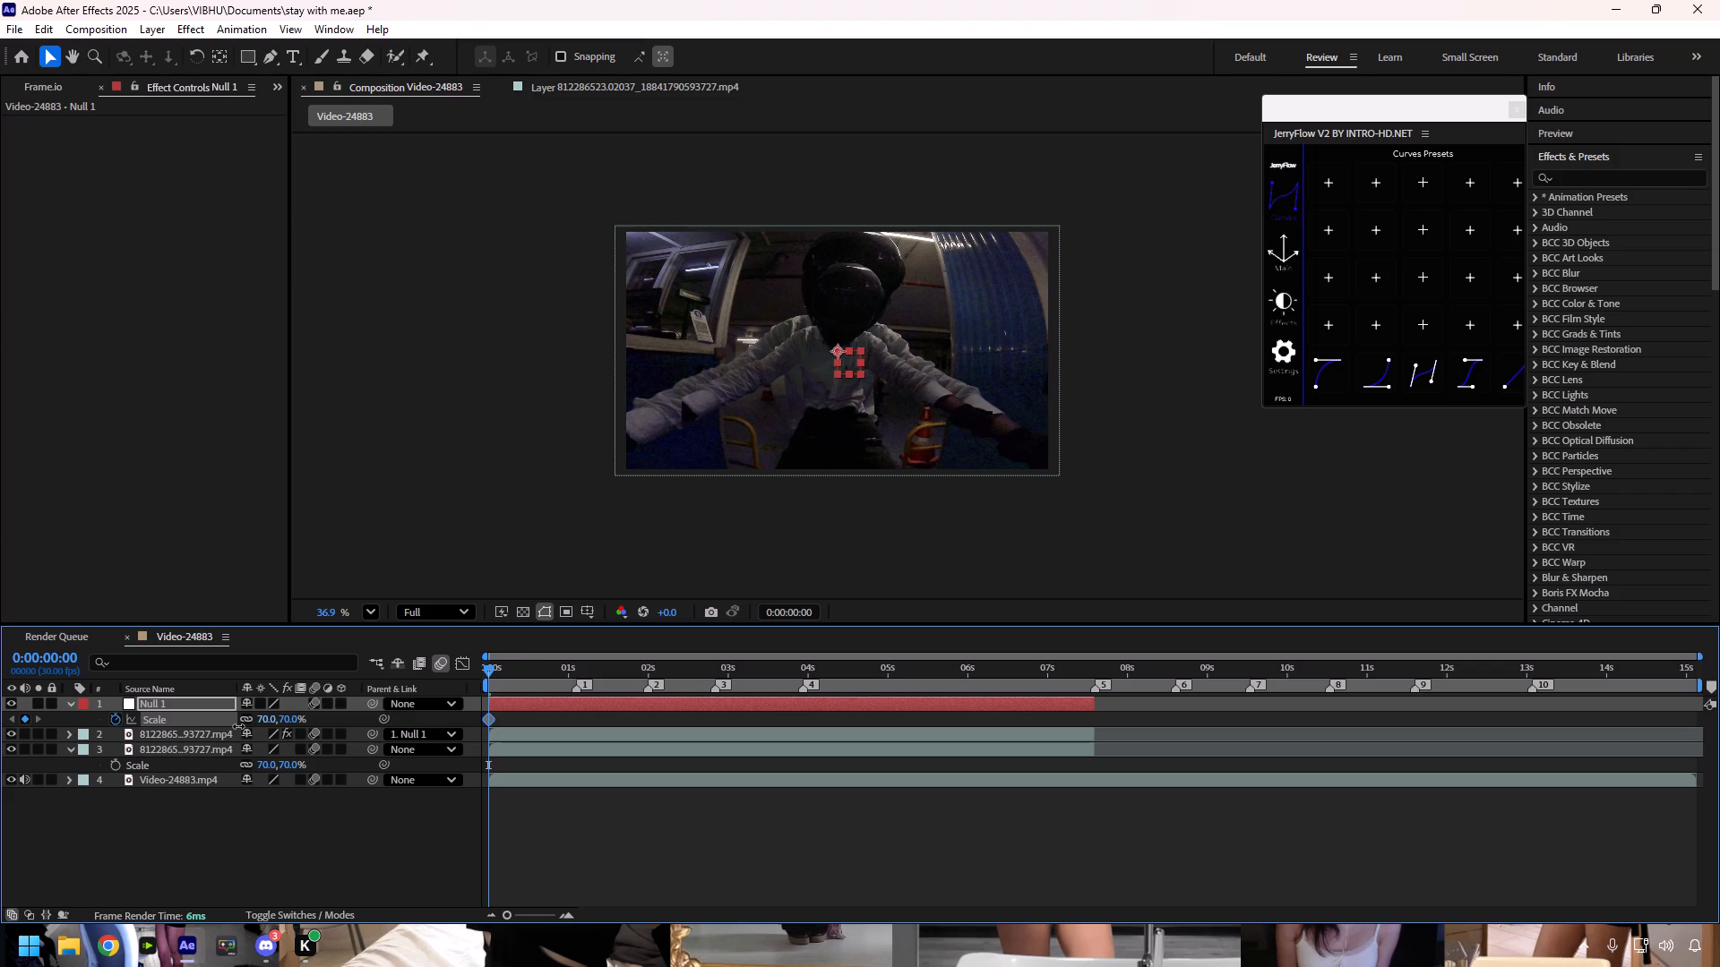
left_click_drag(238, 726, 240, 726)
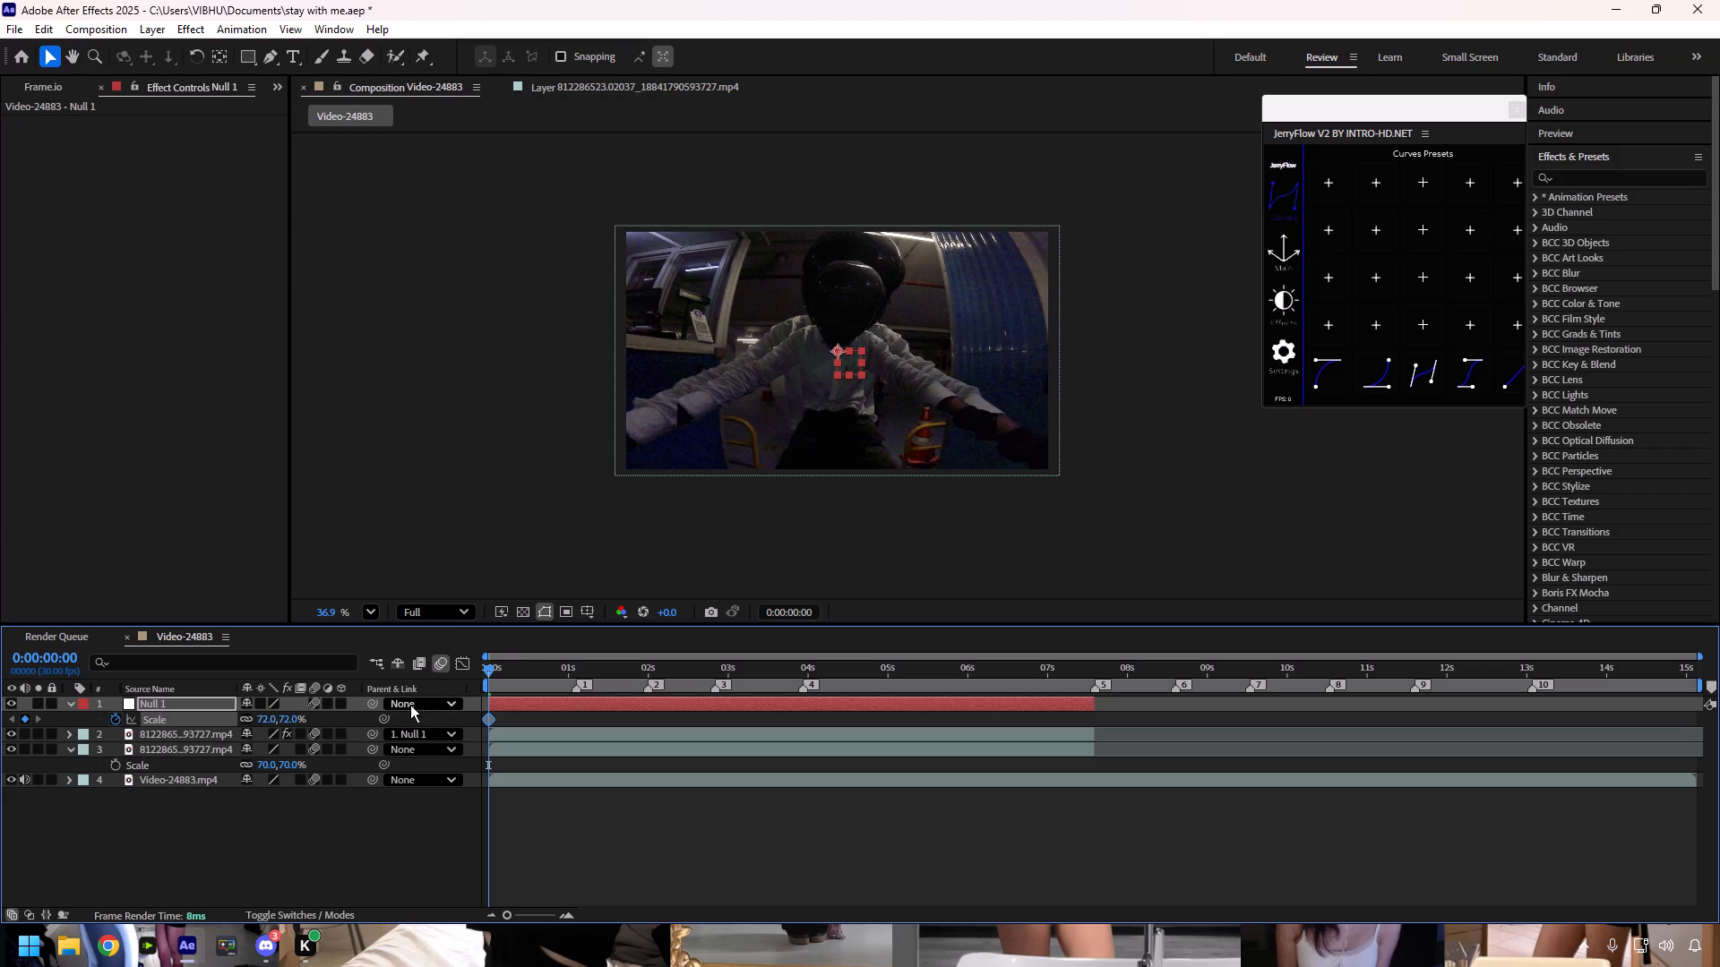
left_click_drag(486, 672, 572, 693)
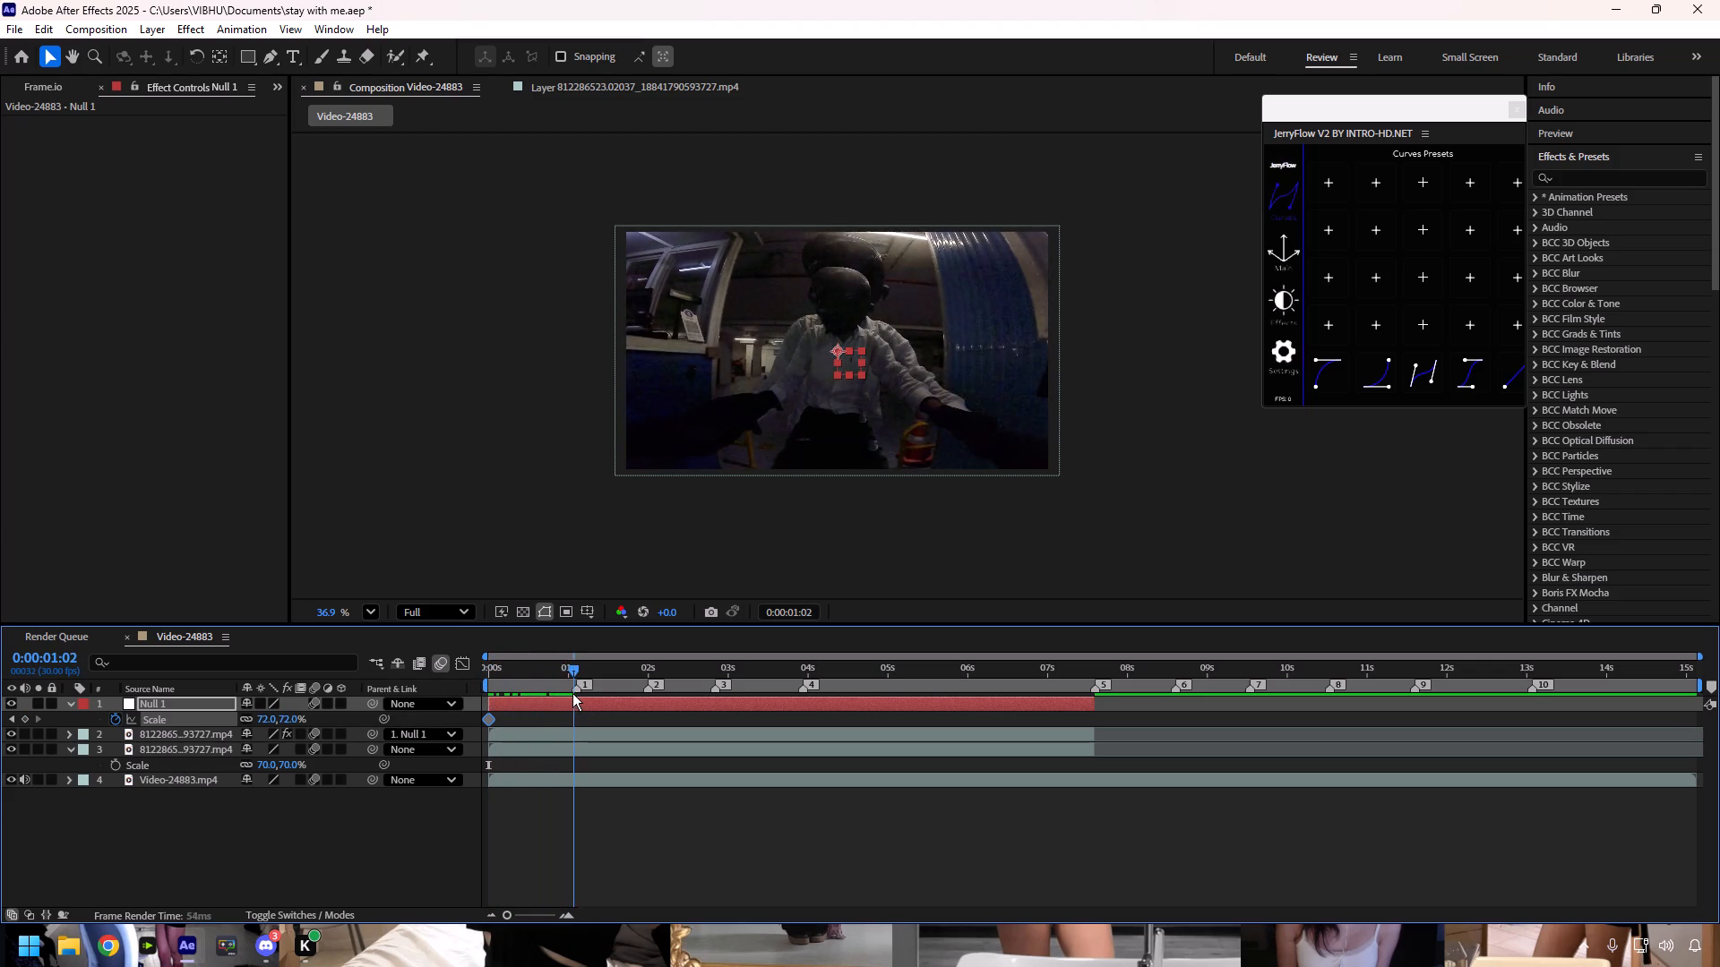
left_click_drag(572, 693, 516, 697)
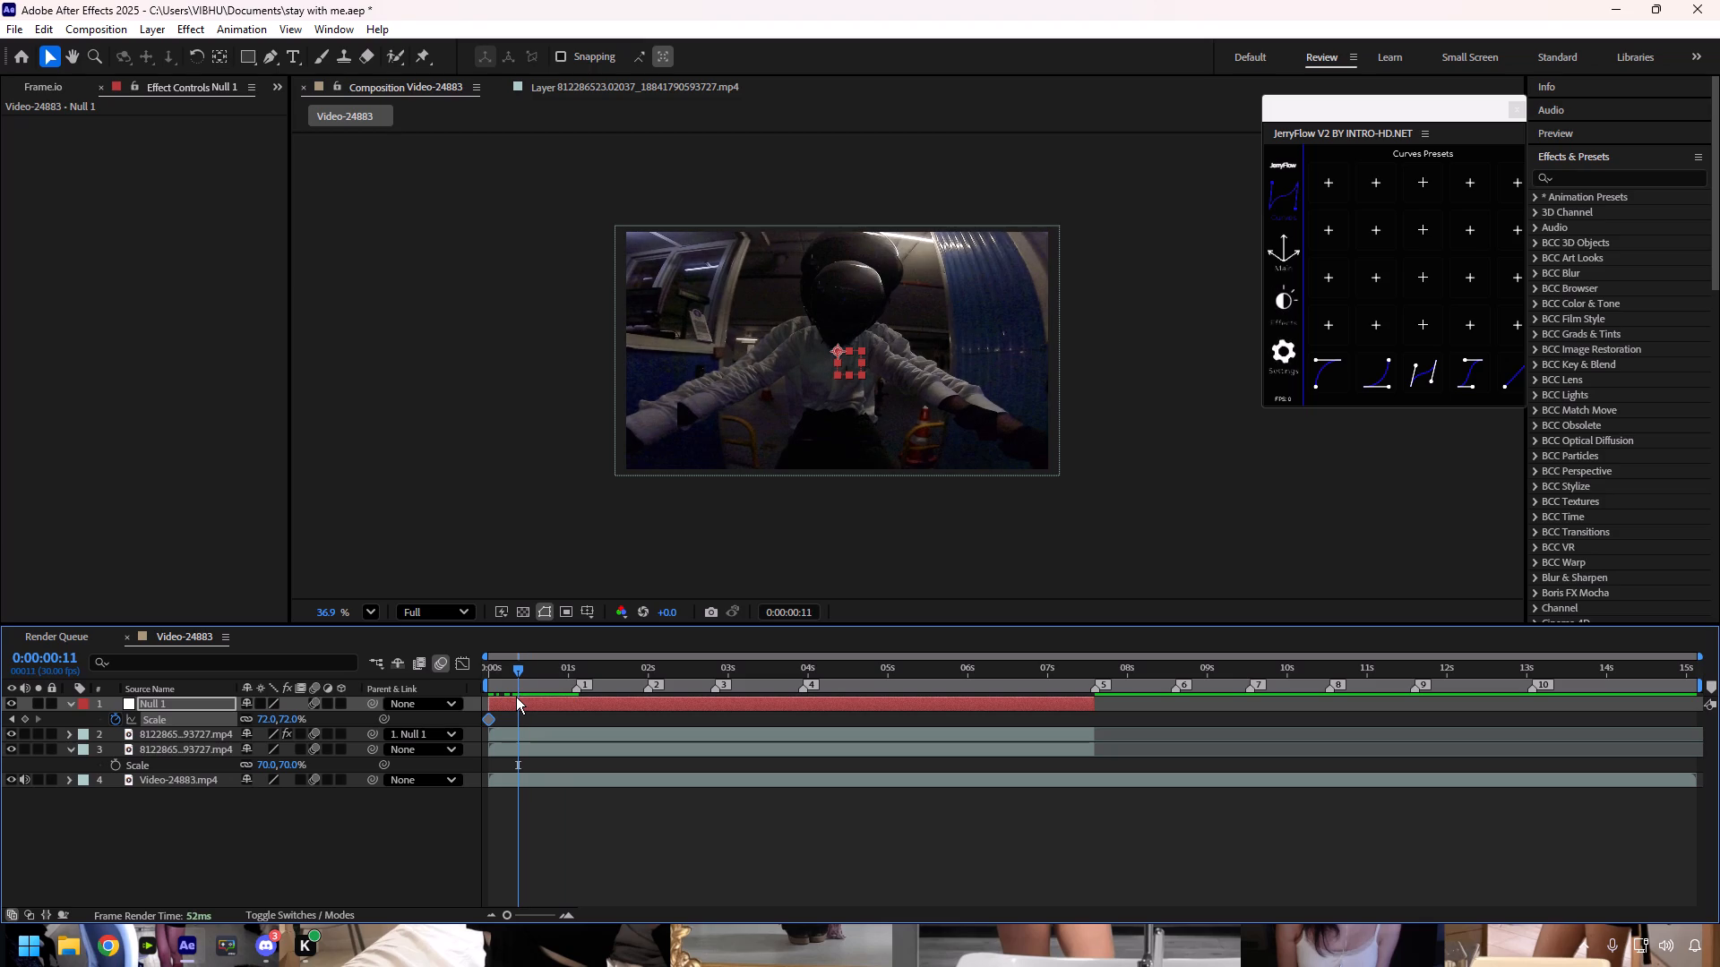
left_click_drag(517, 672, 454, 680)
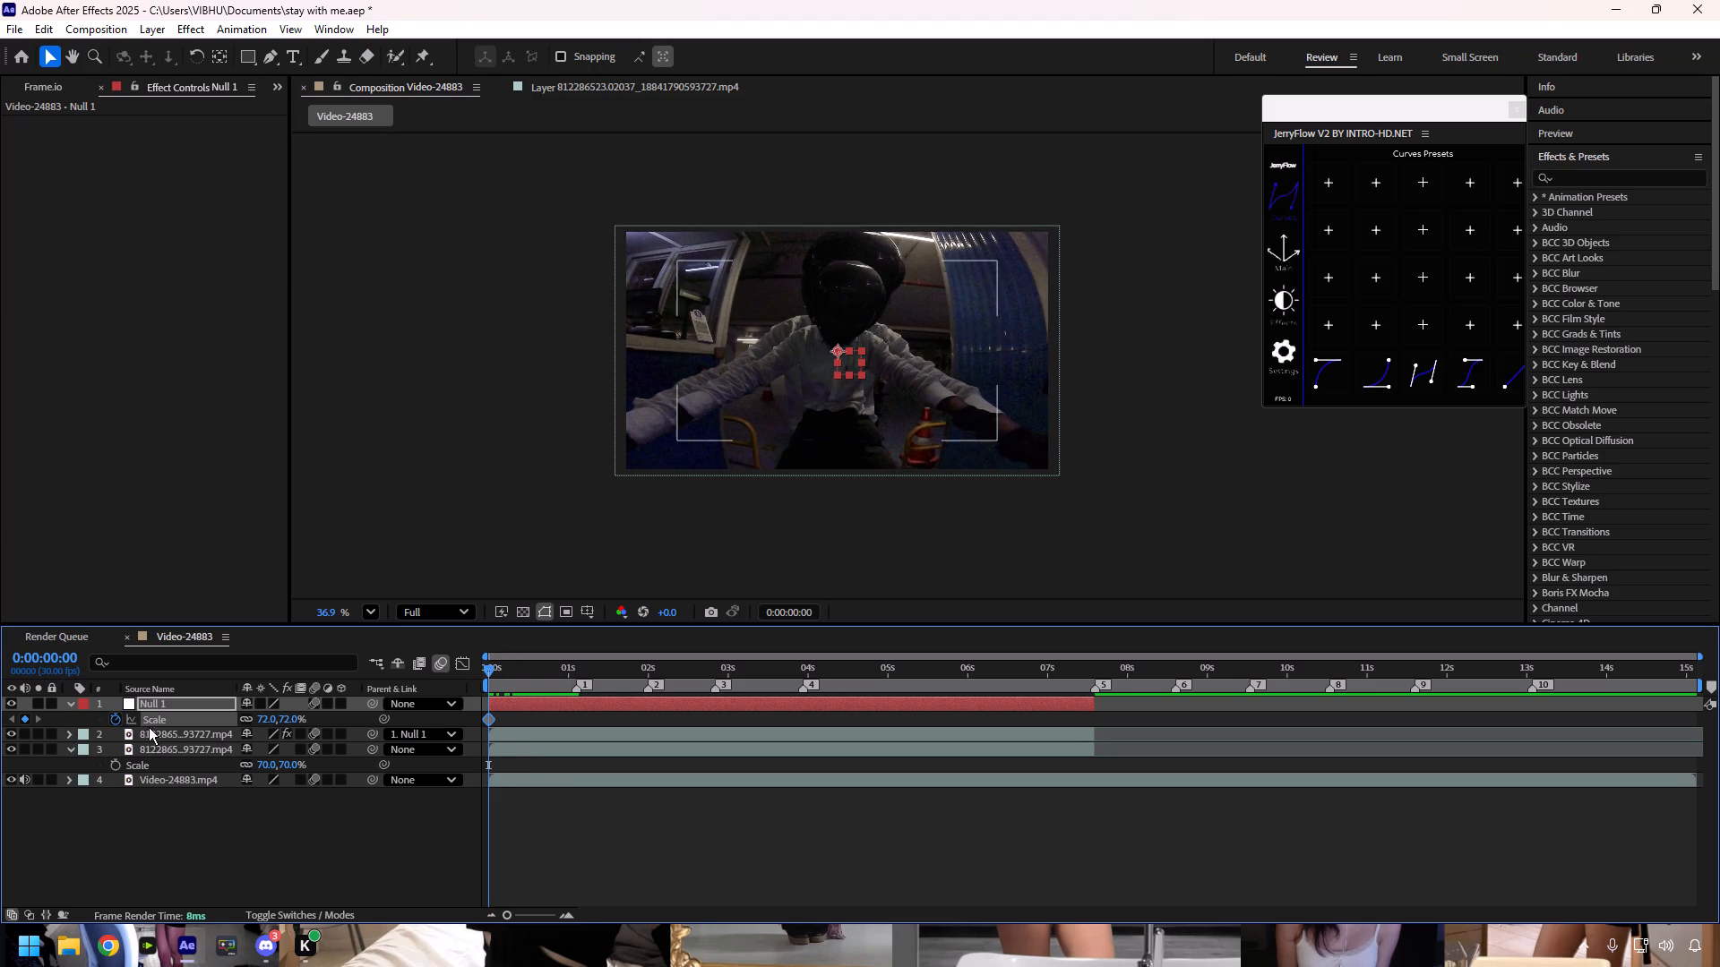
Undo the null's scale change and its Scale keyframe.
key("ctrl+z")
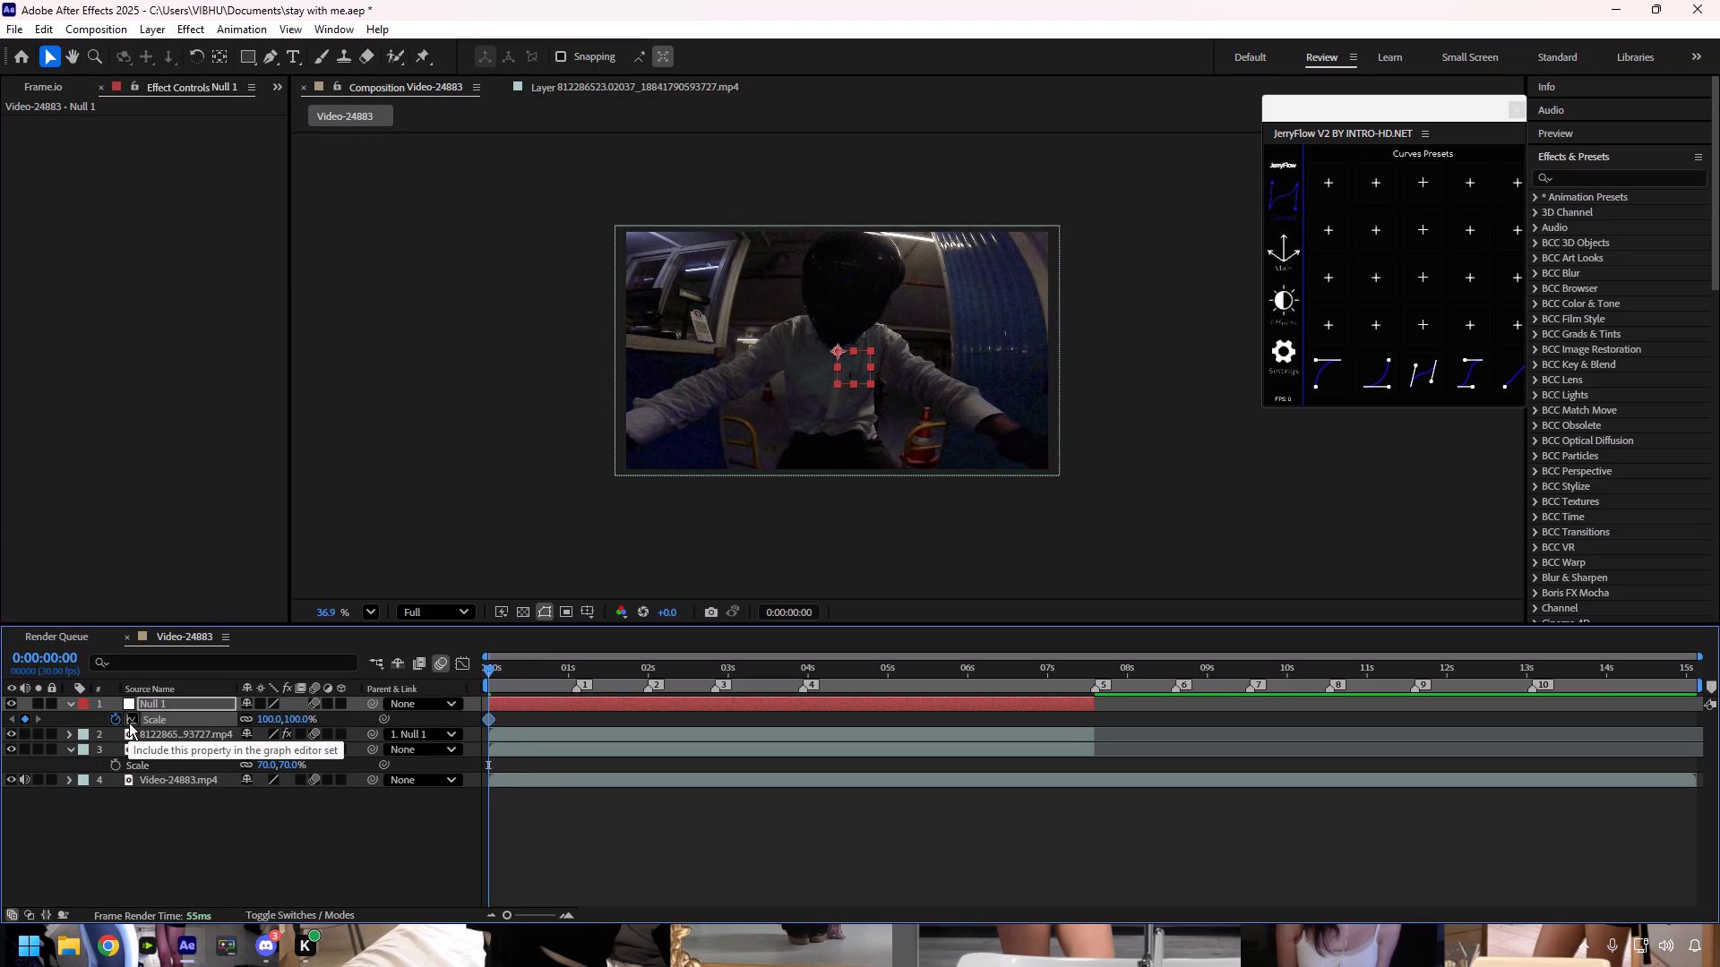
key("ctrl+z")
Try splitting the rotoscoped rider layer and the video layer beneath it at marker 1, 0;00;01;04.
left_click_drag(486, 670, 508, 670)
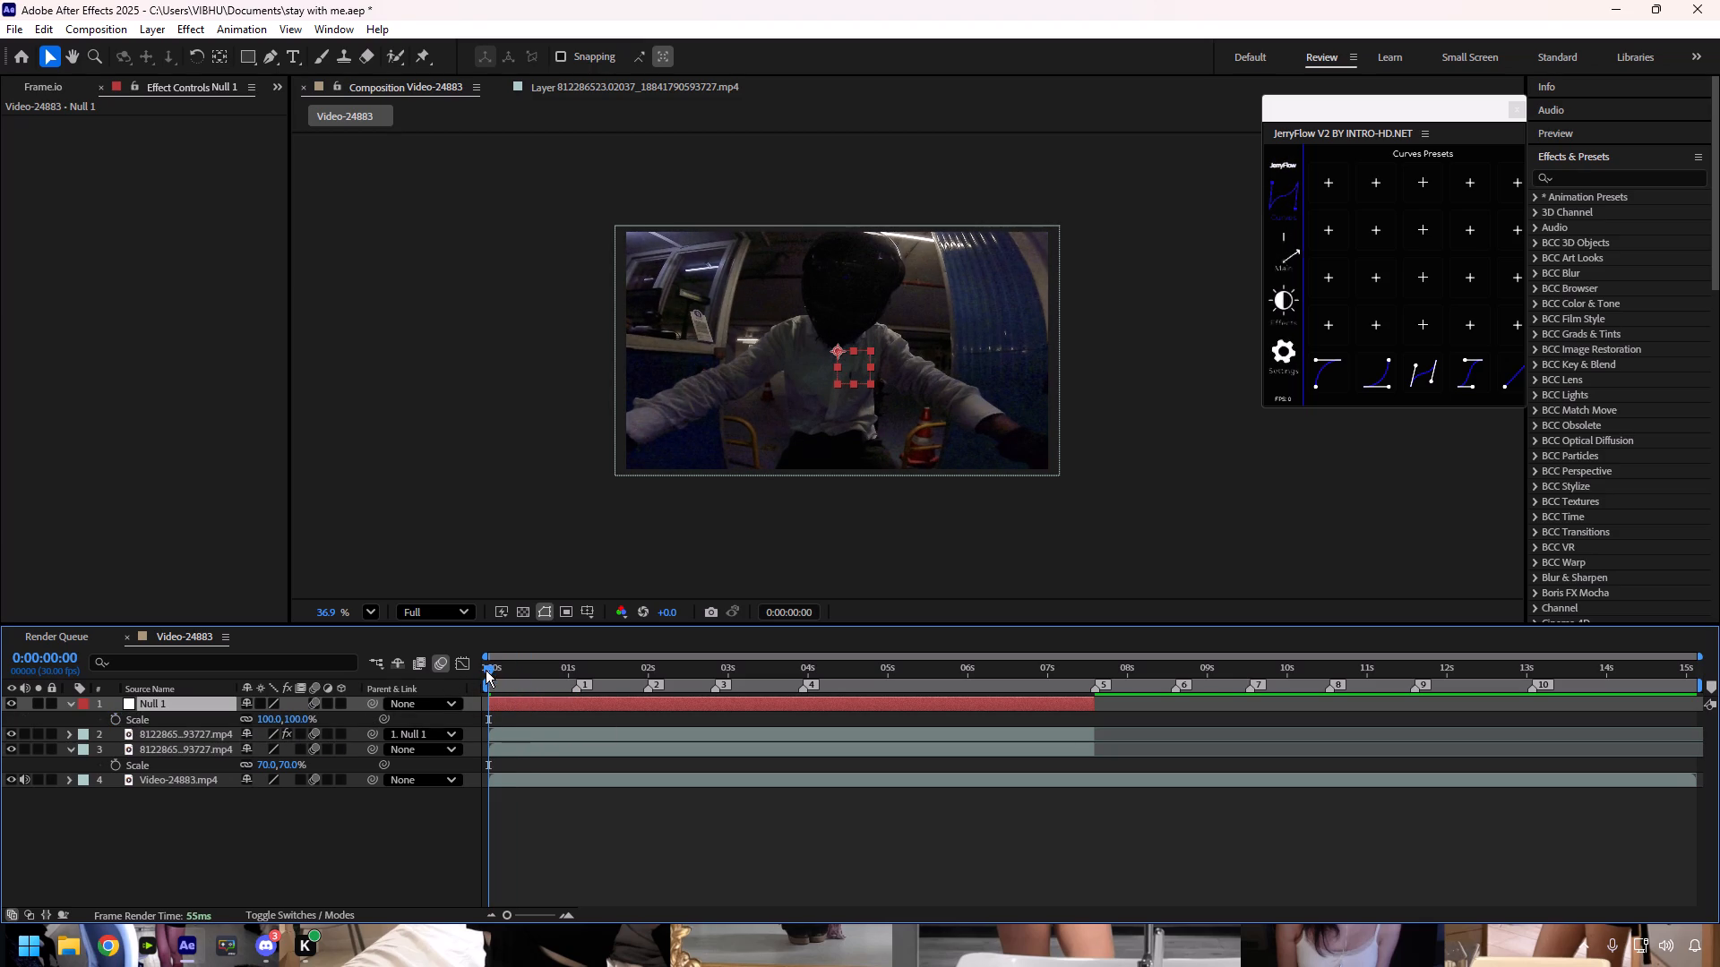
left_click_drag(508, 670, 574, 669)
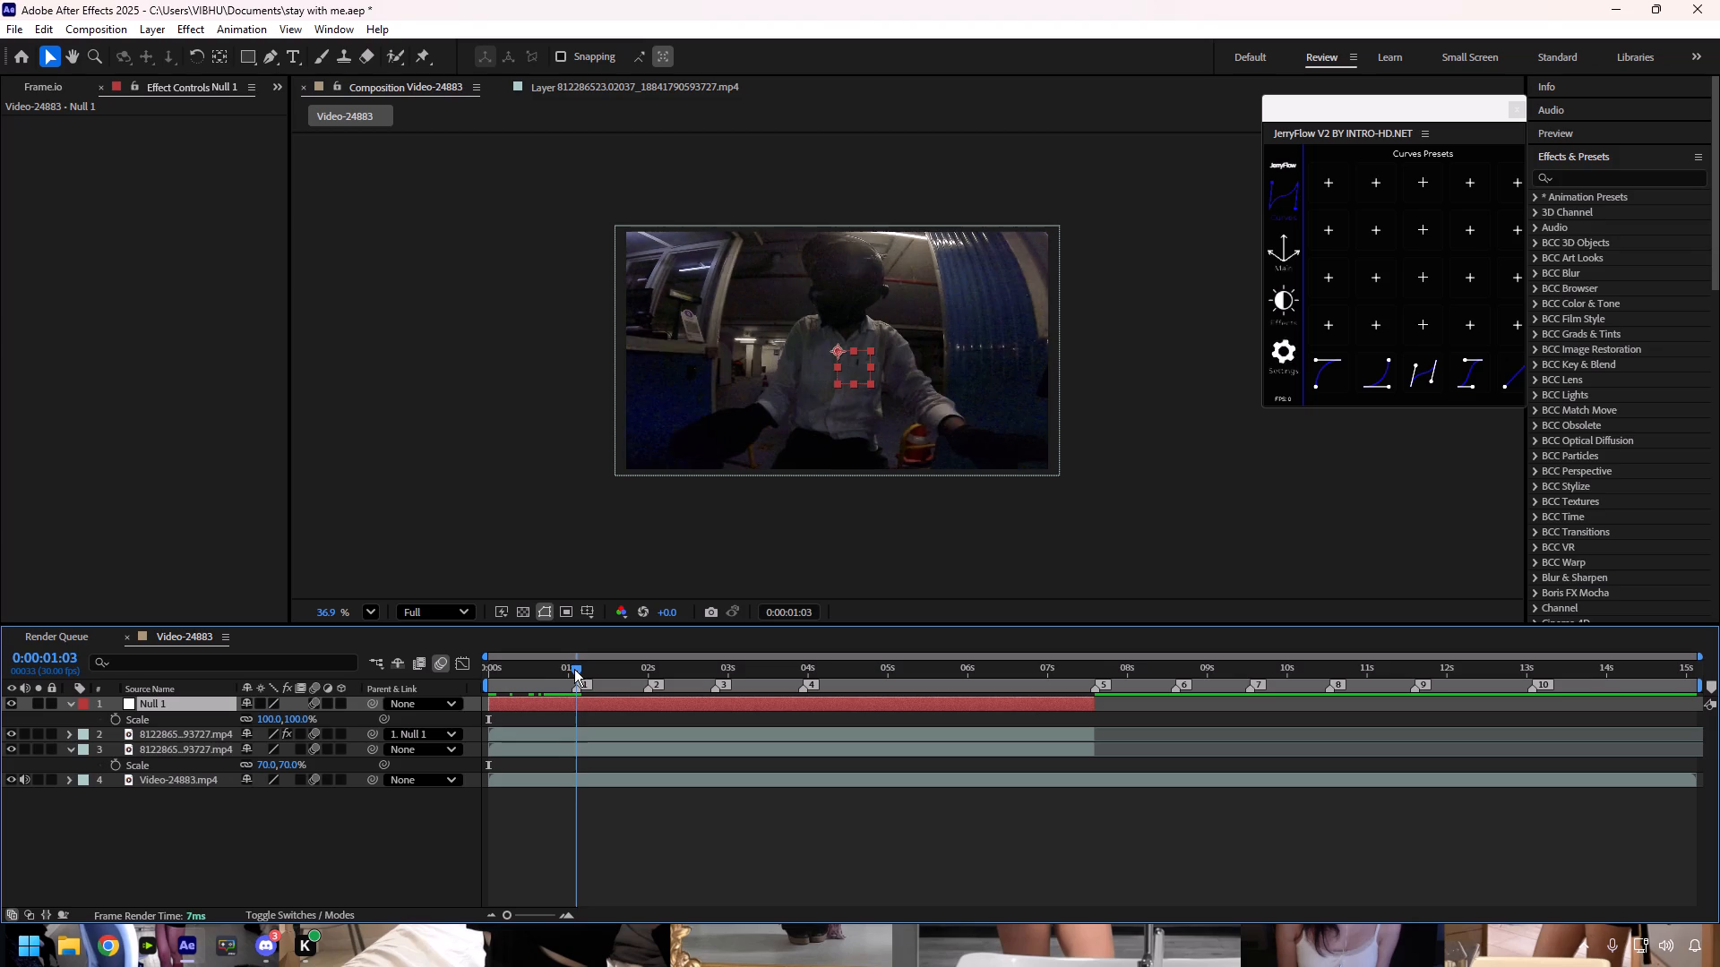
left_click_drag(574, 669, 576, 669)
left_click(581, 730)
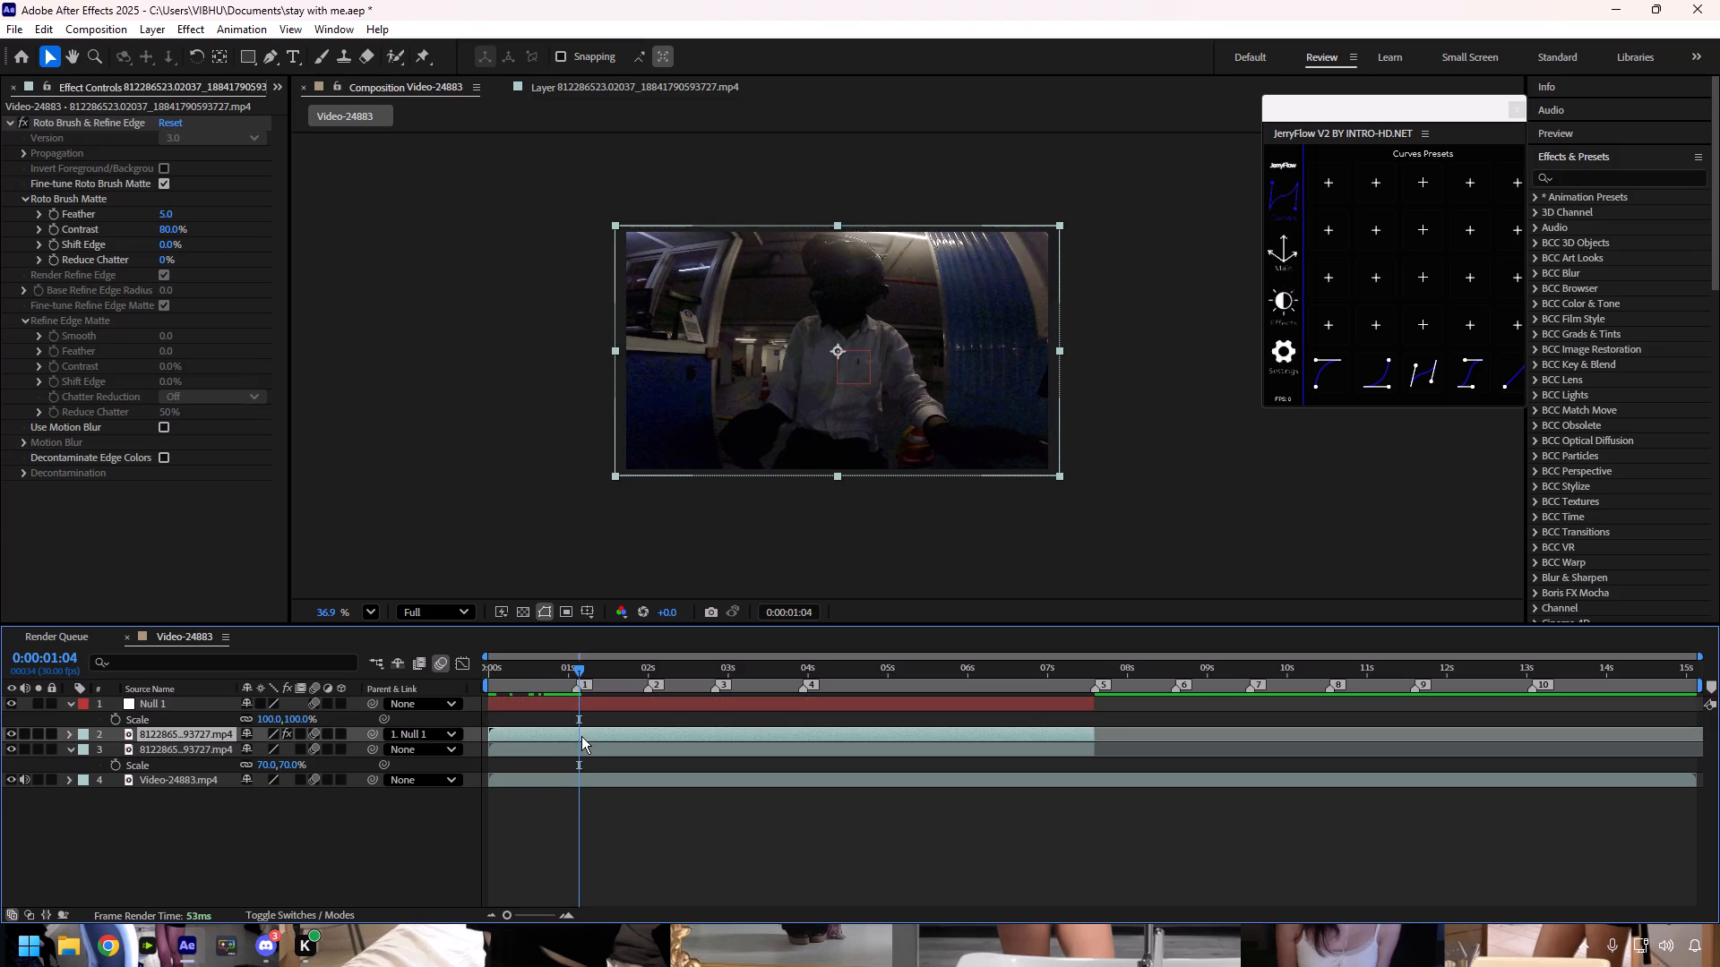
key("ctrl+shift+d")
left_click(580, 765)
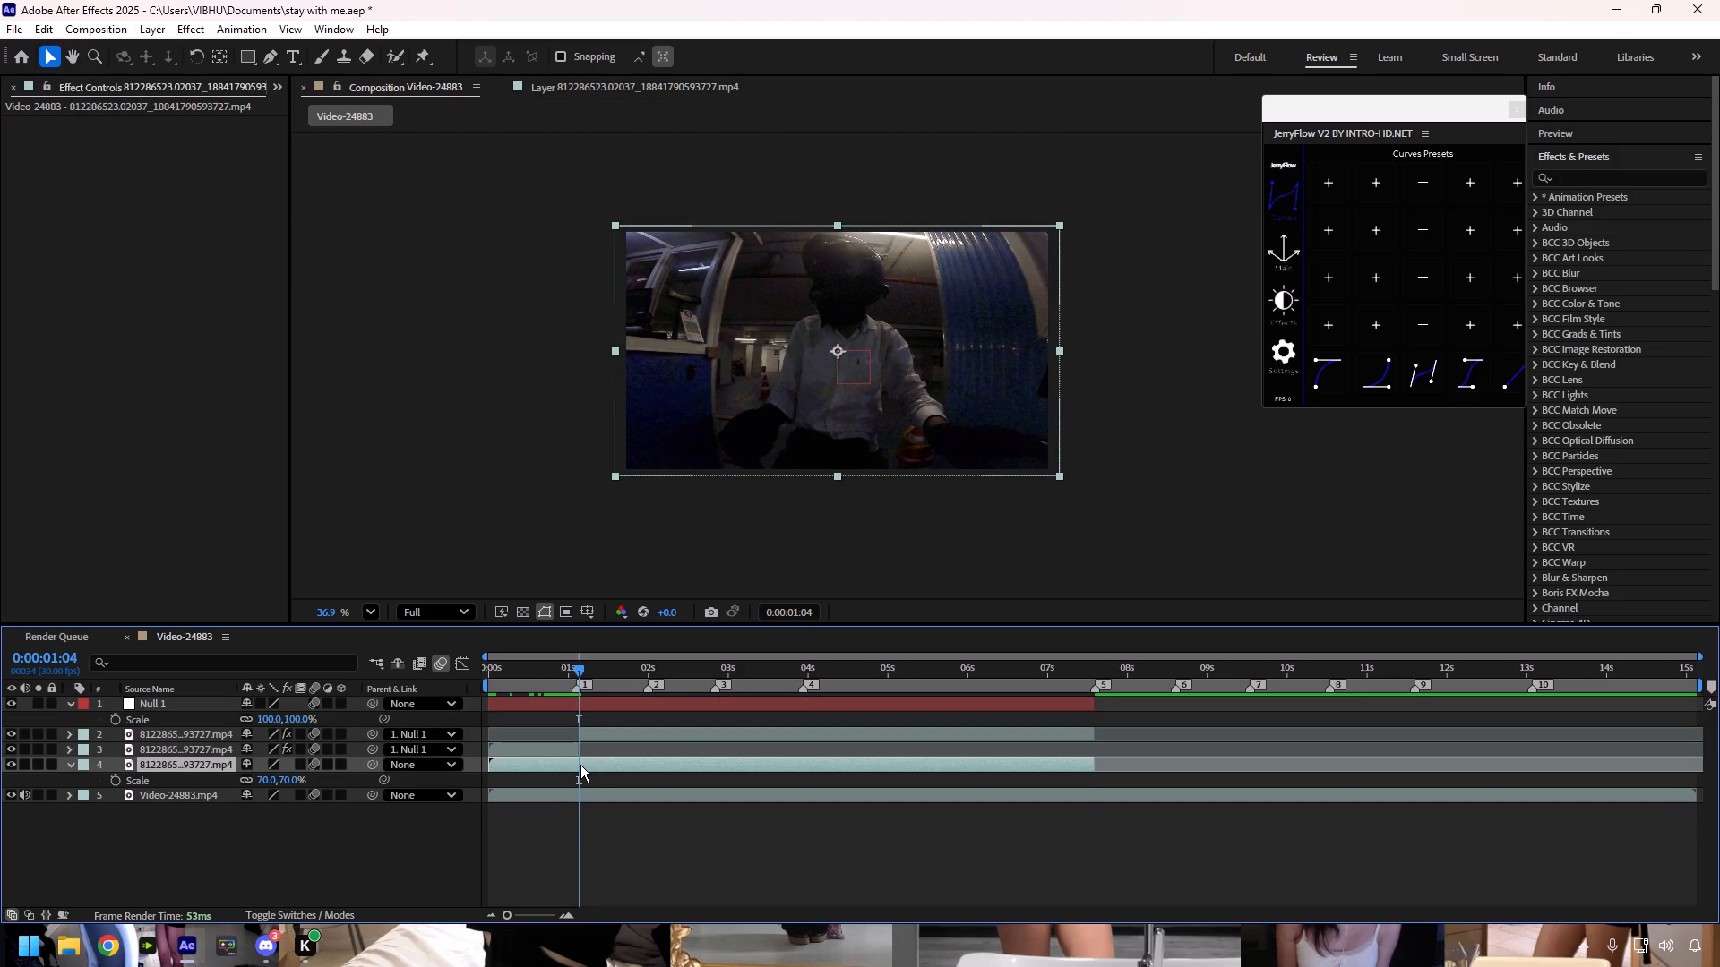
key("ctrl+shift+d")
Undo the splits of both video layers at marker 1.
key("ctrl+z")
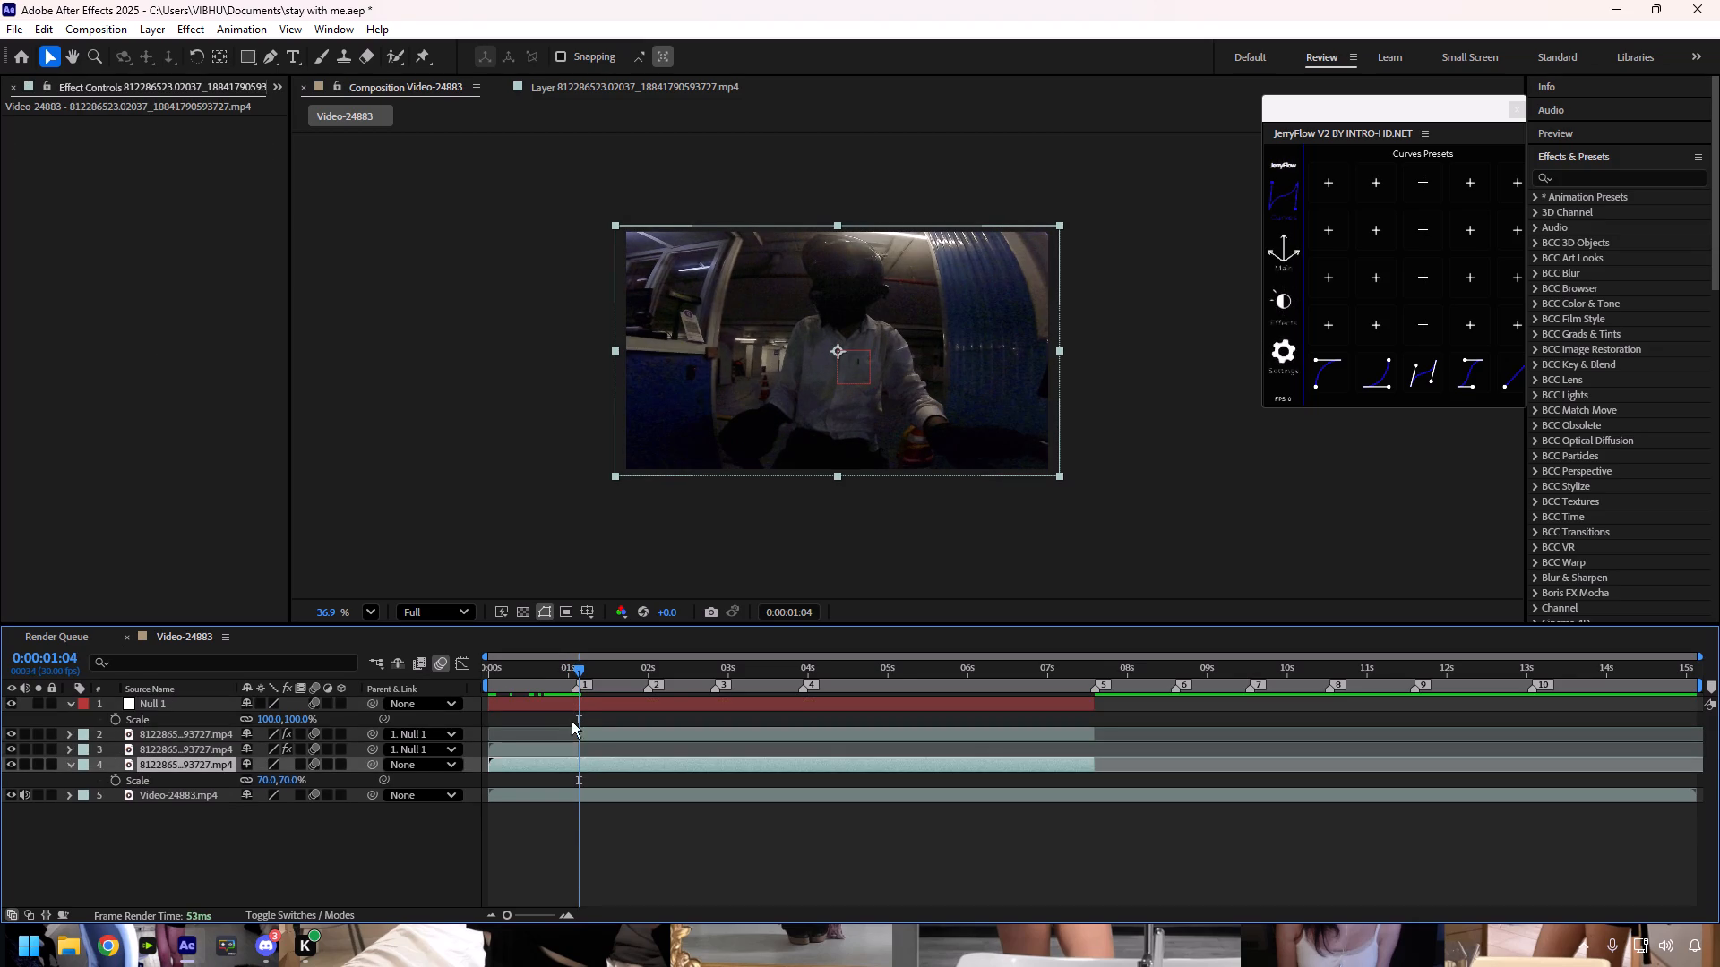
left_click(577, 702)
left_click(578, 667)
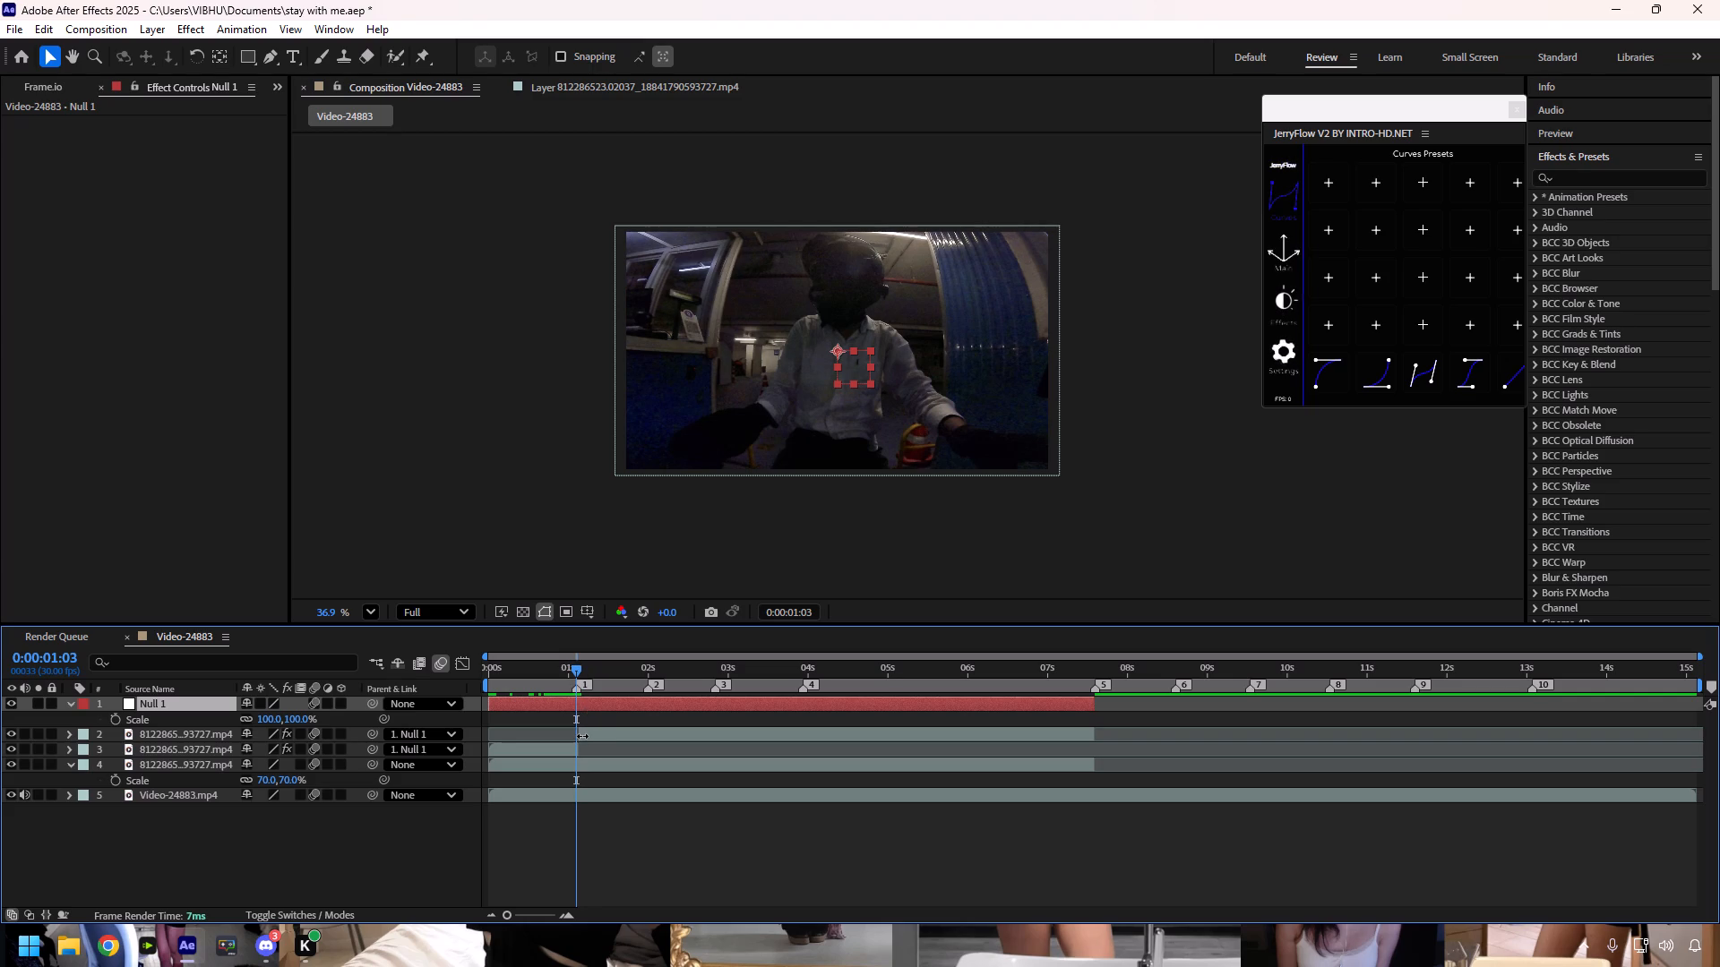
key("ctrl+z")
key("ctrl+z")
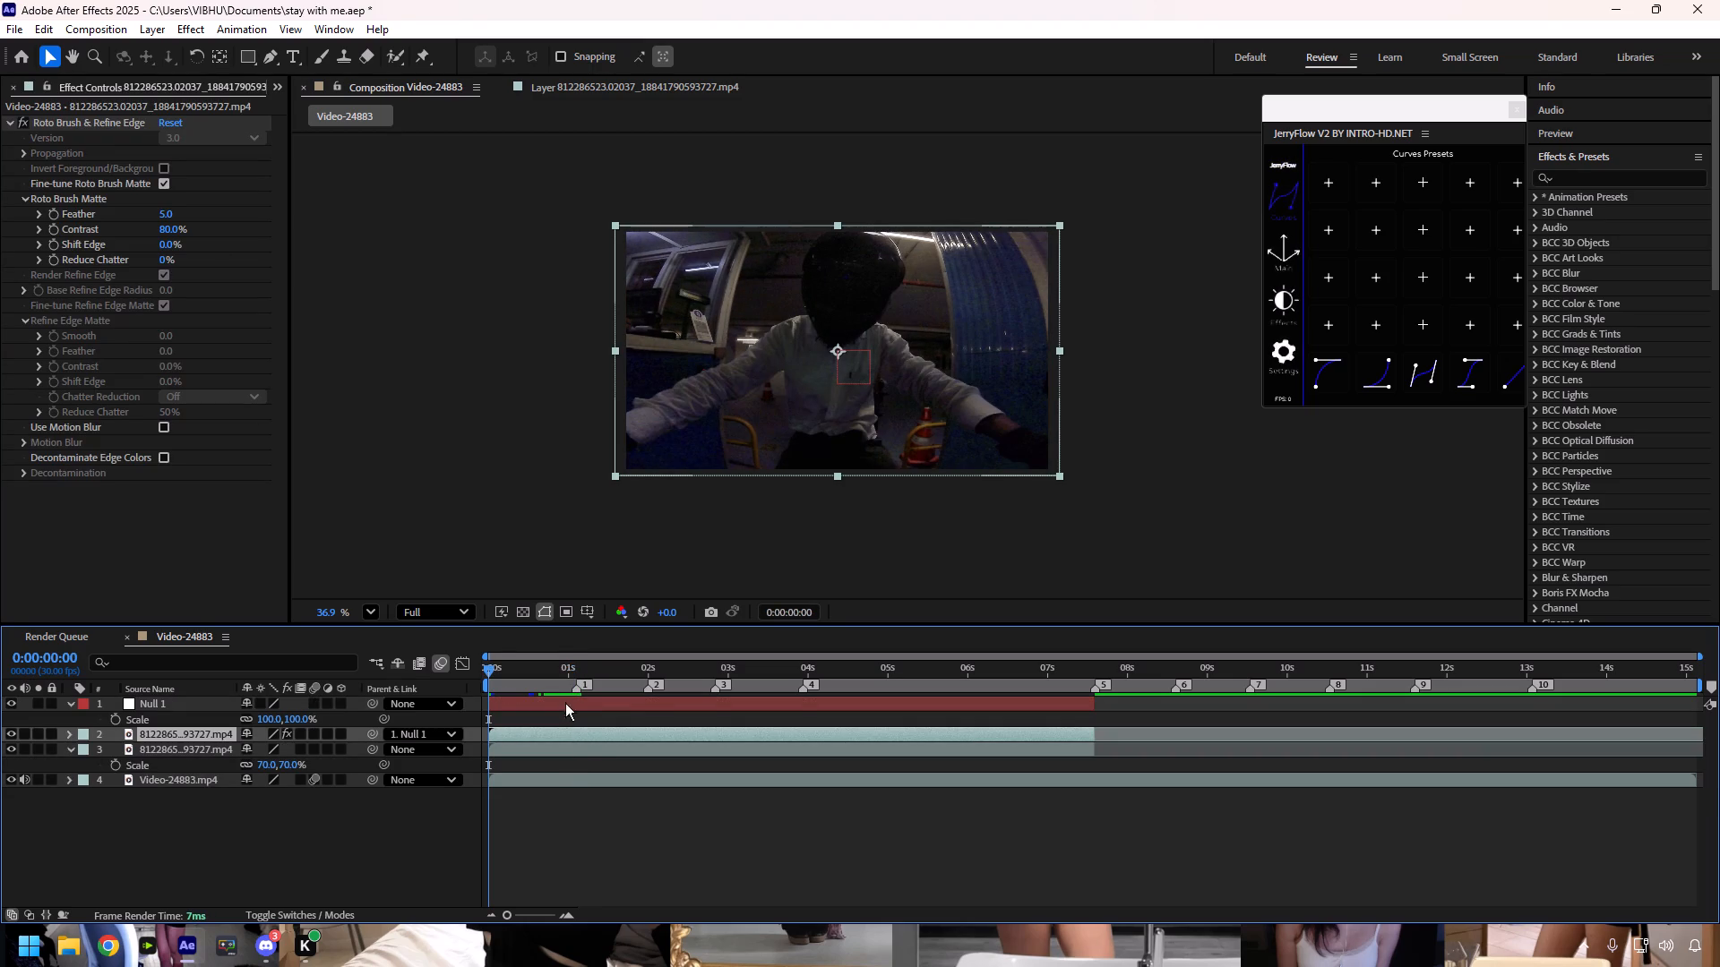
Split the null at 0;00;01;03, just before marker 1, leaving the video layers whole.
left_click(578, 675)
left_click(577, 665)
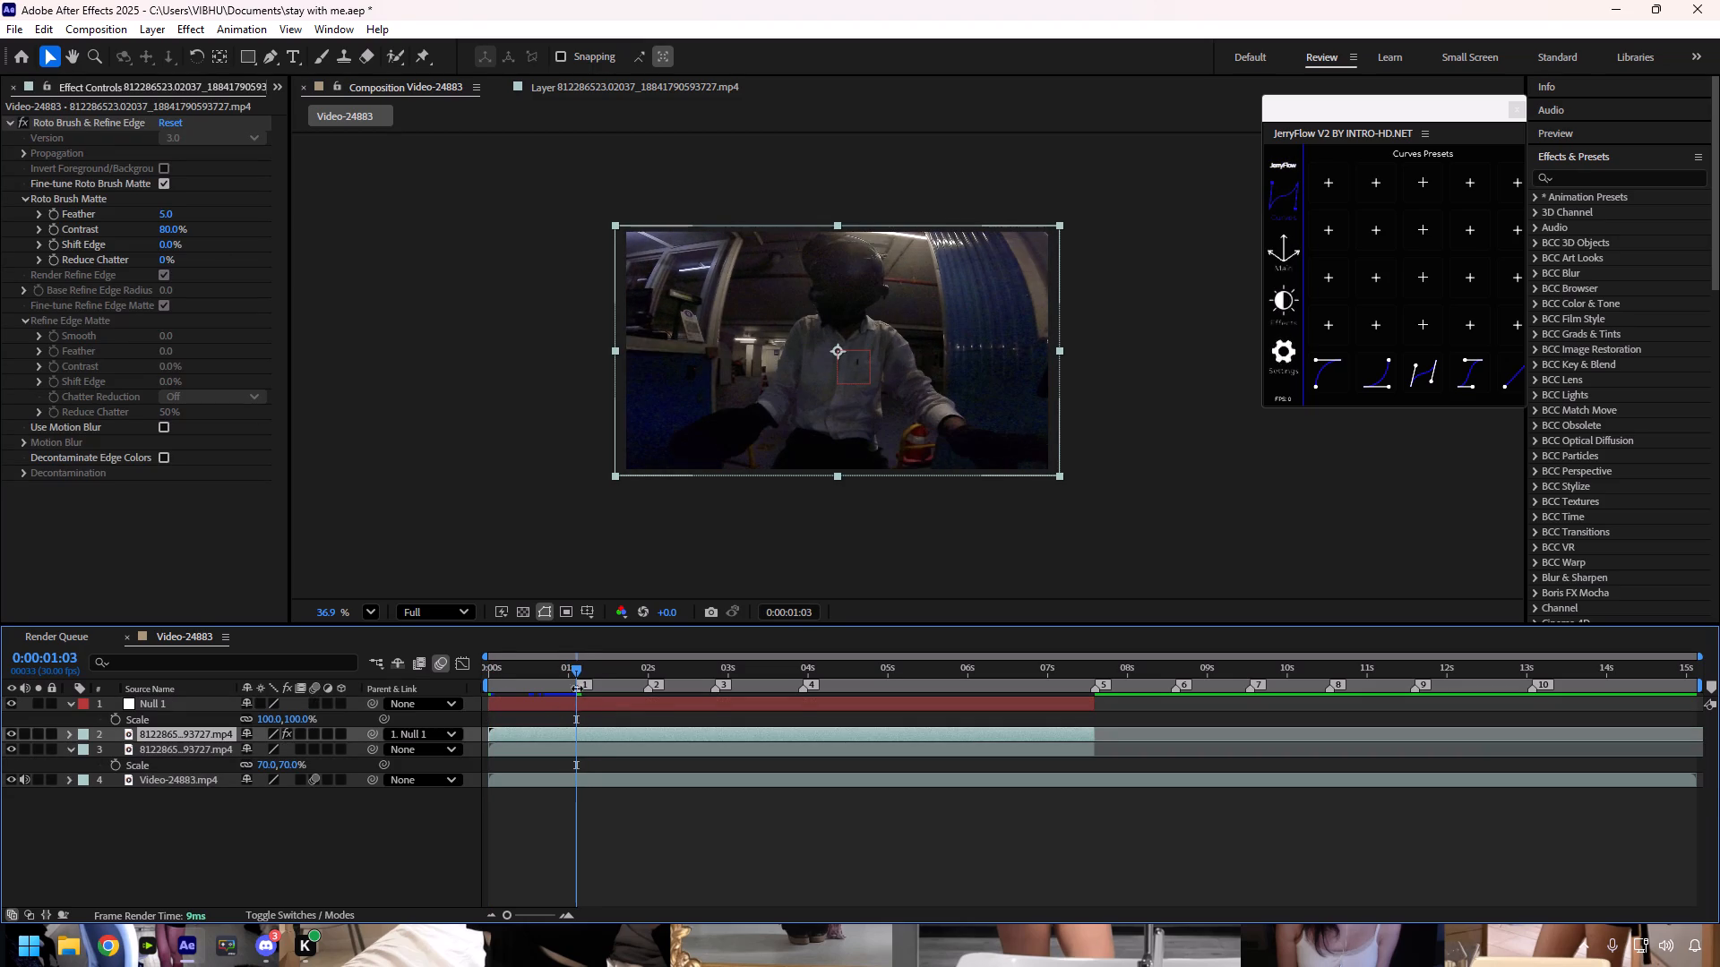
left_click(583, 705)
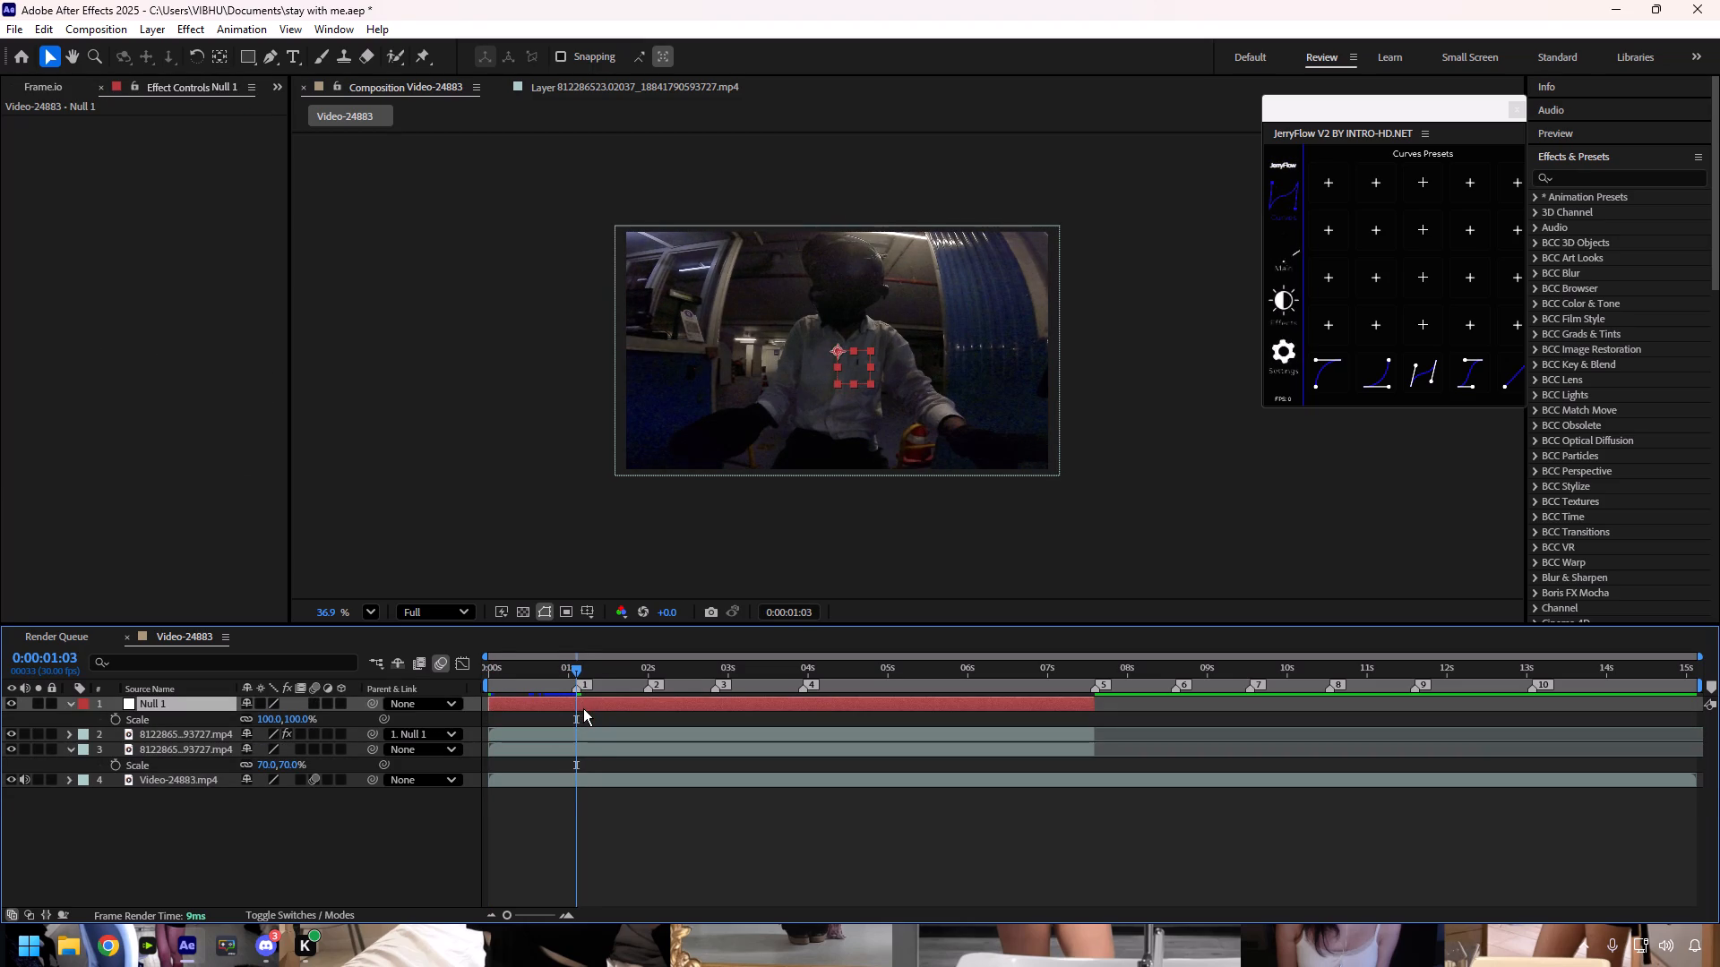
key("ctrl+shift+d")
Delete the null segment before 0;00;01;03, keeping the segment that starts there.
left_click(564, 727)
left_click(561, 714)
key("Return")
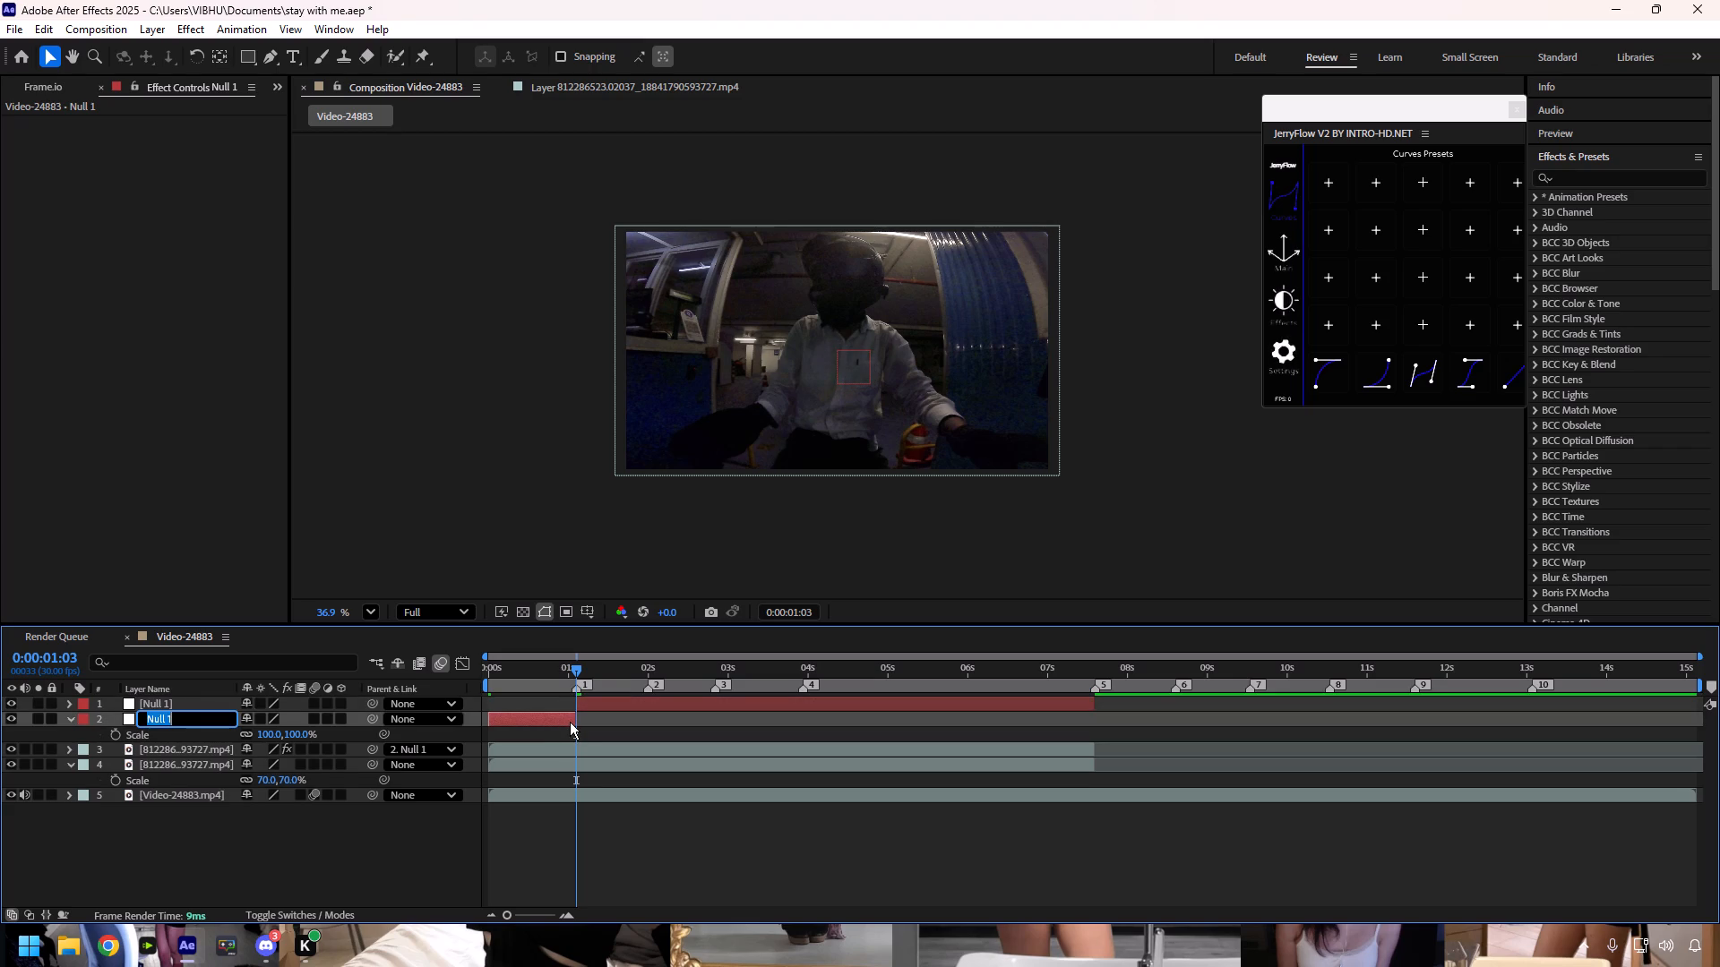
key("Delete")
left_click(553, 723)
key("Delete")
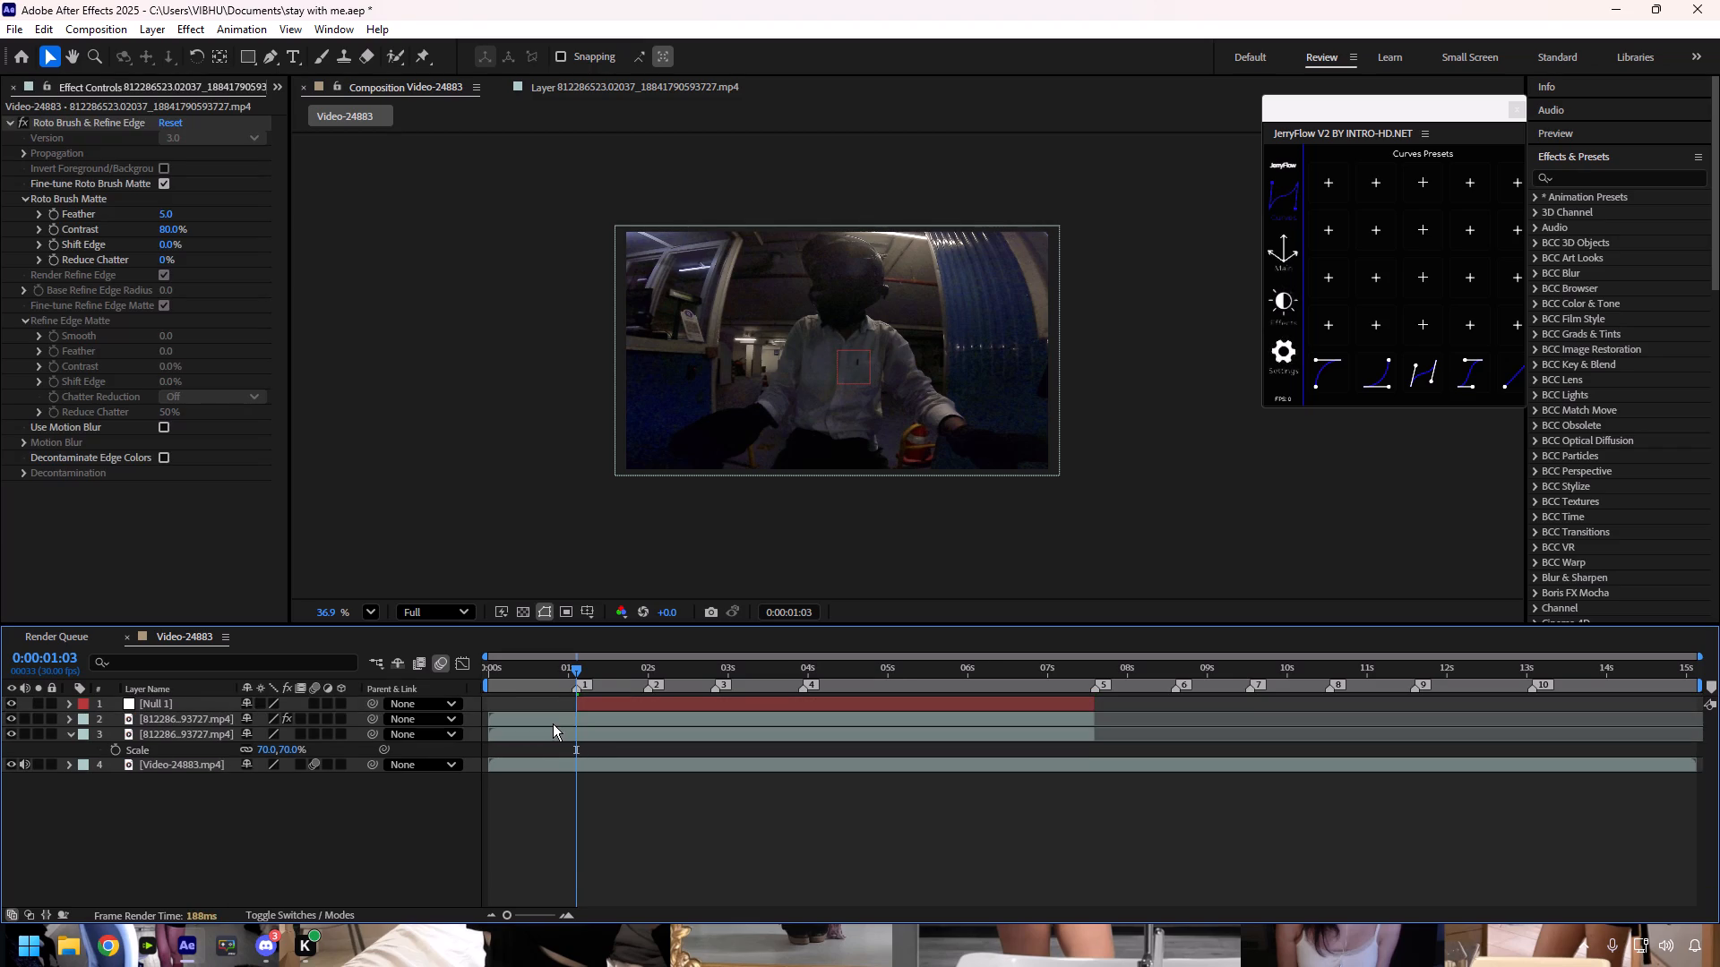
Split the rotoscoped rider layer at 0;00;01;03 and delete the portion before it.
left_click(575, 715)
key("ctrl+shift+d")
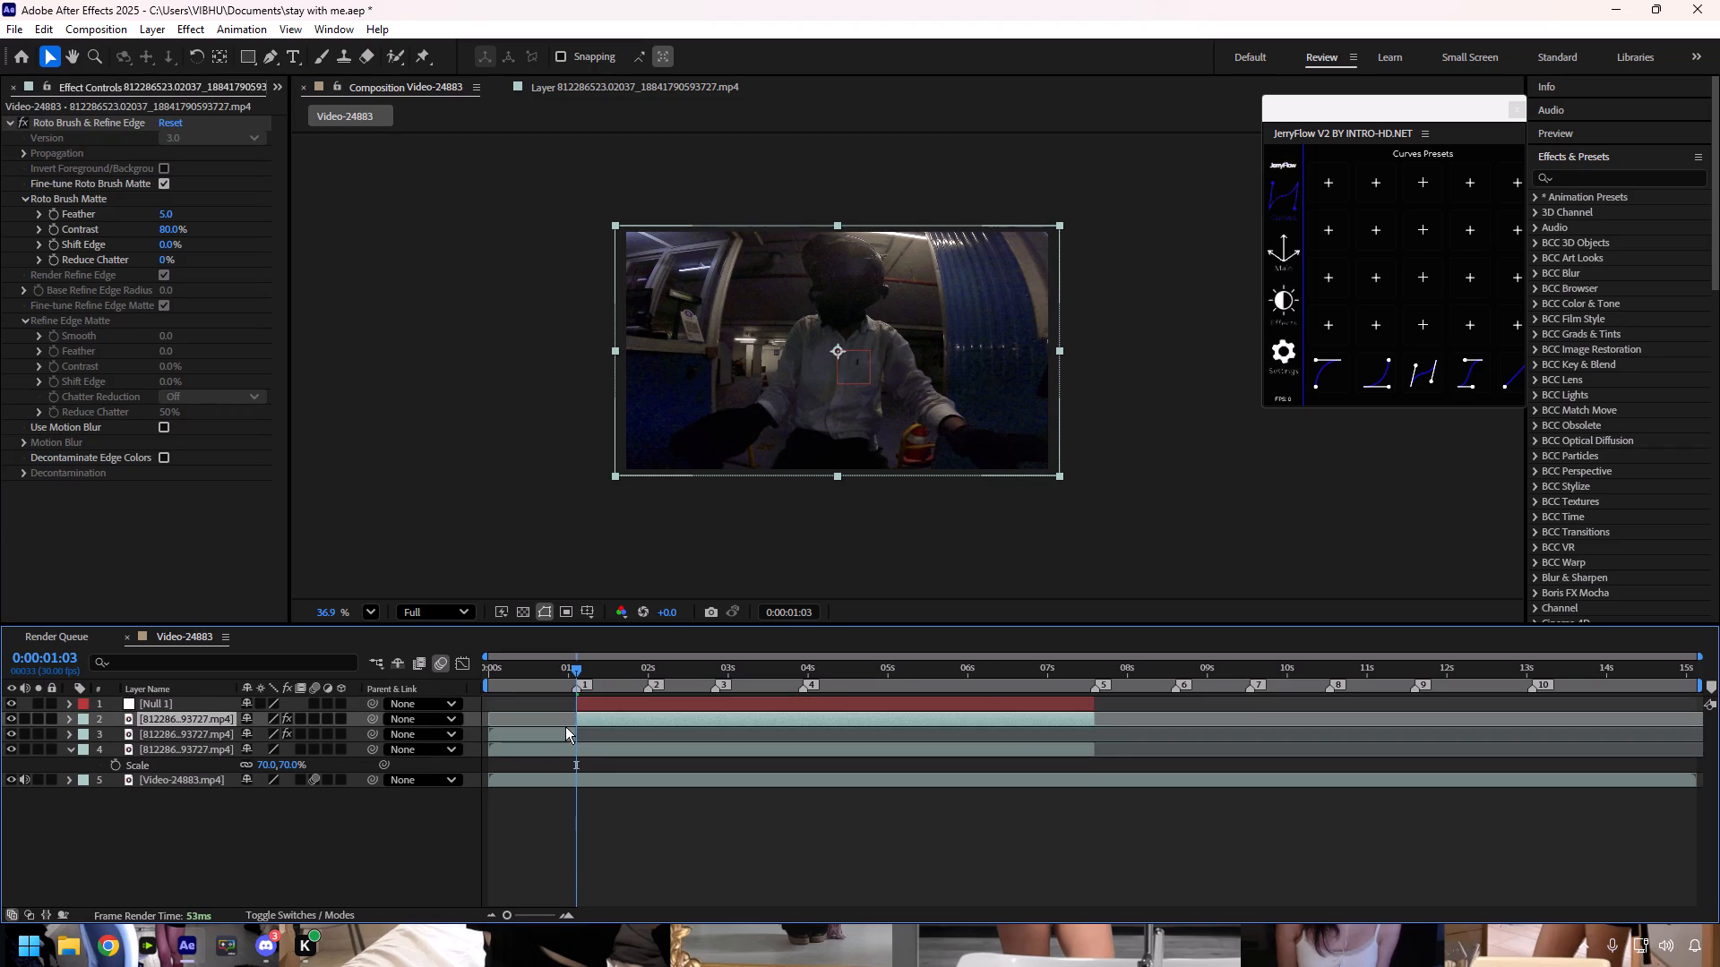
left_click(563, 732)
key("Delete")
Parent the remaining rotoscoped rider layer to Null 1.
left_click(587, 718)
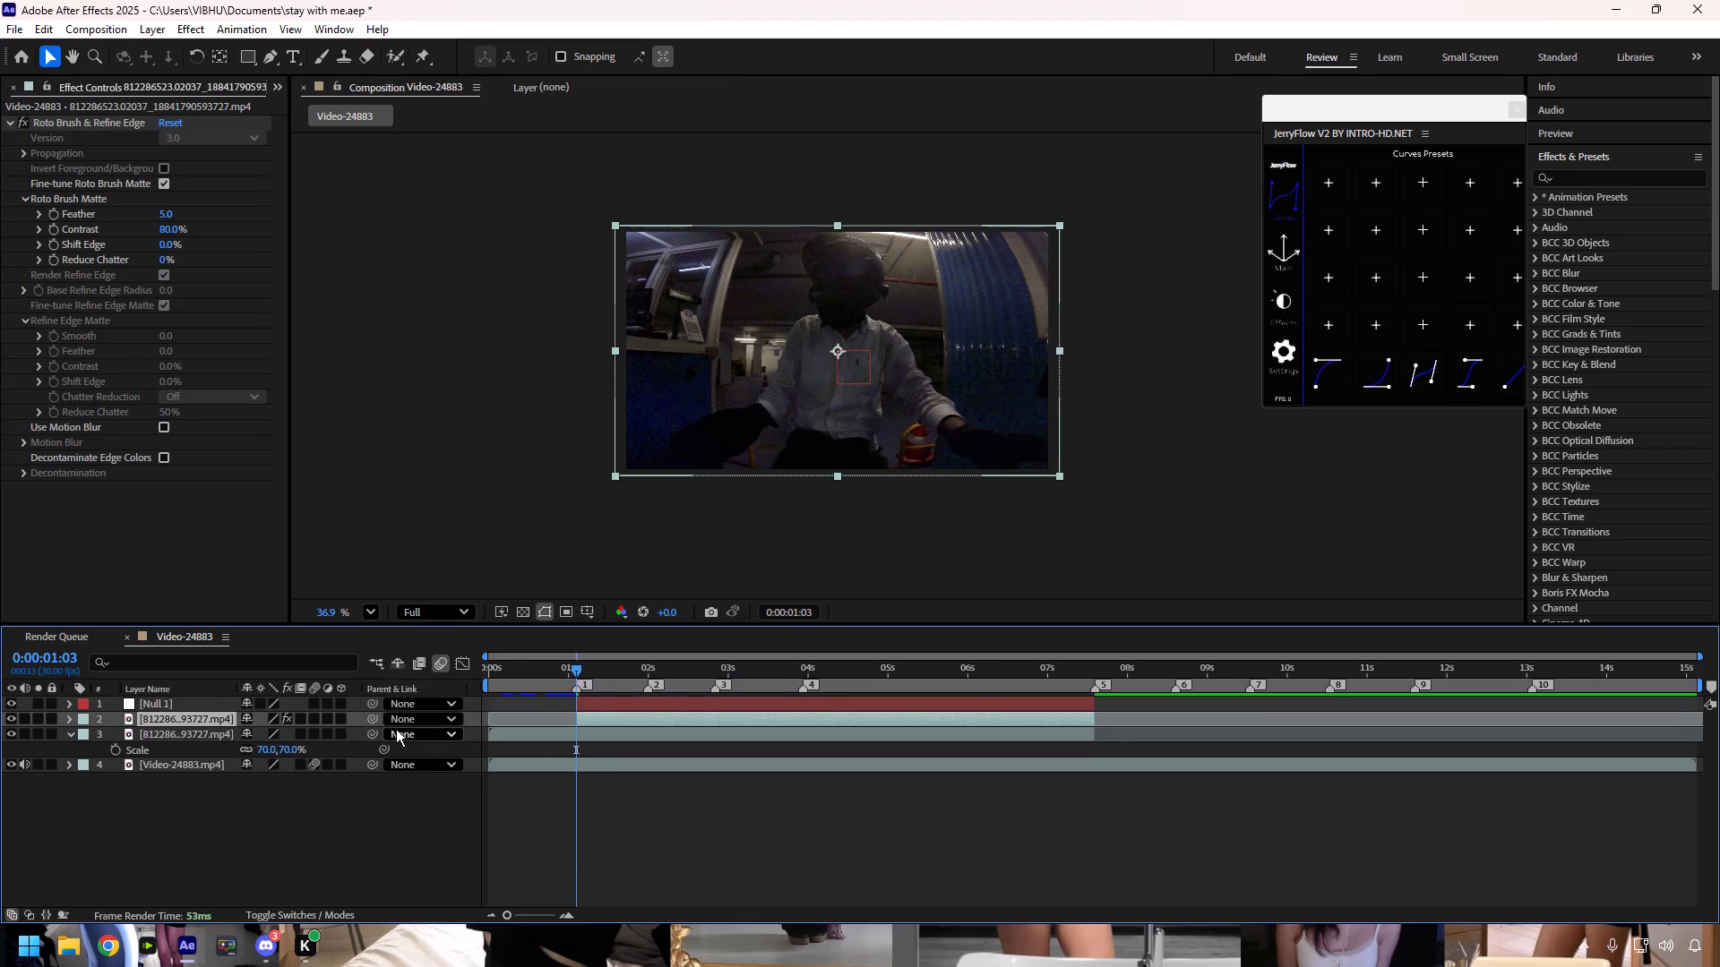
left_click_drag(376, 723, 220, 707)
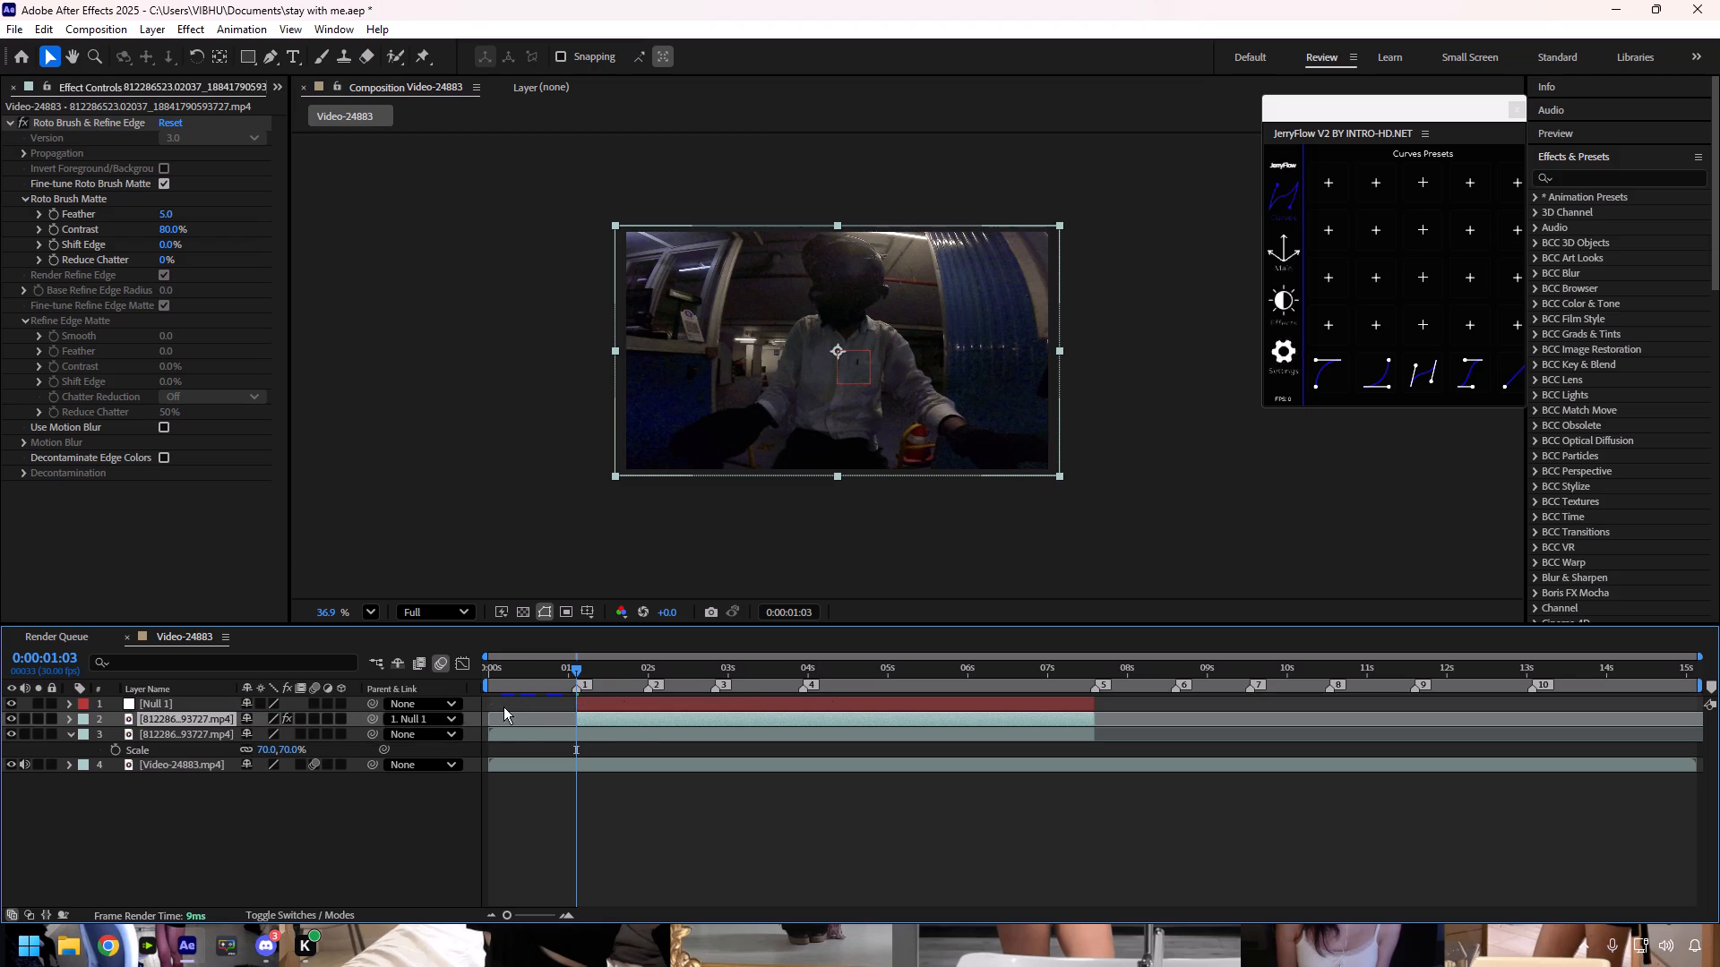
Add a Scale keyframe to Null 1 at 0;00;01;03.
left_click(598, 710)
key("s")
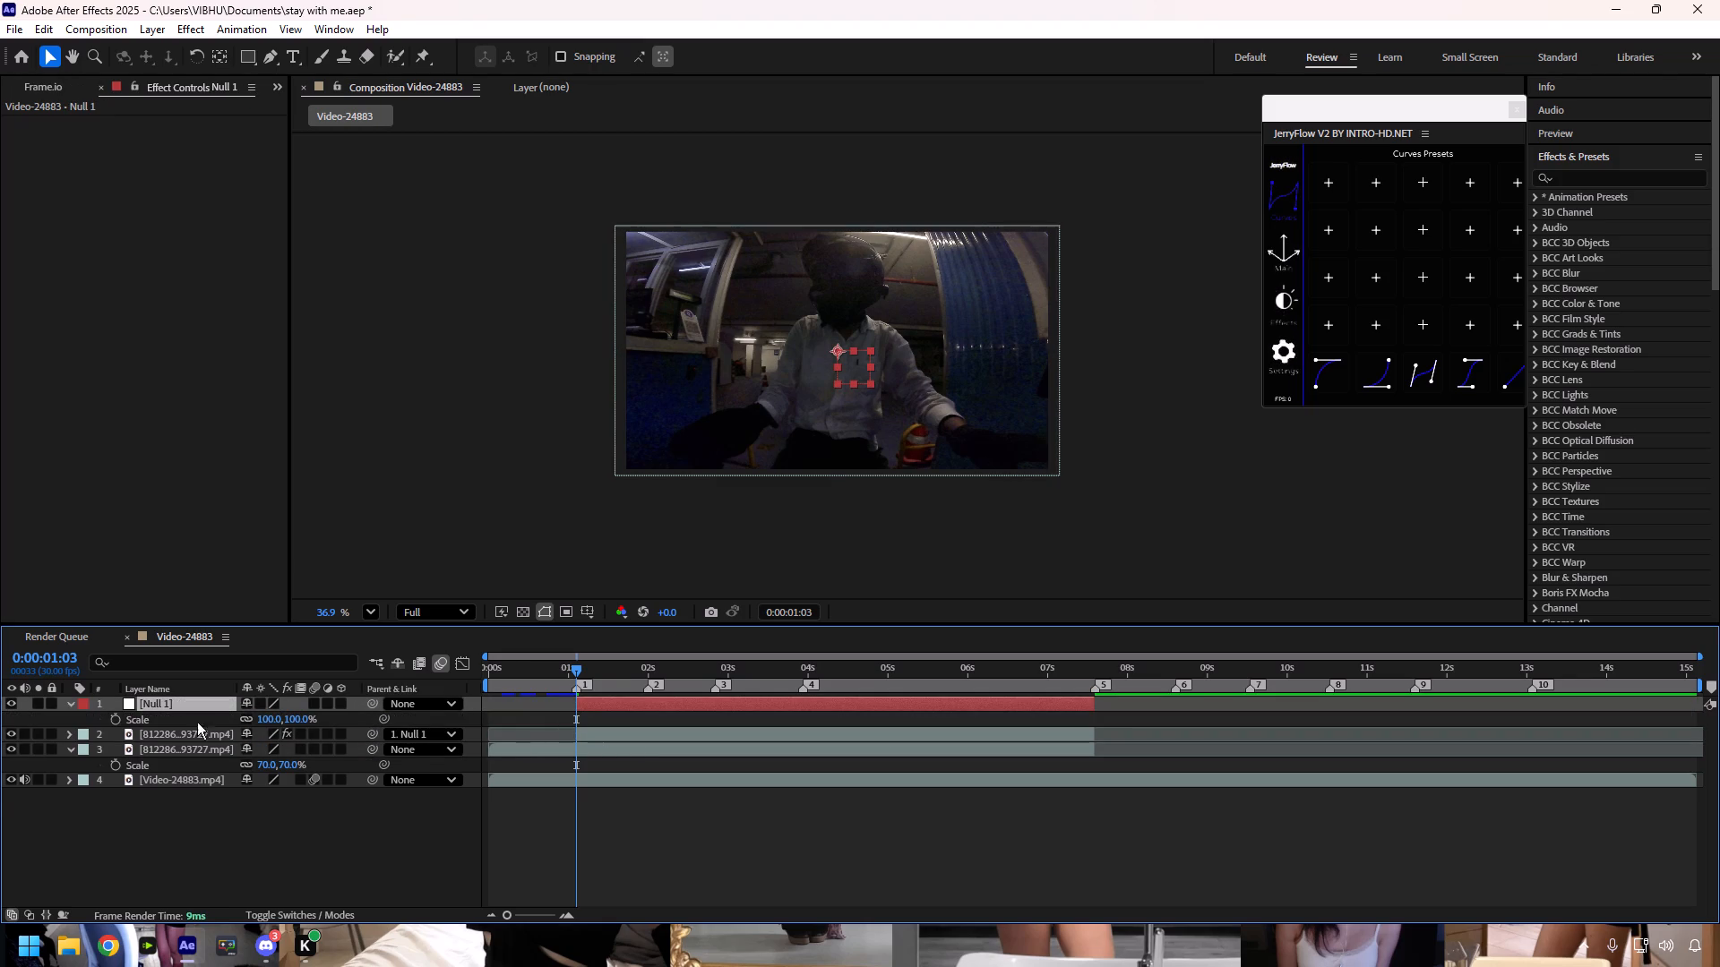
left_click(110, 721)
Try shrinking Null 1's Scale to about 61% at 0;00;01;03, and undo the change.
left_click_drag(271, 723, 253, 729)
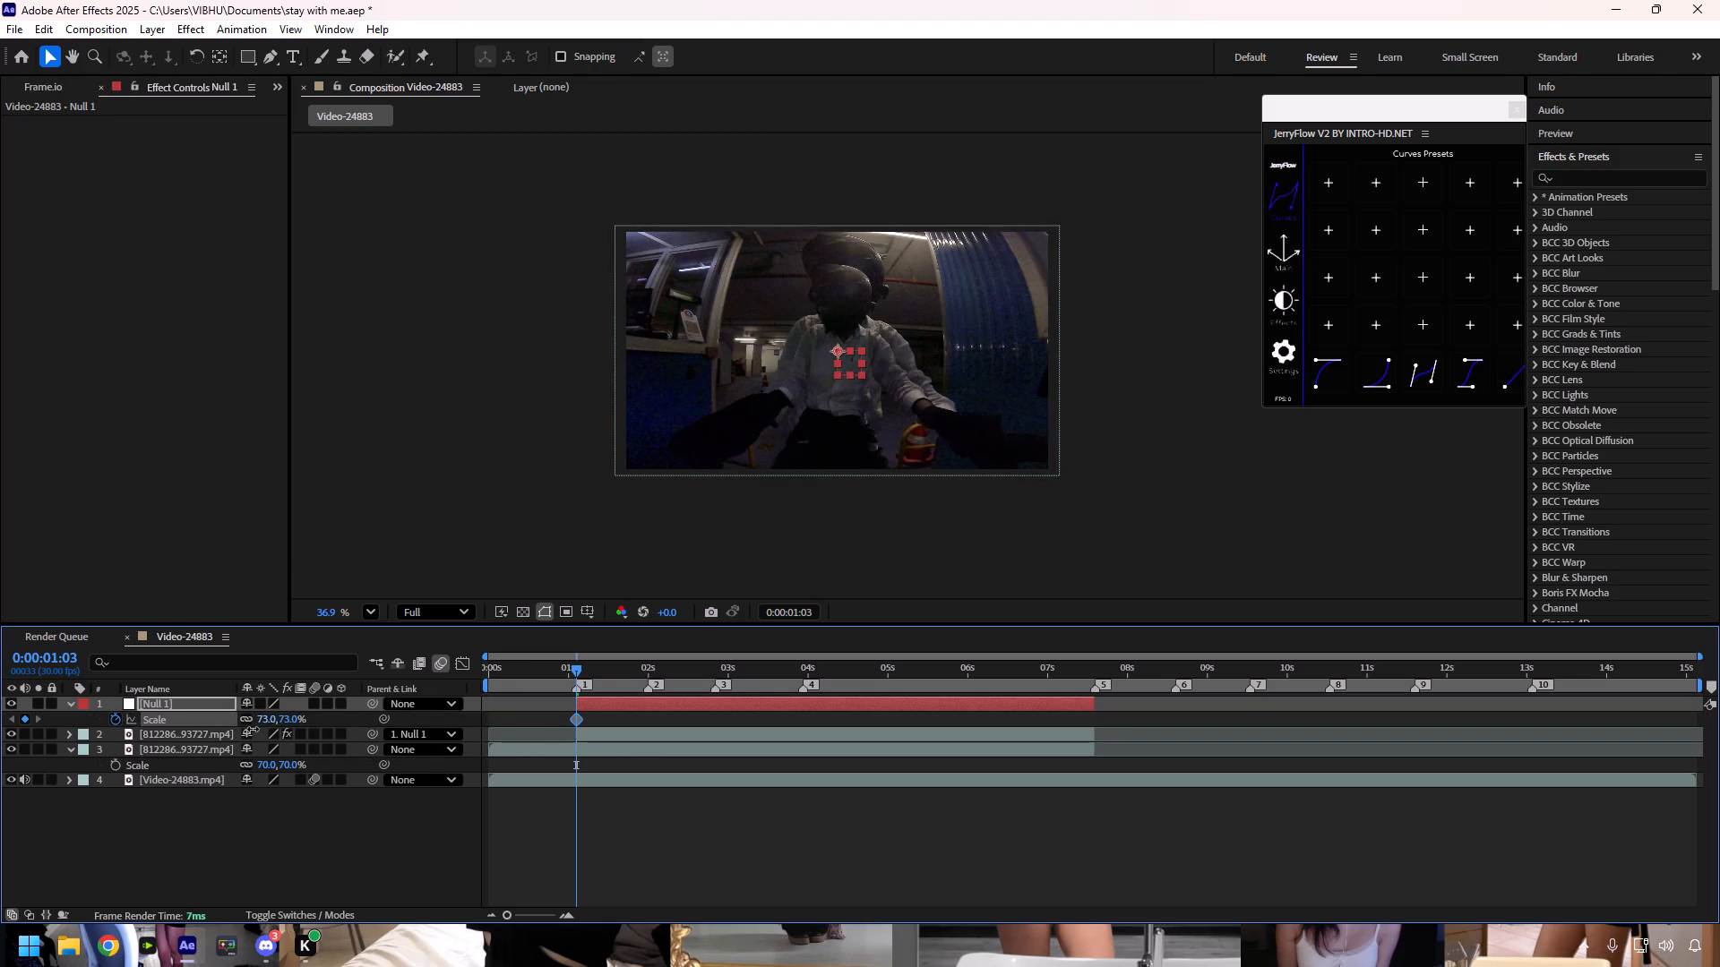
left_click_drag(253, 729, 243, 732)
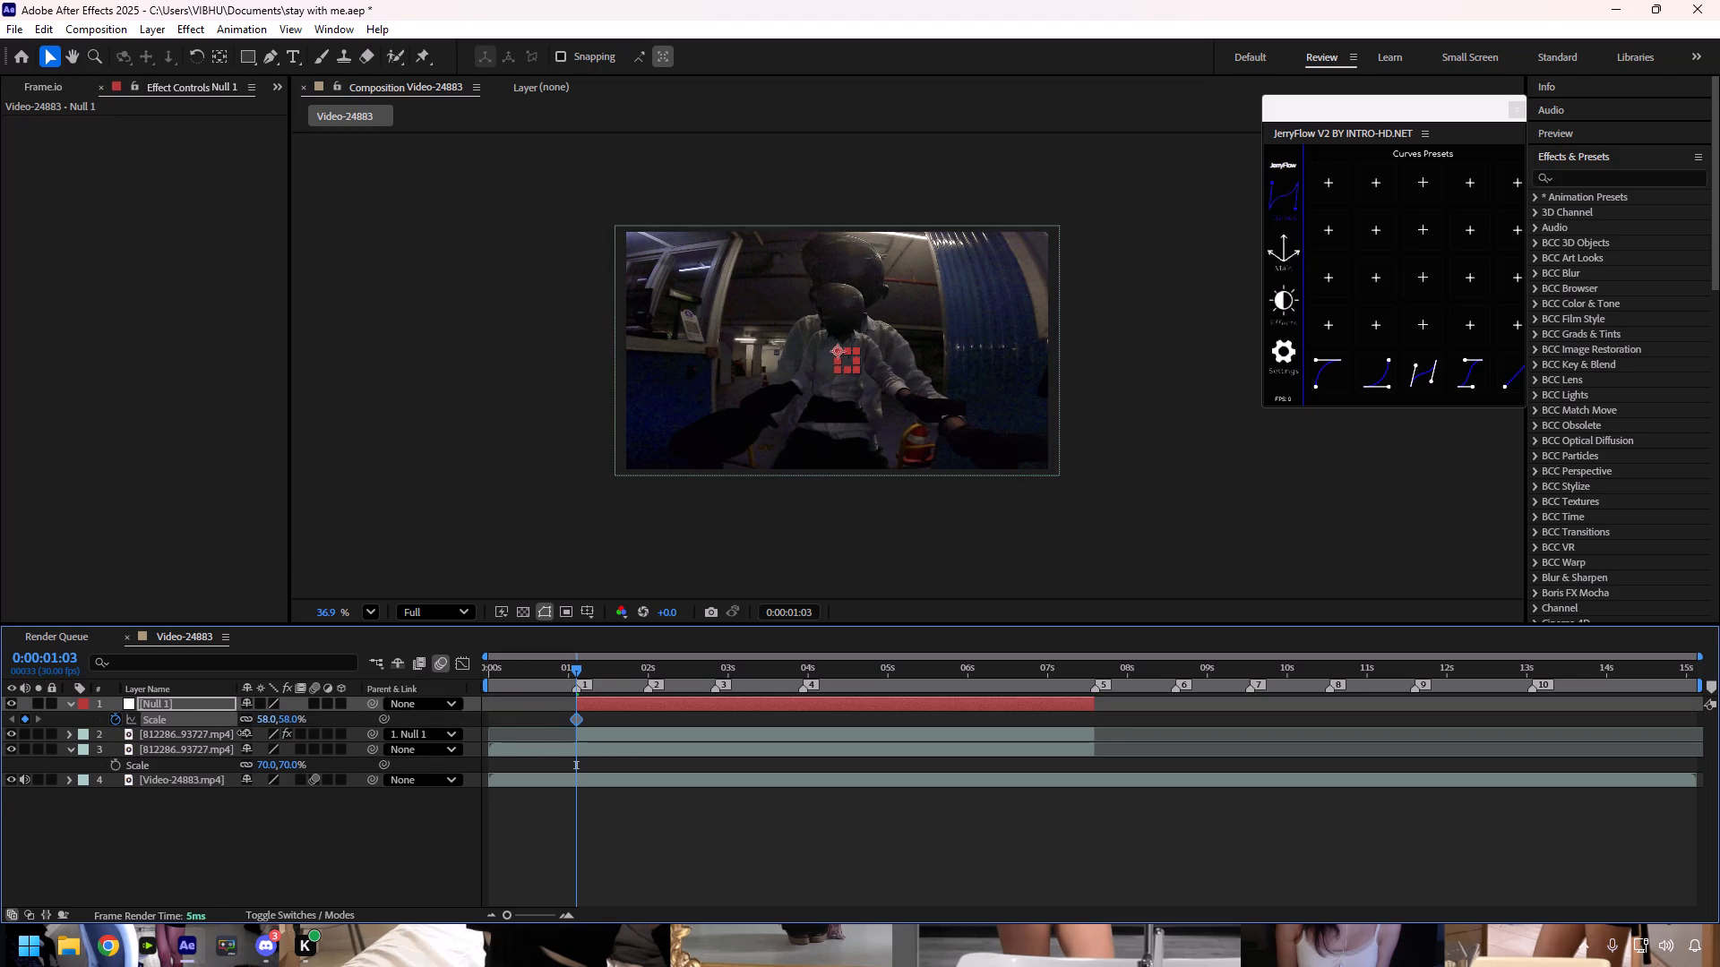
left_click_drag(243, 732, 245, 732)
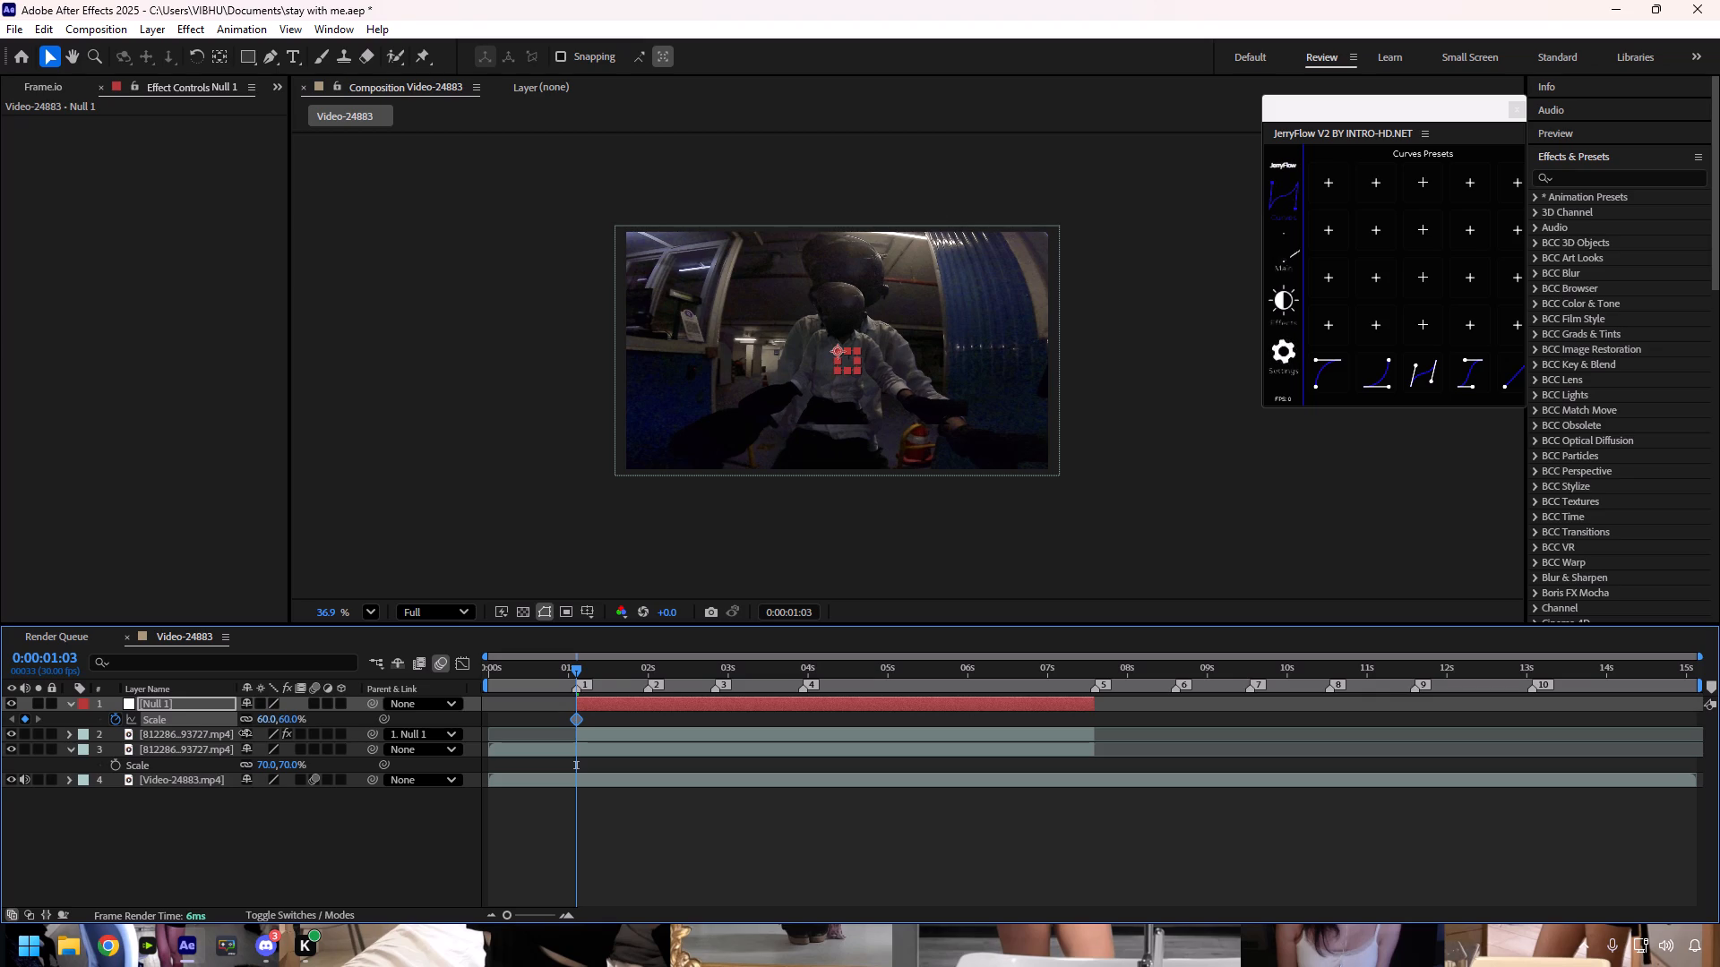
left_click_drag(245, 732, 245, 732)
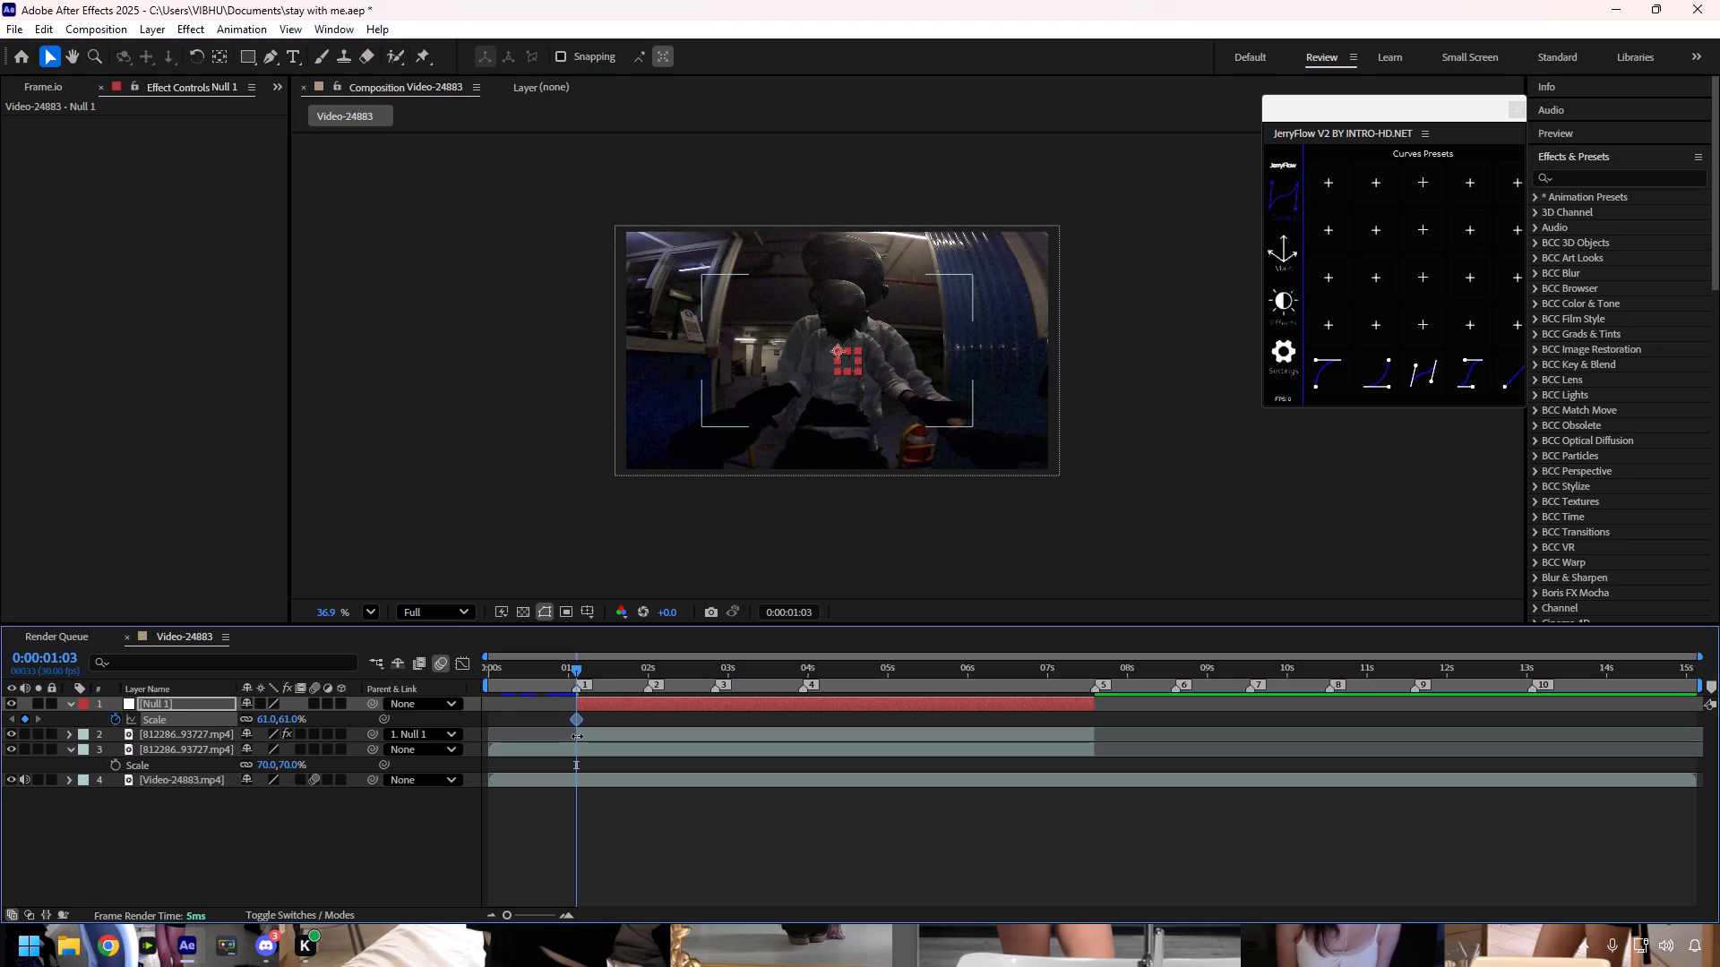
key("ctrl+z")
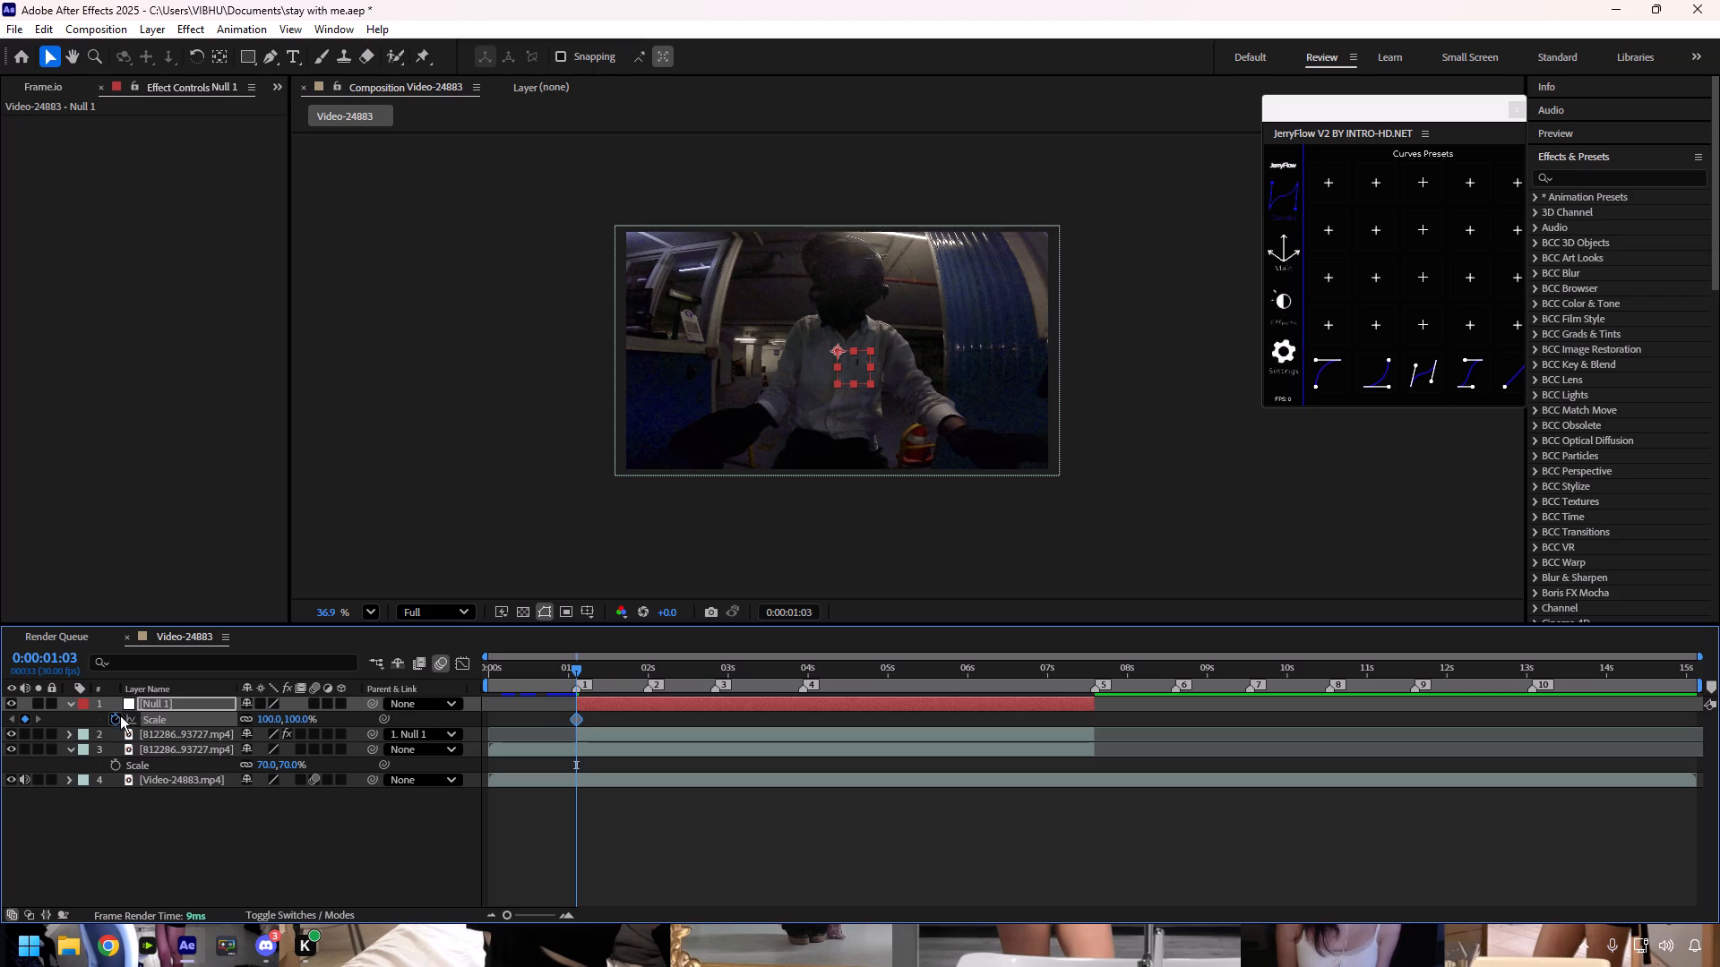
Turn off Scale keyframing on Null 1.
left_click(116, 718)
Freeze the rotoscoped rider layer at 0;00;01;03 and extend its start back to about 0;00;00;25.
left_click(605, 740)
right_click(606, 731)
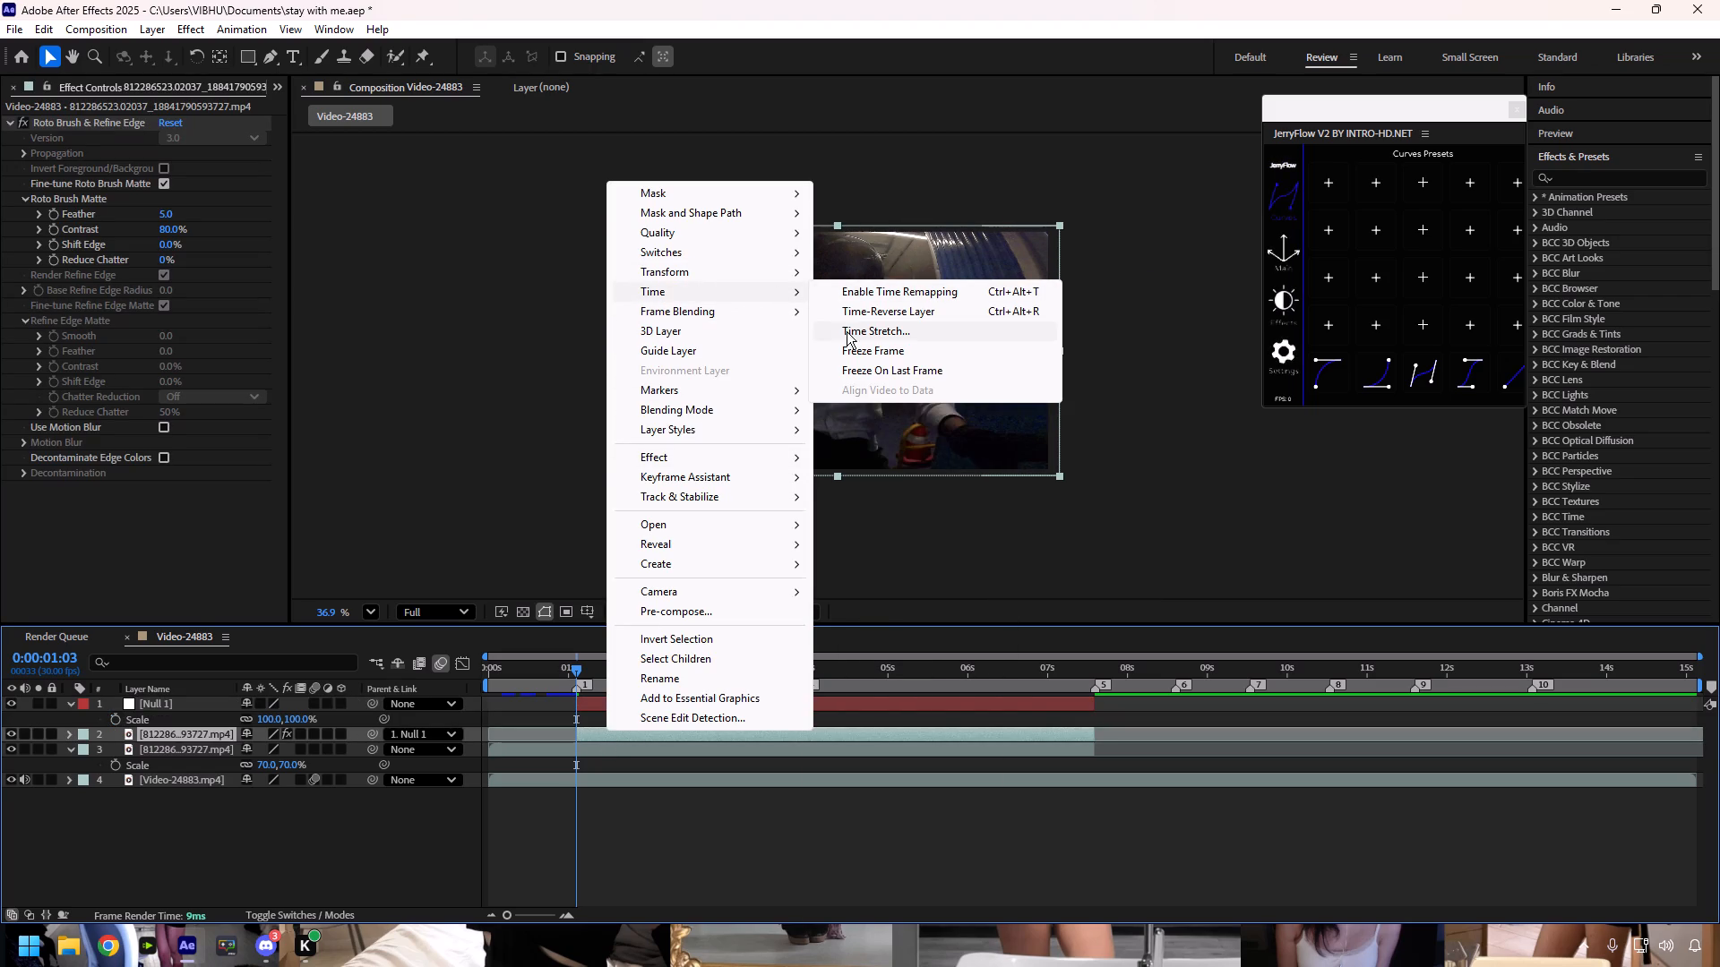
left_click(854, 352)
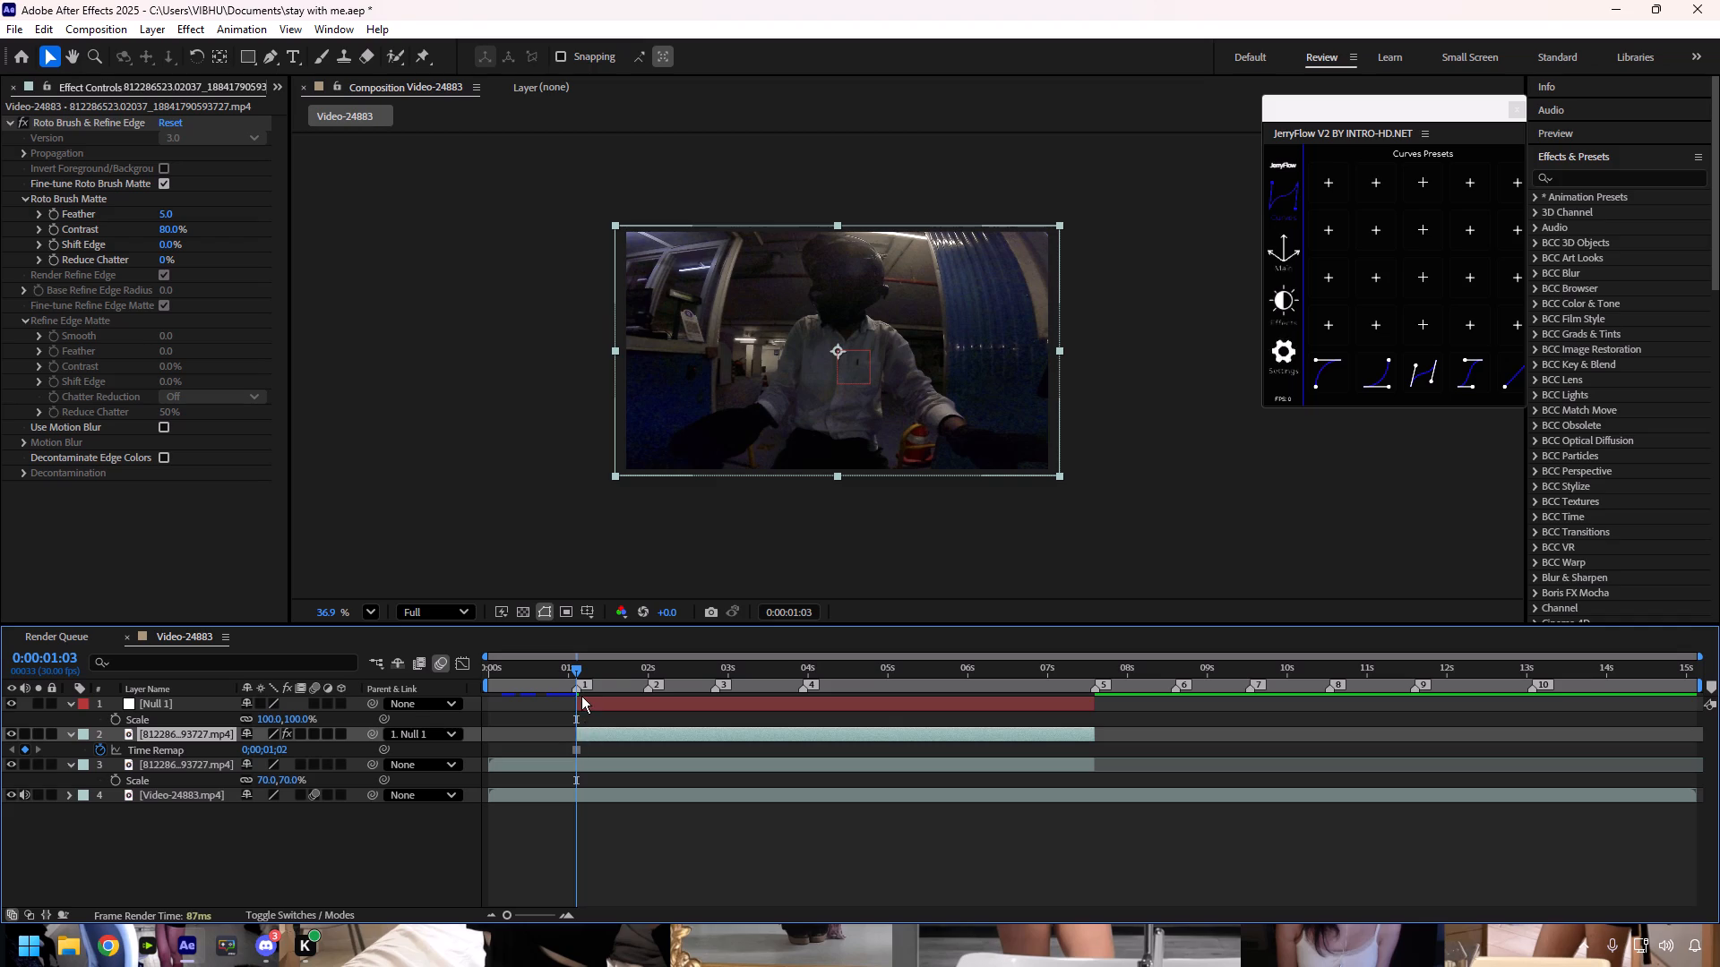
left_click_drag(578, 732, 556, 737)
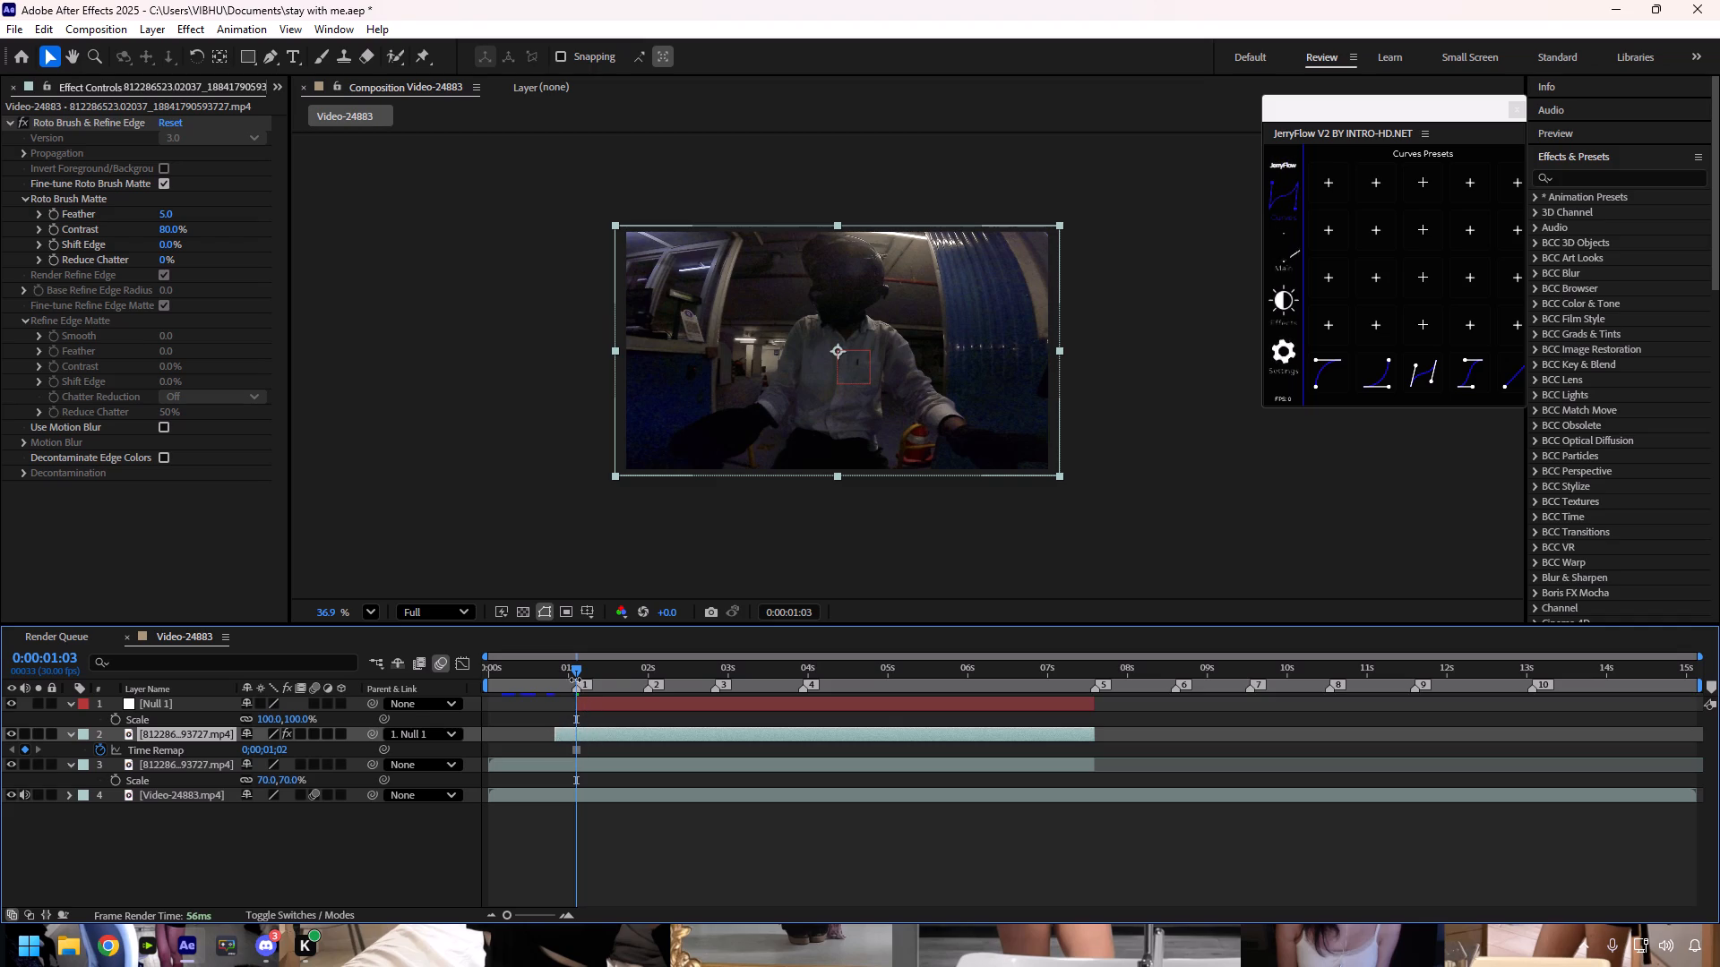
Scrub through the composition to examine how the frozen rider cutout looks against the moving footage.
left_click_drag(575, 677, 607, 689)
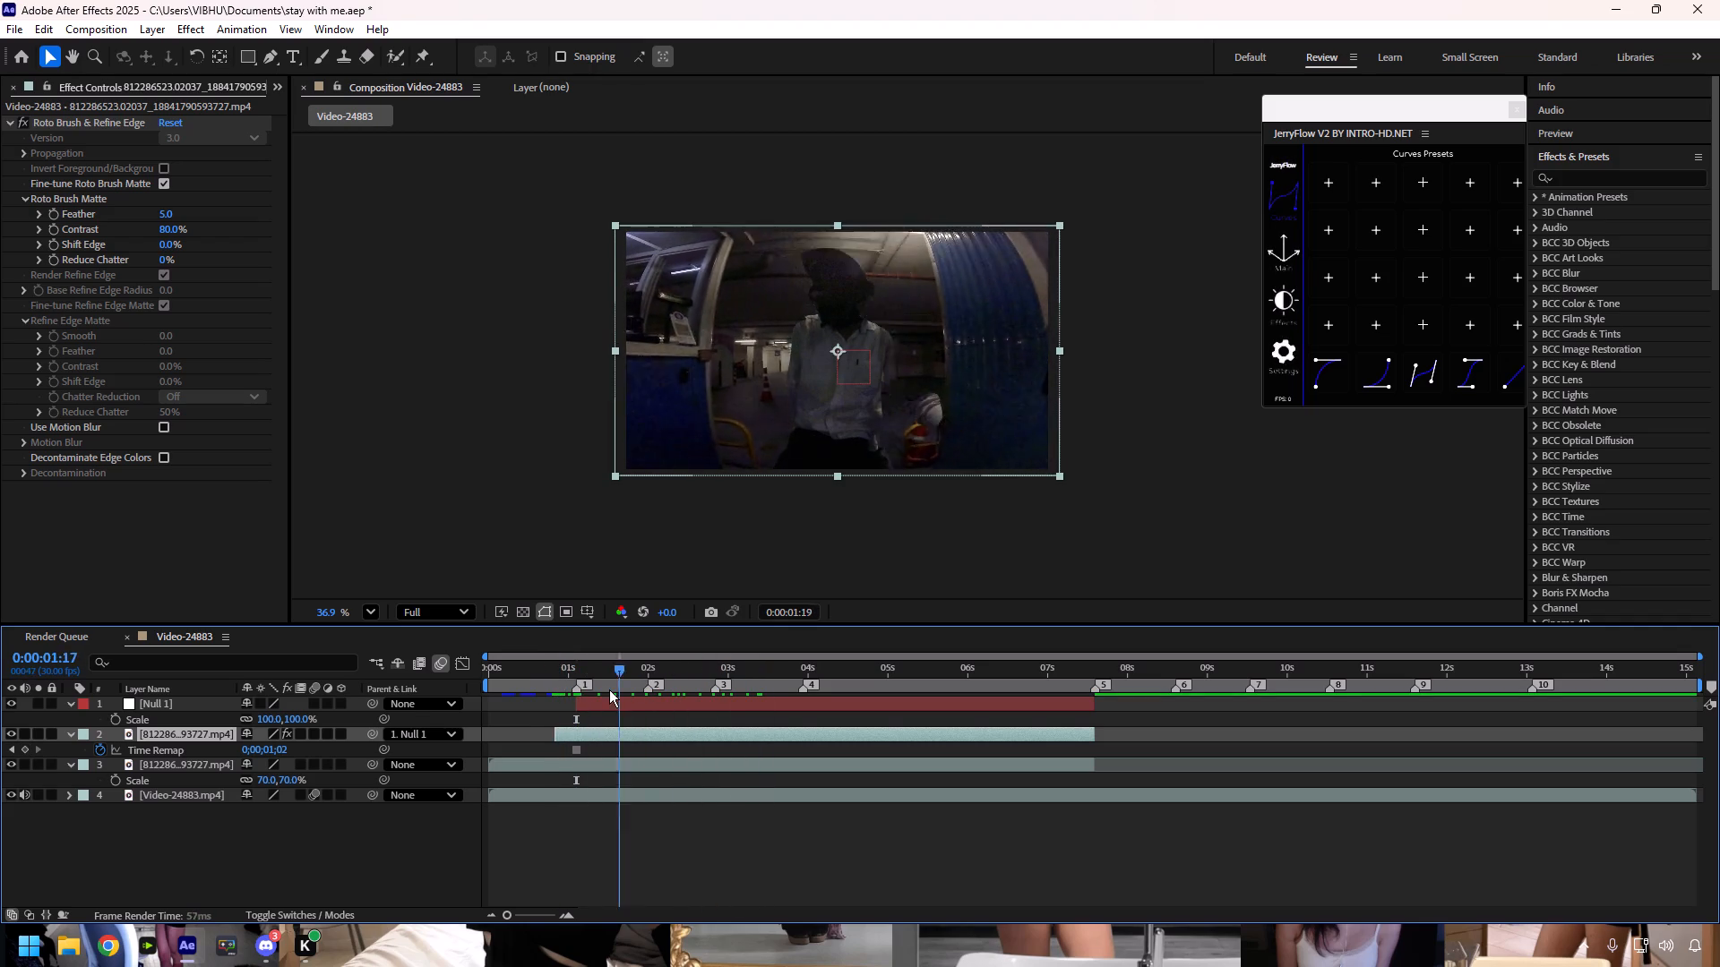
left_click_drag(607, 689, 577, 687)
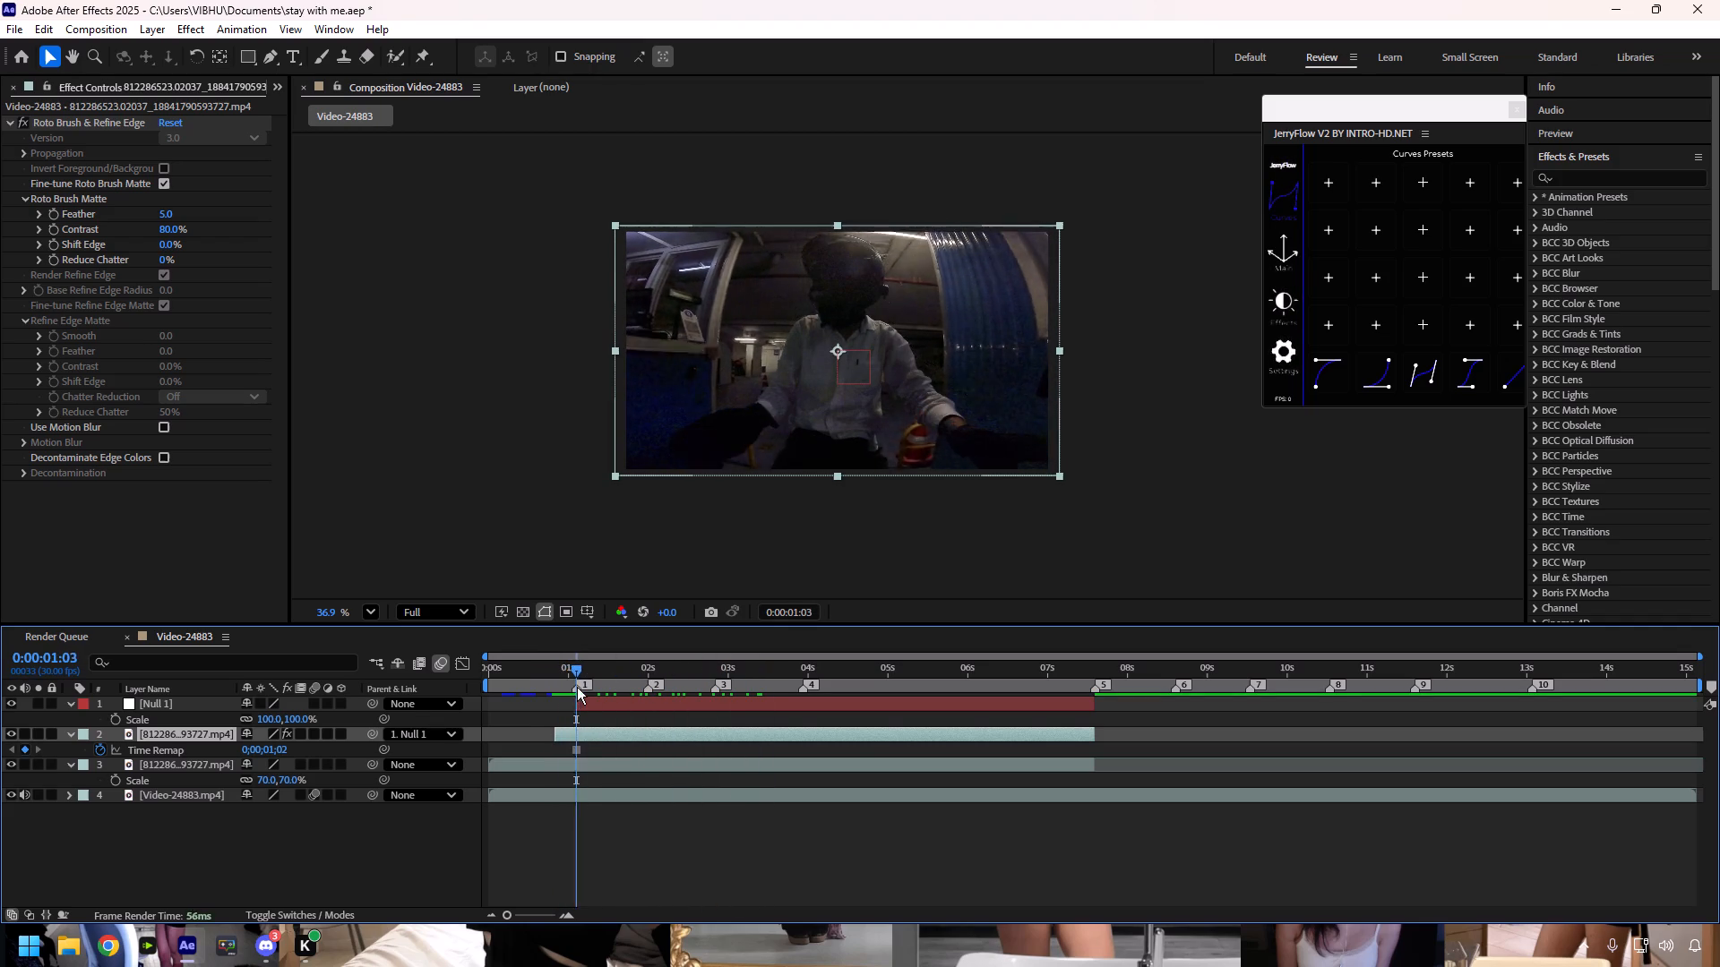
left_click_drag(577, 687, 565, 683)
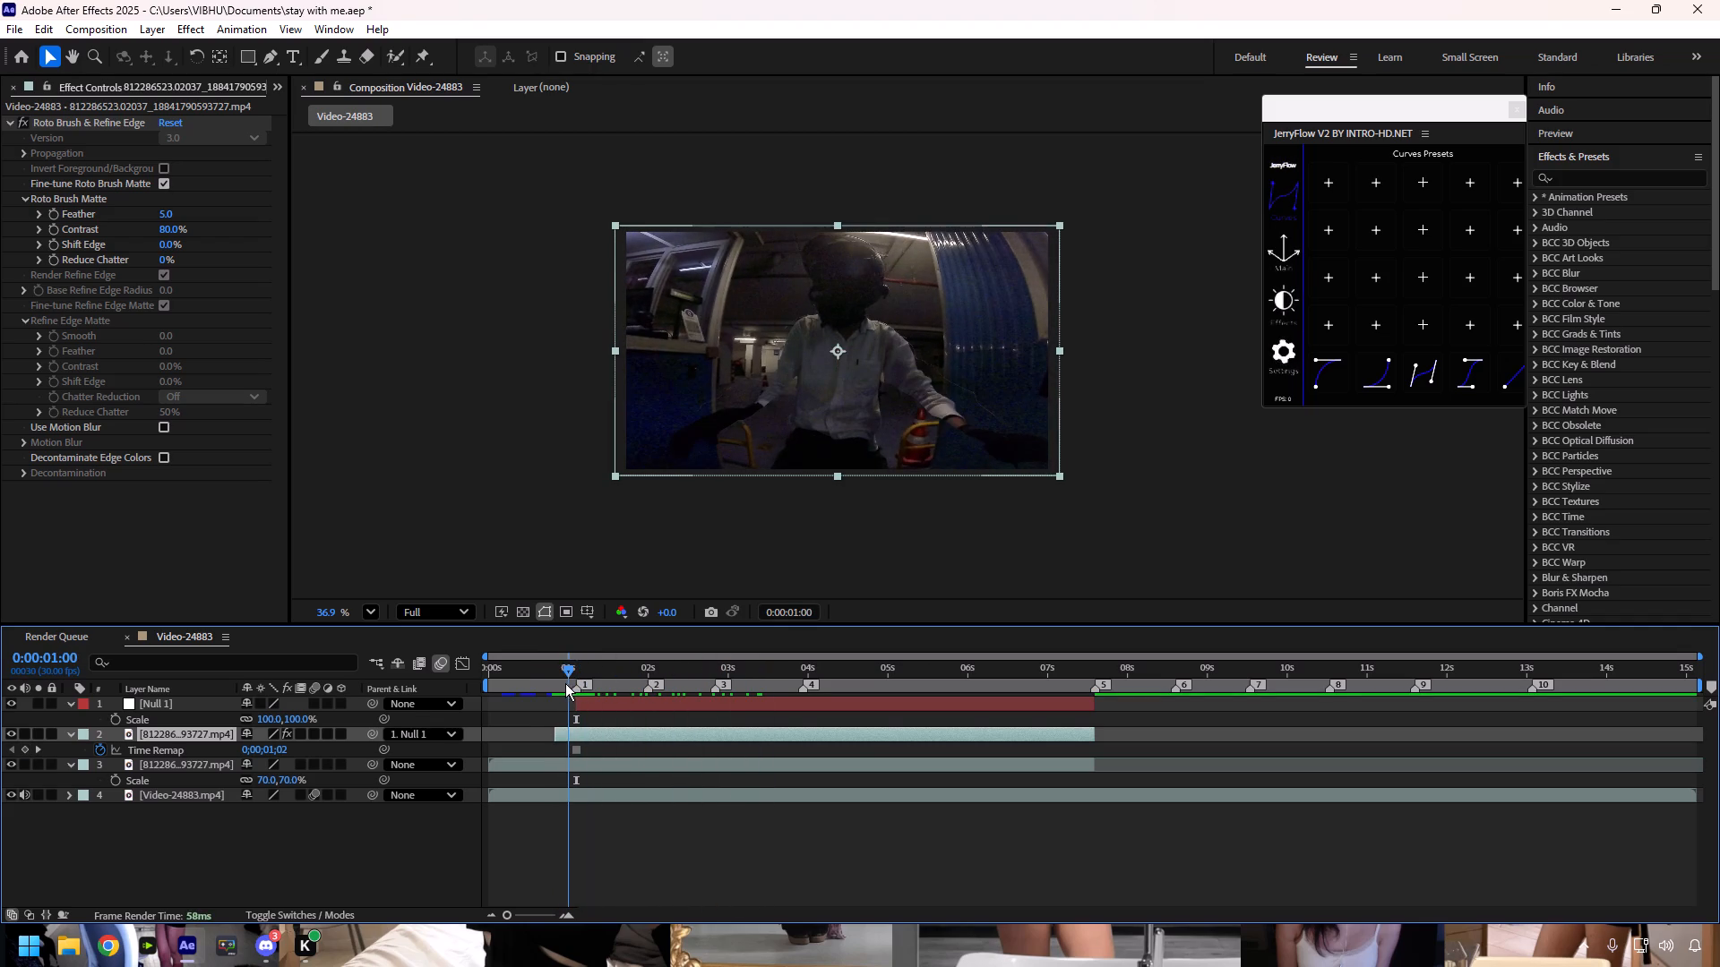
left_click_drag(565, 683, 592, 683)
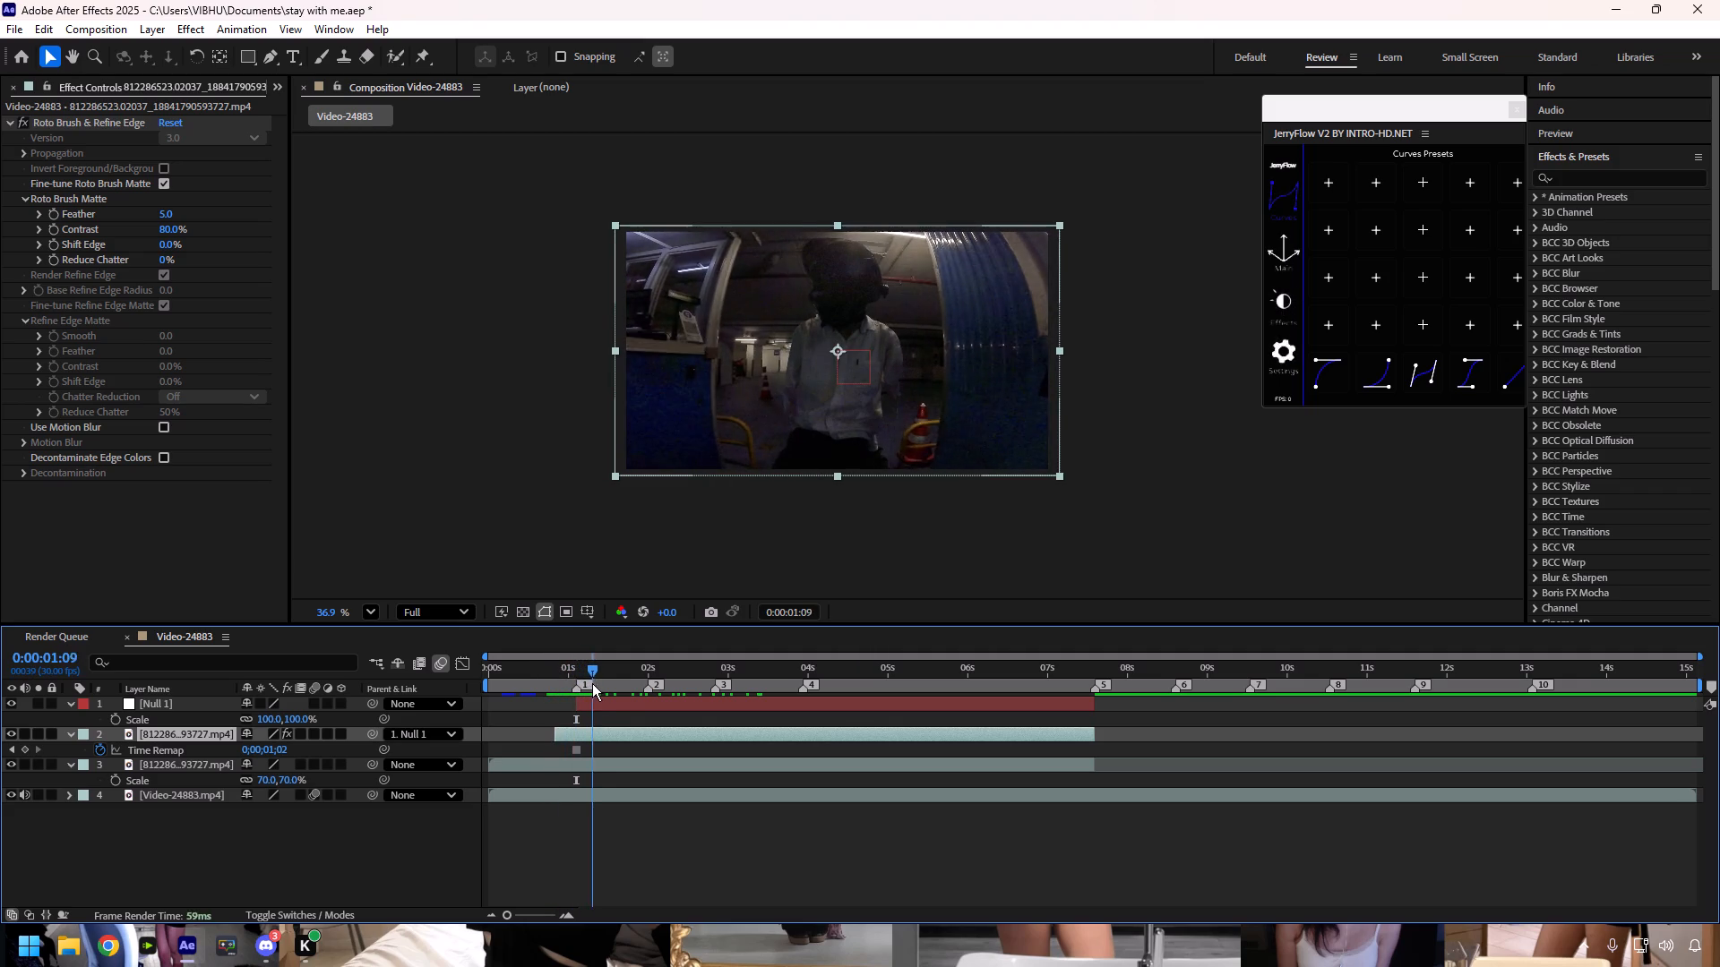
left_click_drag(592, 683, 846, 697)
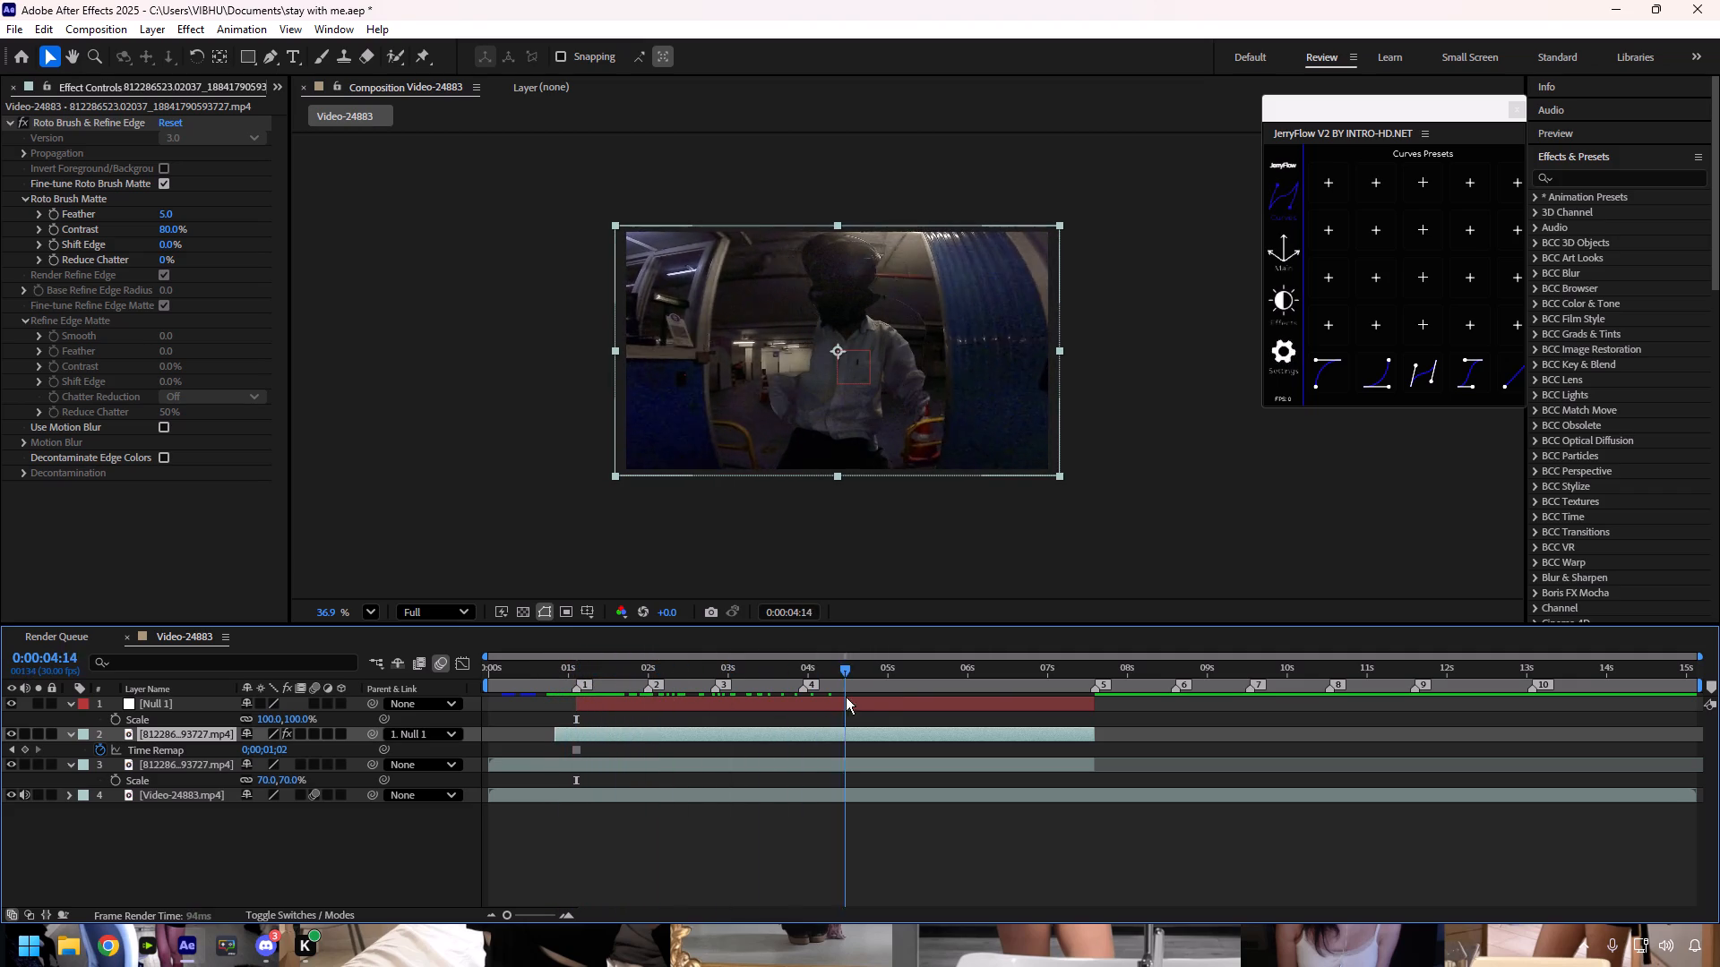
left_click_drag(846, 697, 988, 706)
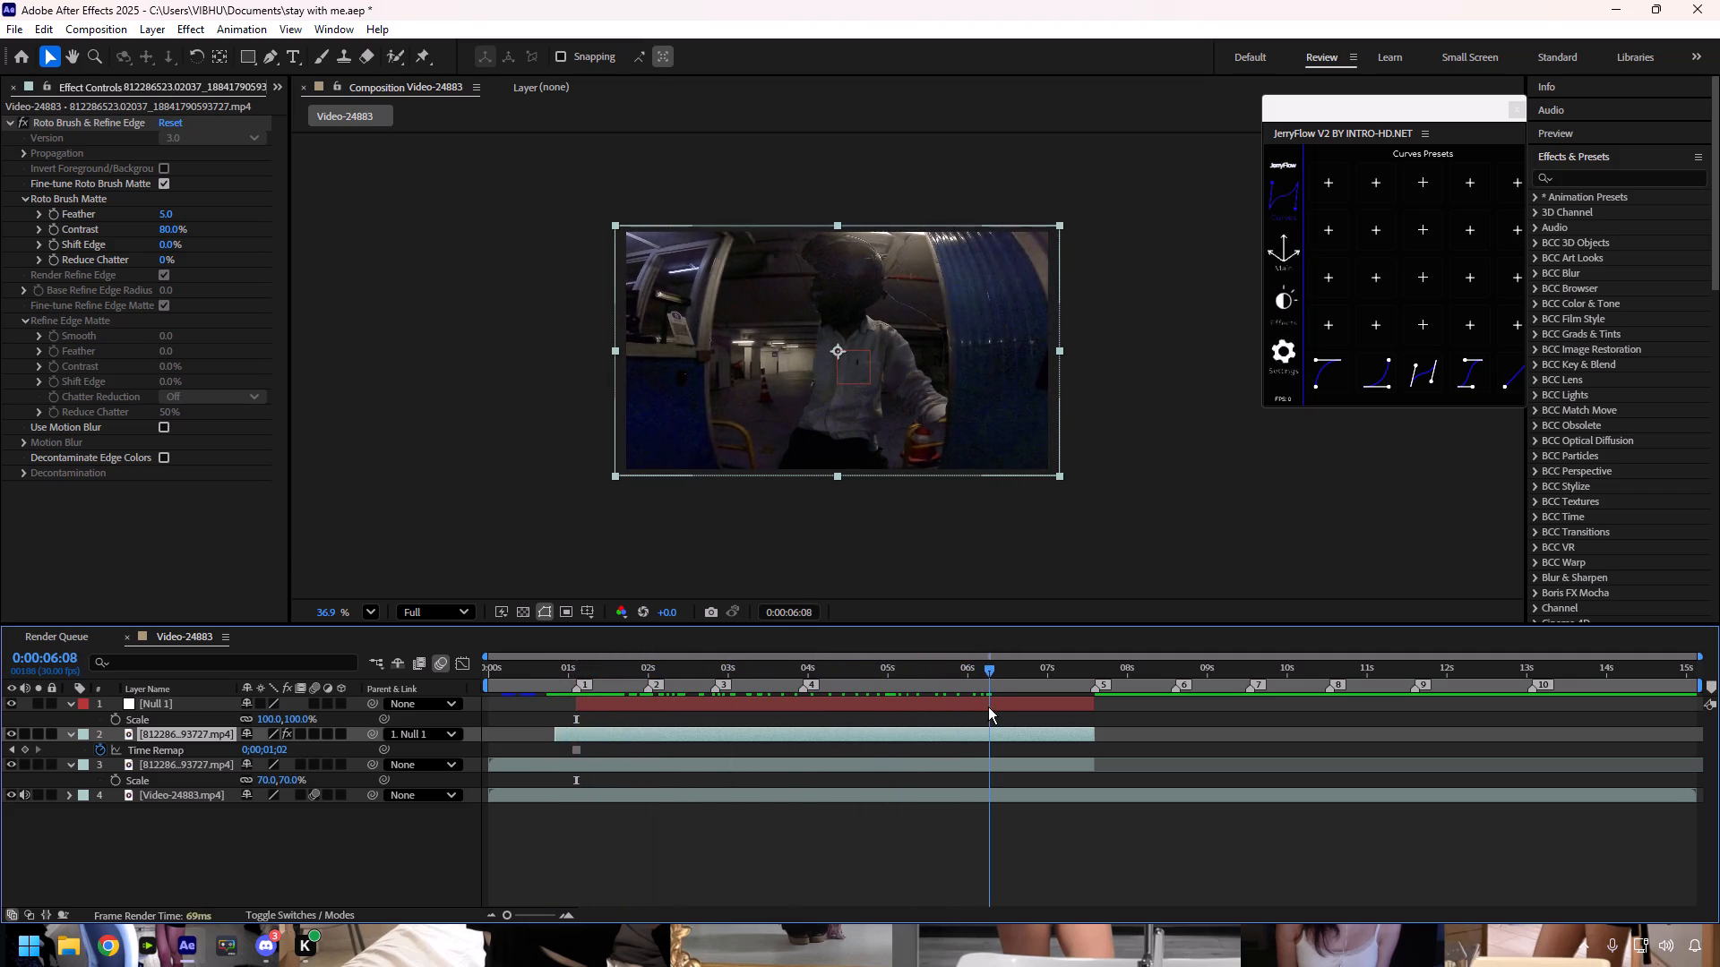
left_click_drag(988, 706, 555, 705)
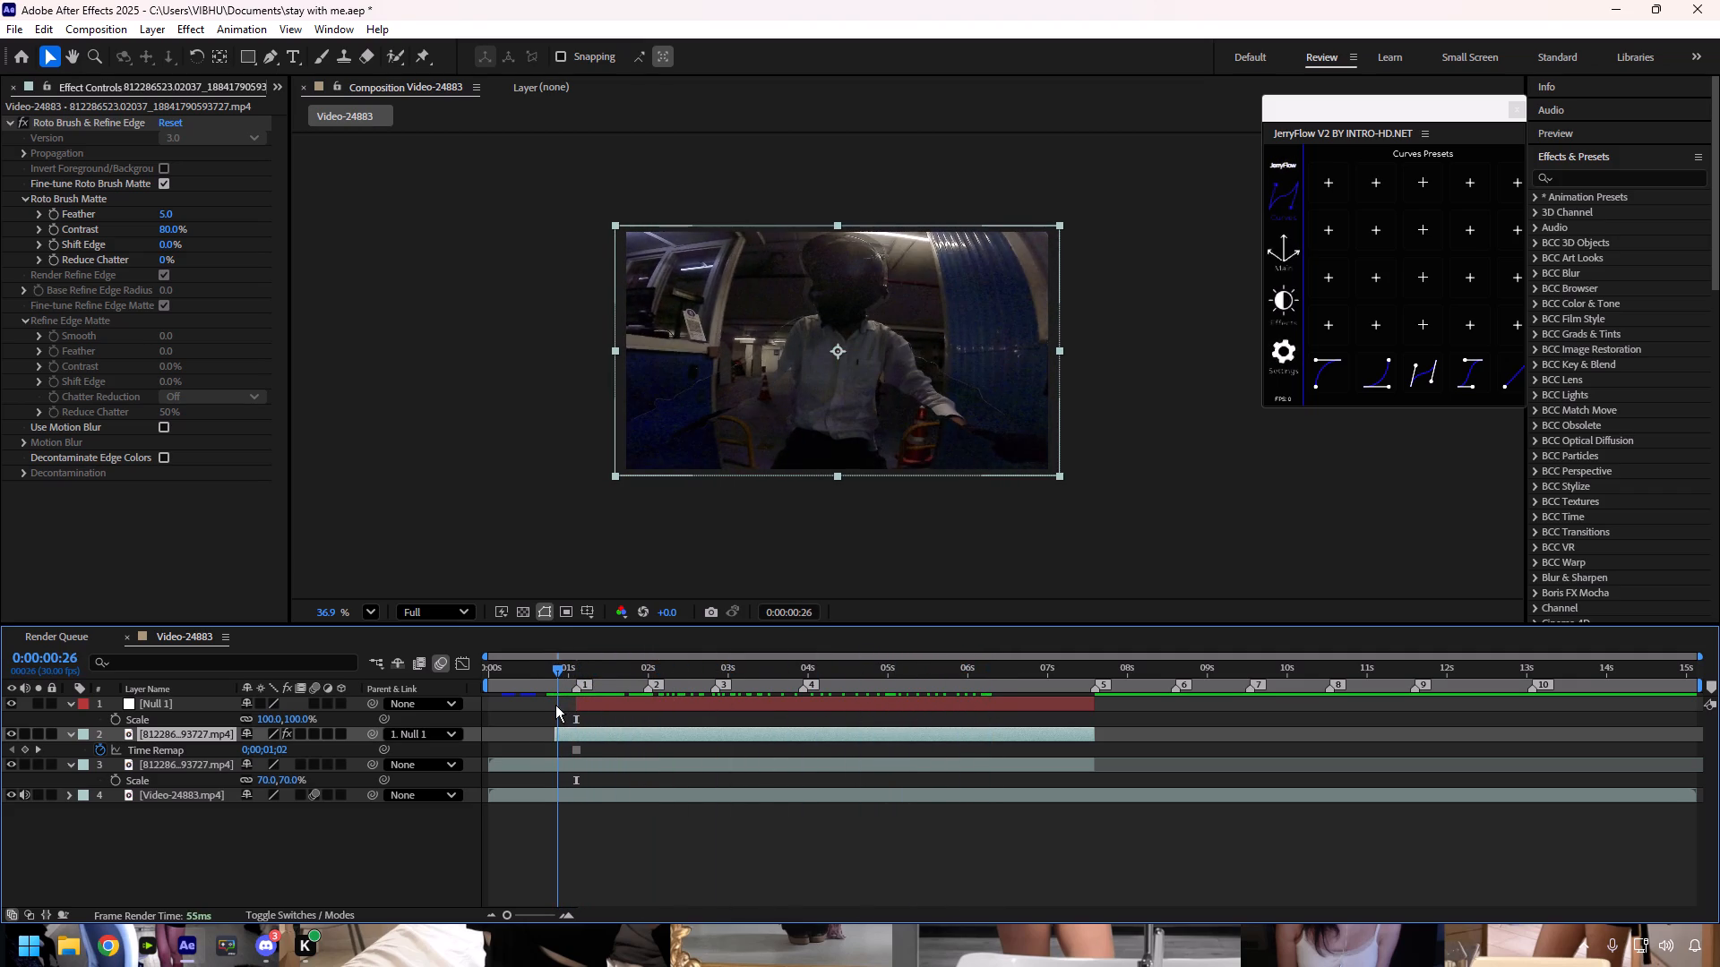
left_click_drag(555, 705, 555, 704)
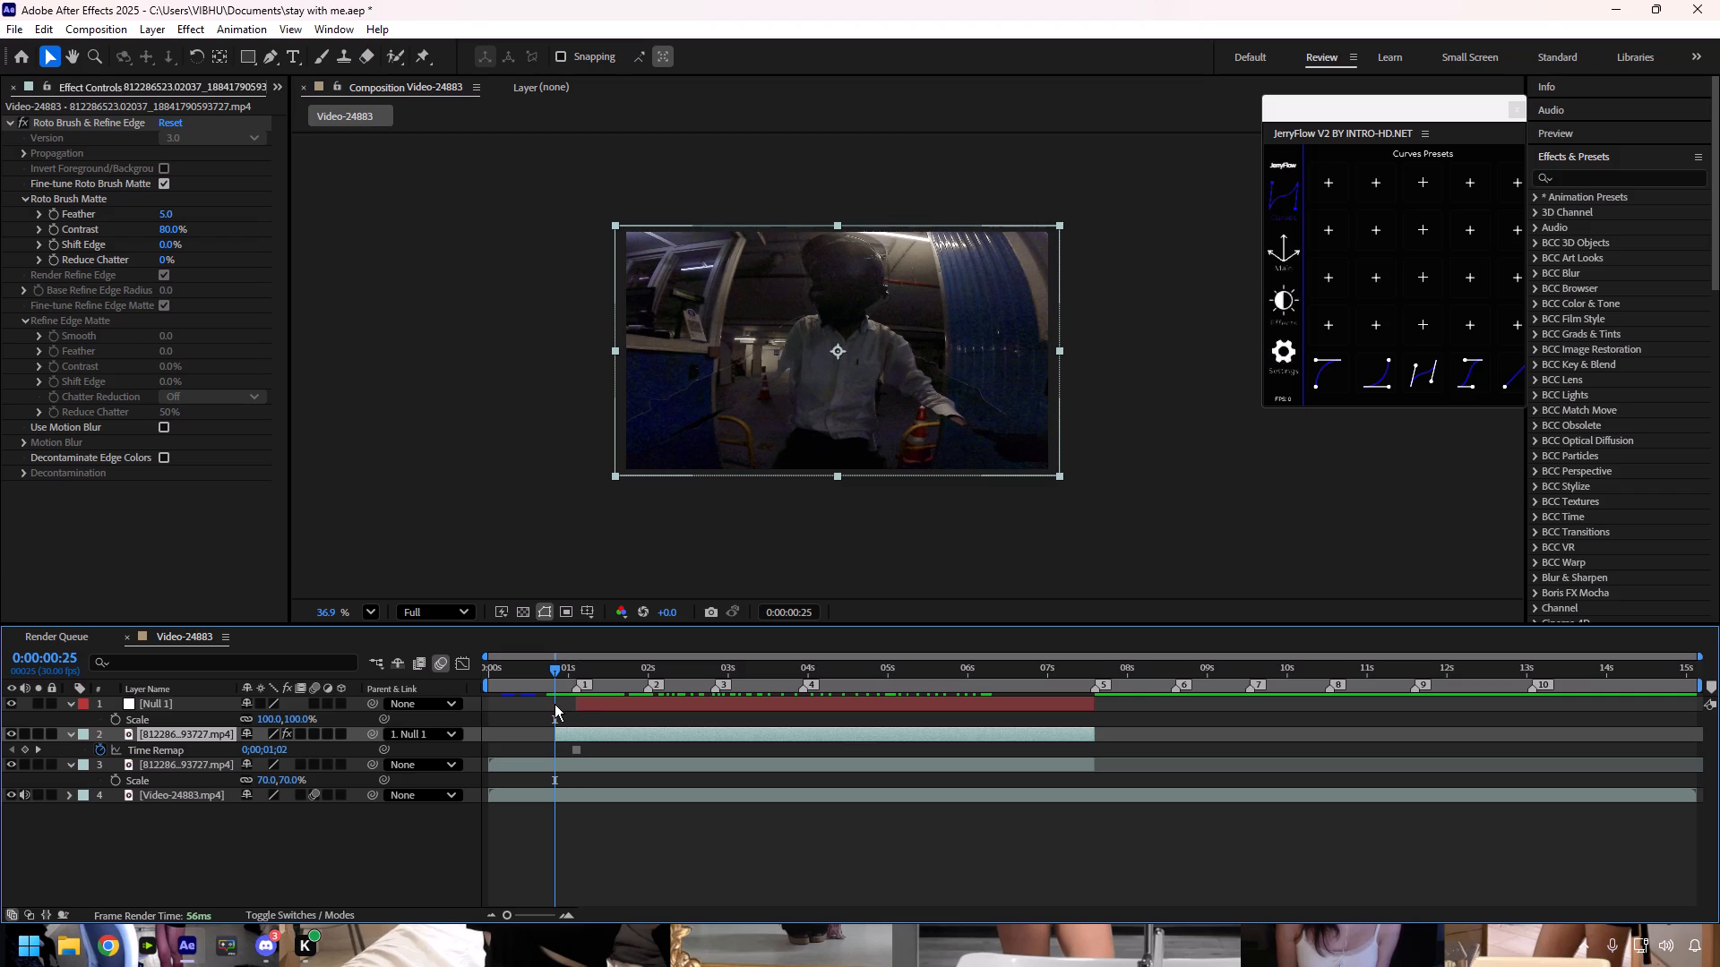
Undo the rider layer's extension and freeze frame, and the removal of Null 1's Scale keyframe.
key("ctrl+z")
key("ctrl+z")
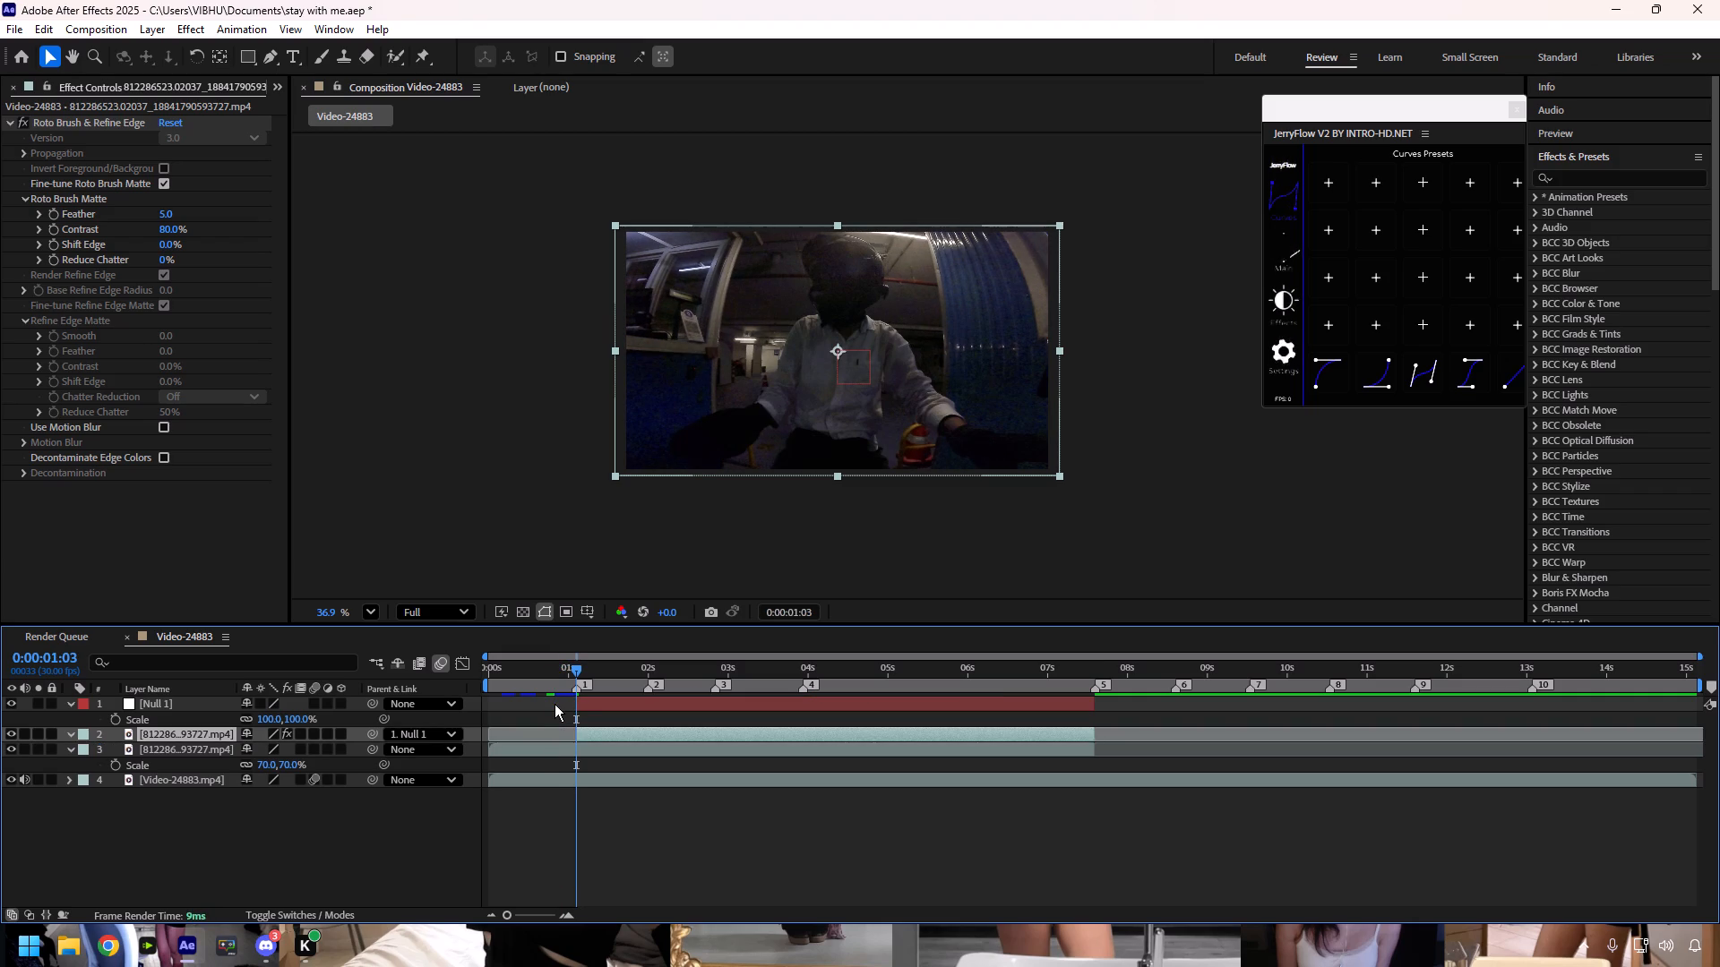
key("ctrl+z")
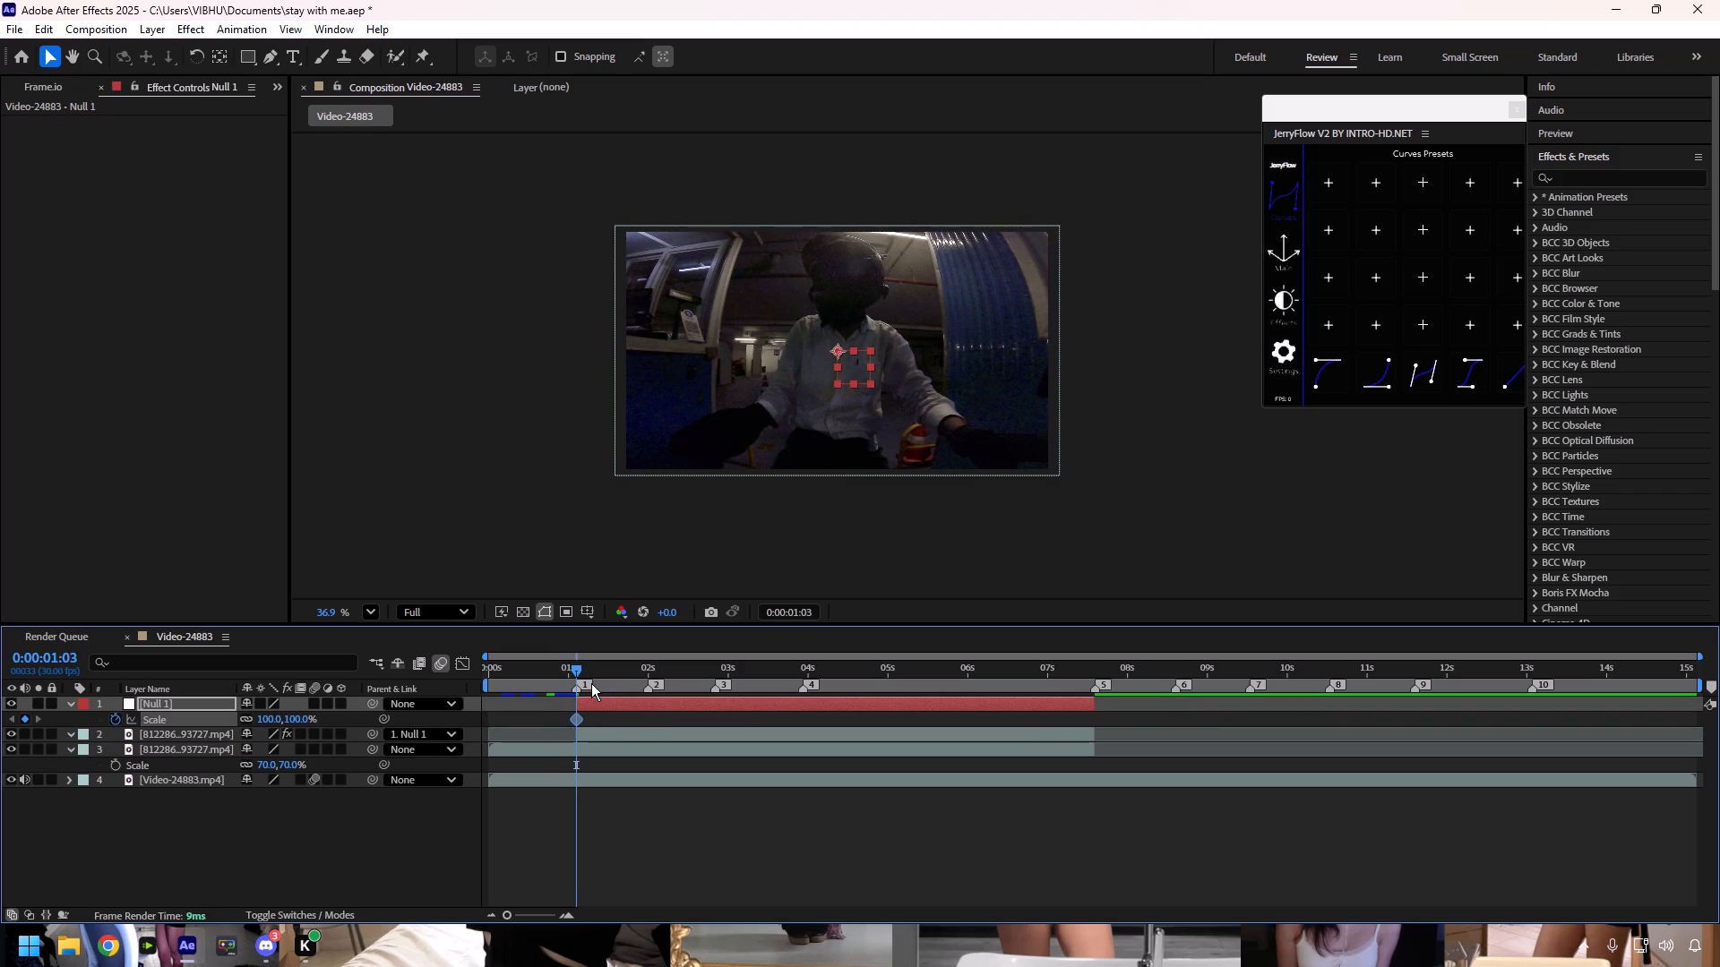
Extend the starts of the rotoscoped rider layer and Null 1 back to 0;00;00;27.
left_click_drag(575, 672, 555, 675)
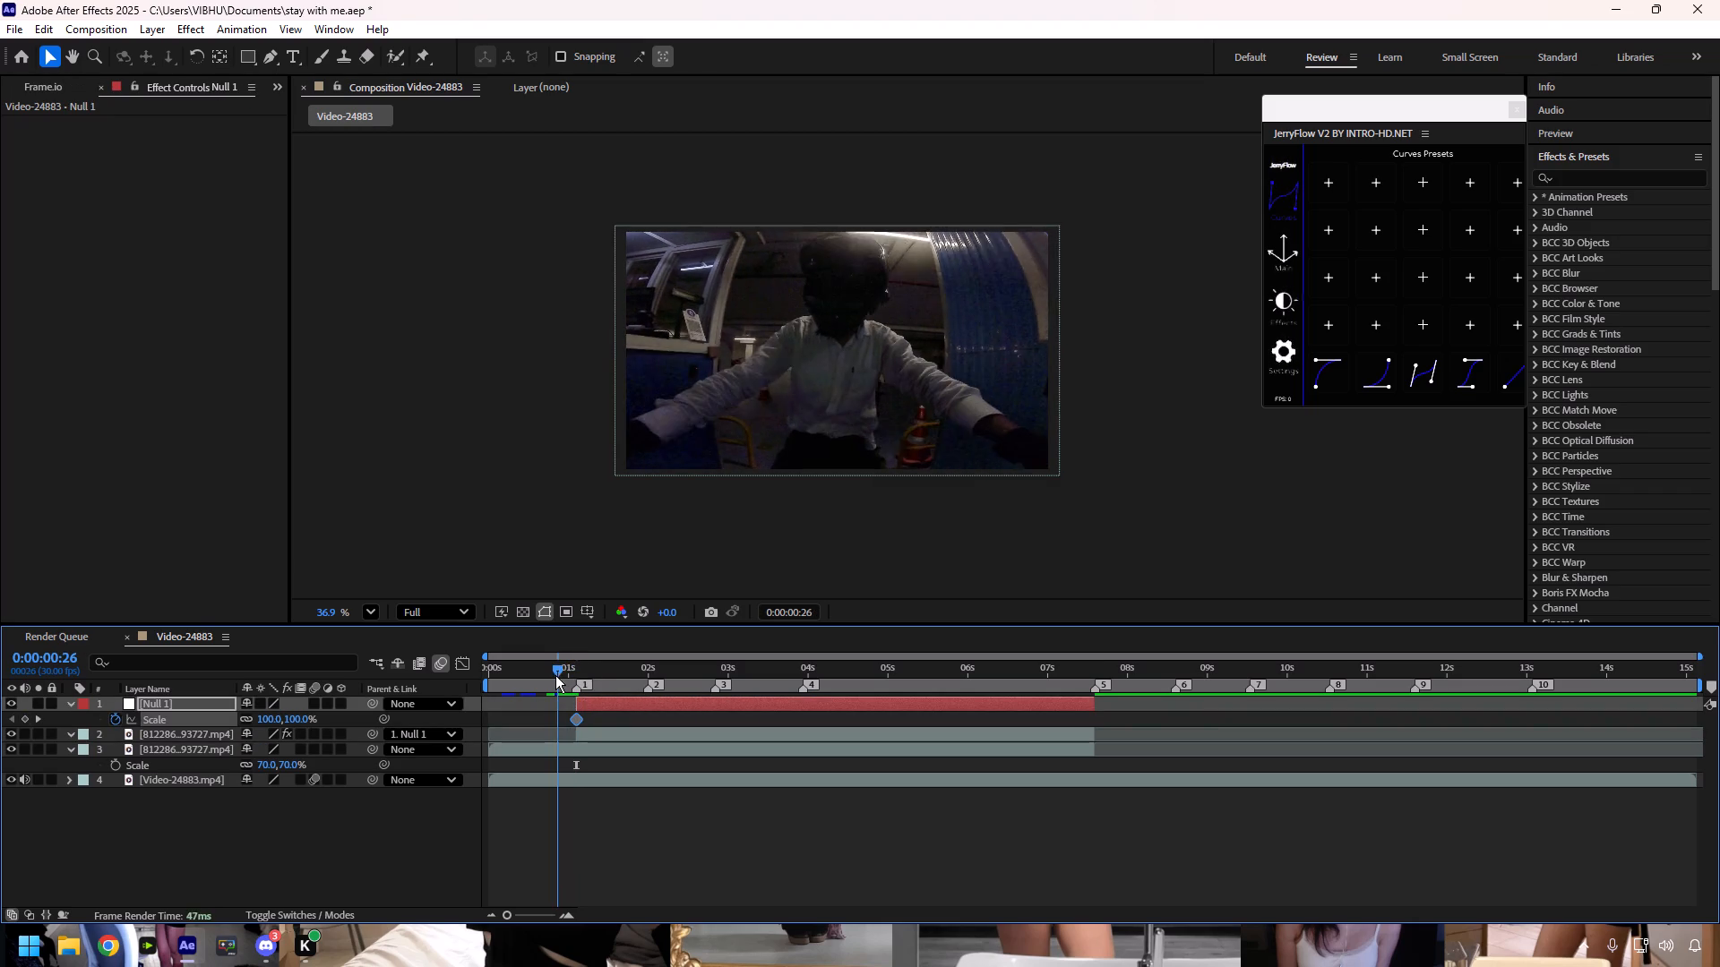
left_click_drag(555, 675, 561, 675)
left_click_drag(579, 737, 563, 738)
left_click(564, 672)
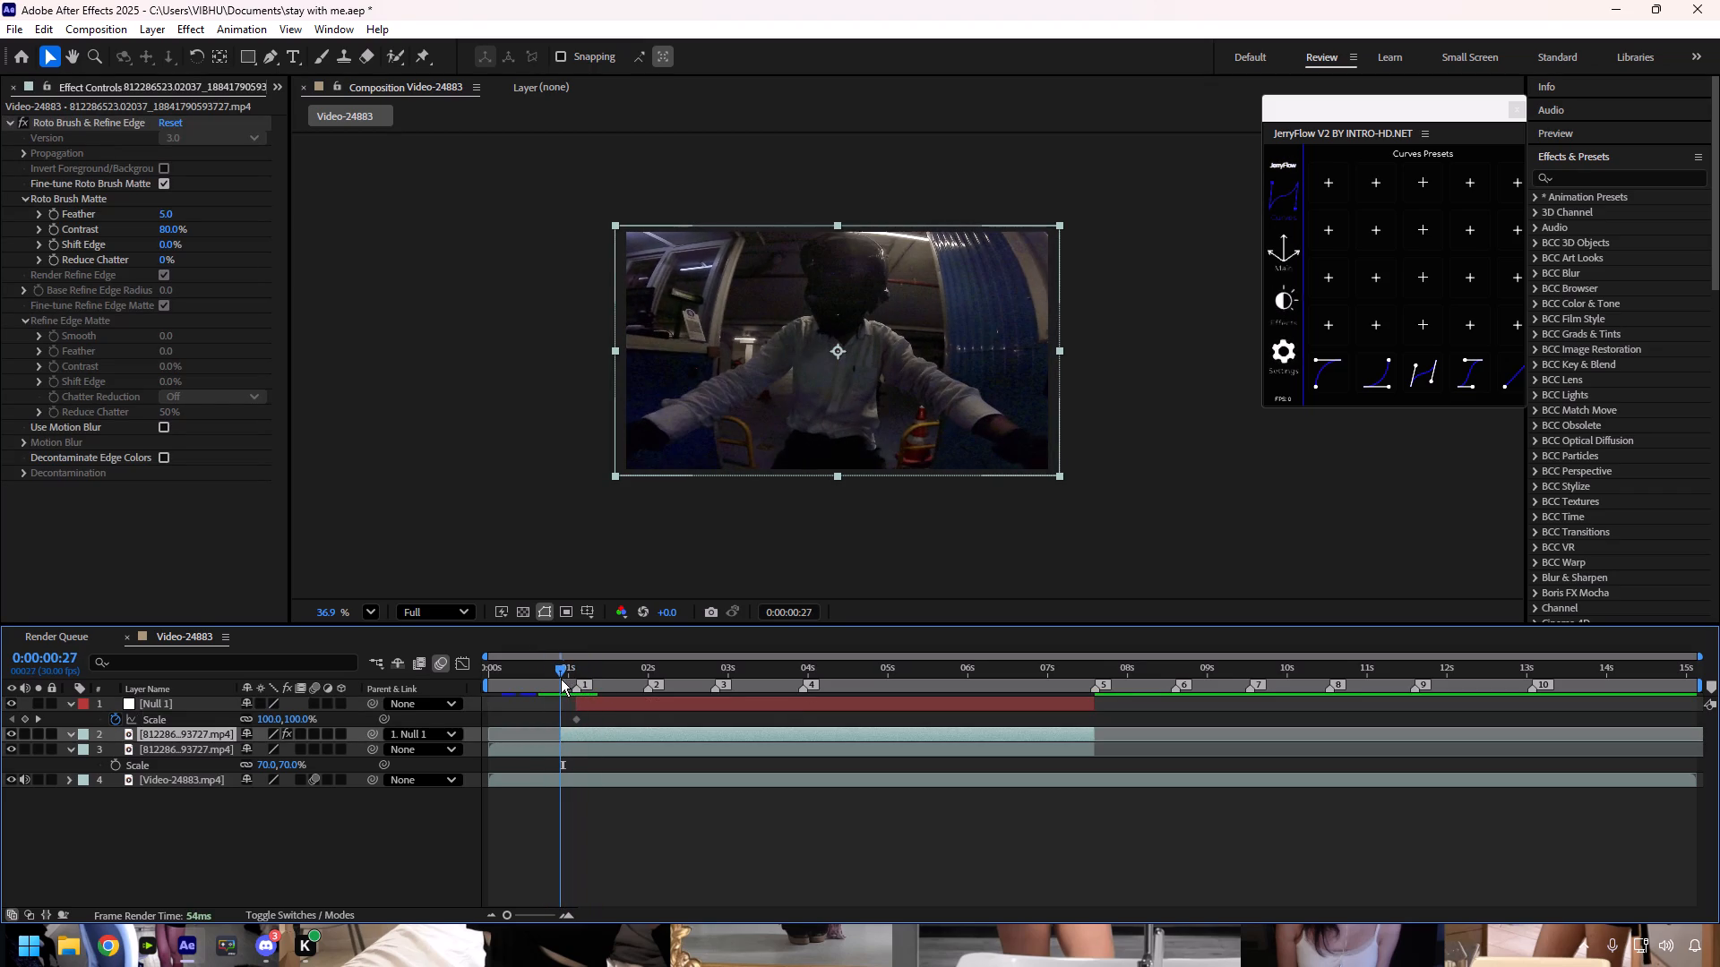
left_click_drag(576, 698, 559, 704)
Move Null 1's Scale keyframe to 0;00;00;27 and set its value to 72%.
left_click(577, 715)
left_click_drag(578, 716, 561, 722)
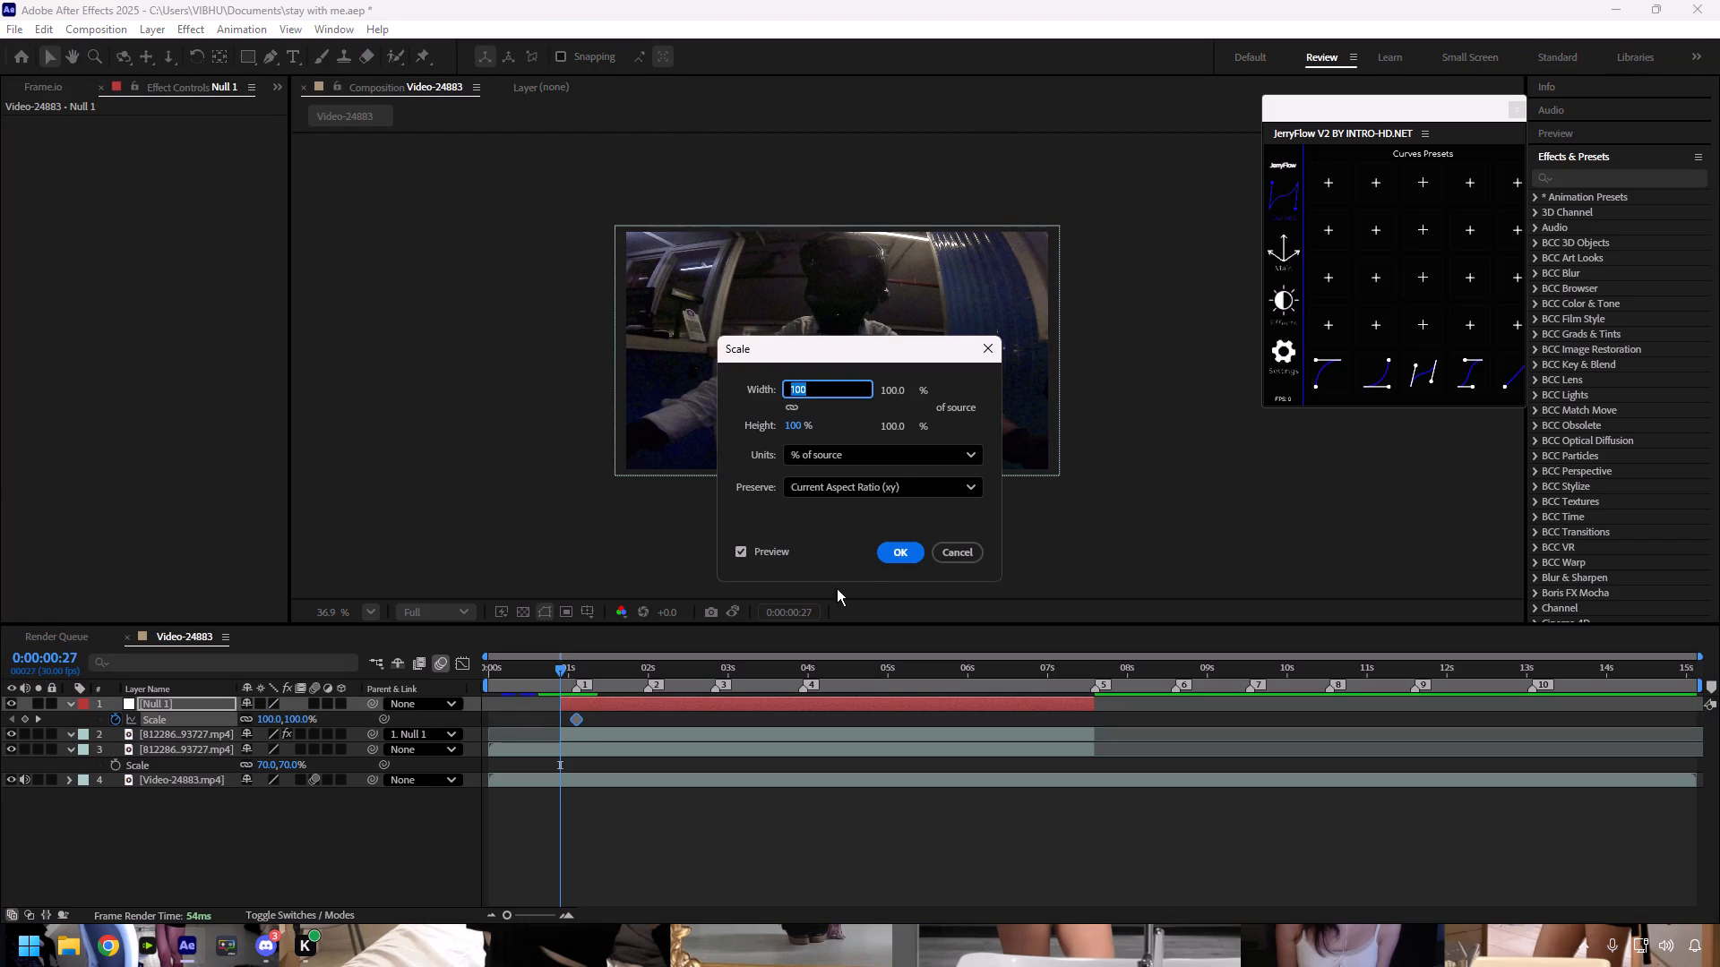
left_click(890, 548)
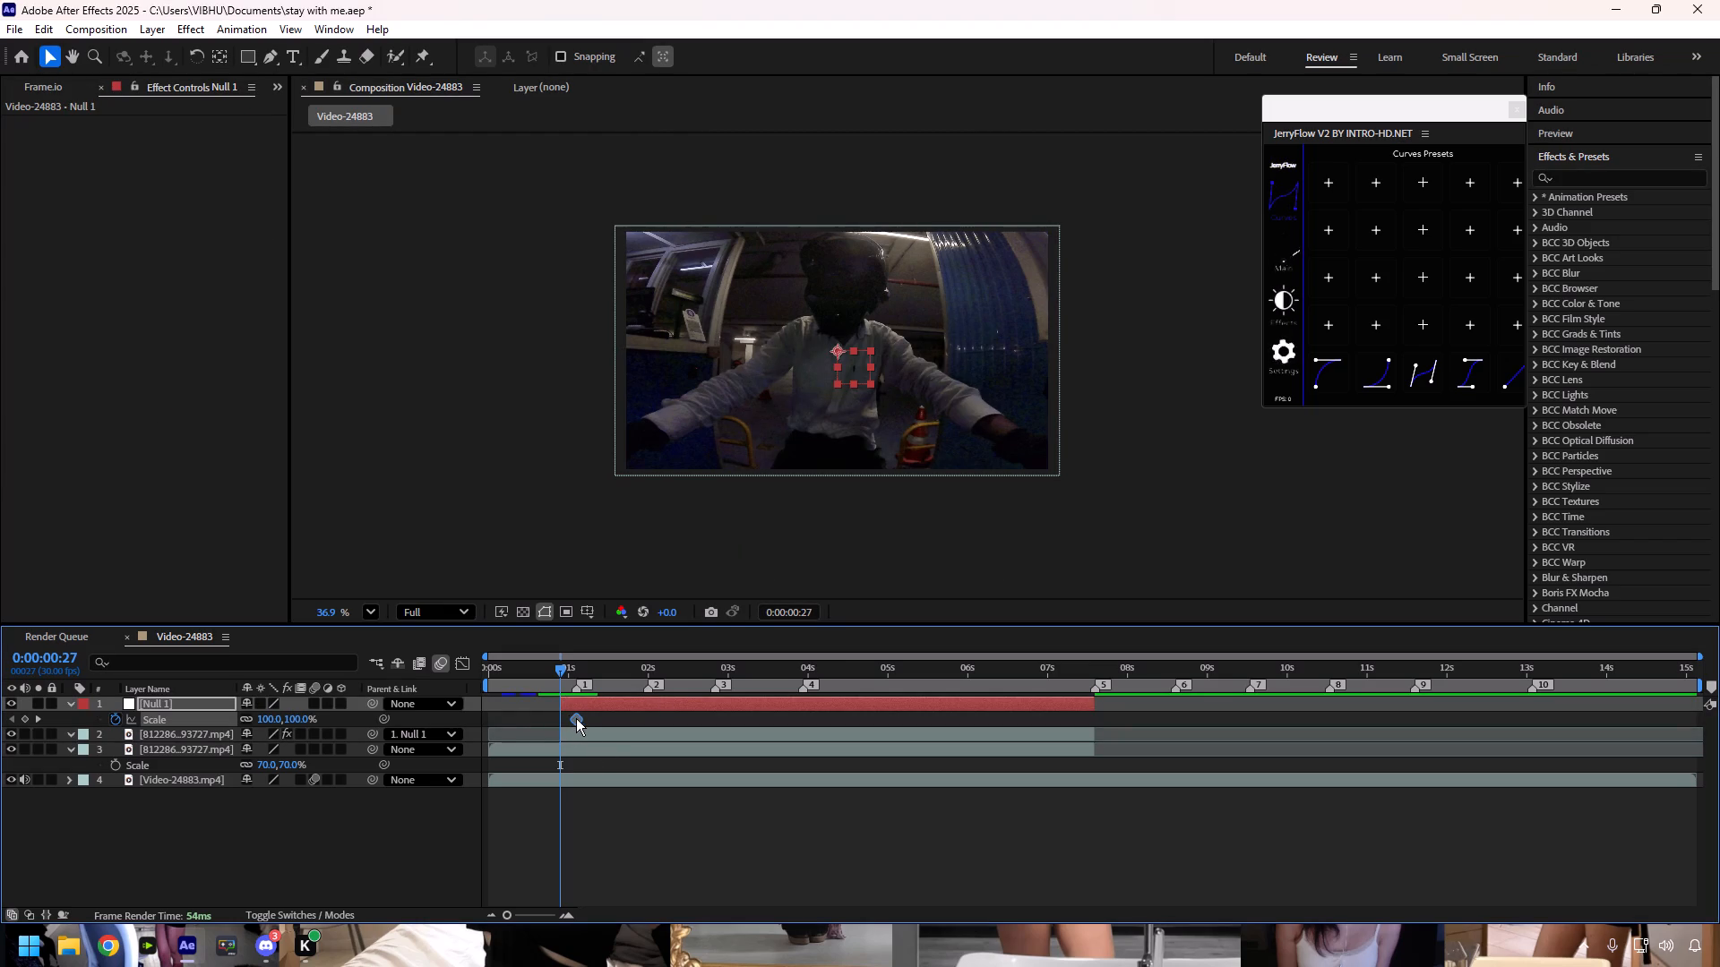
left_click_drag(576, 718, 561, 727)
left_click_drag(271, 719, 251, 721)
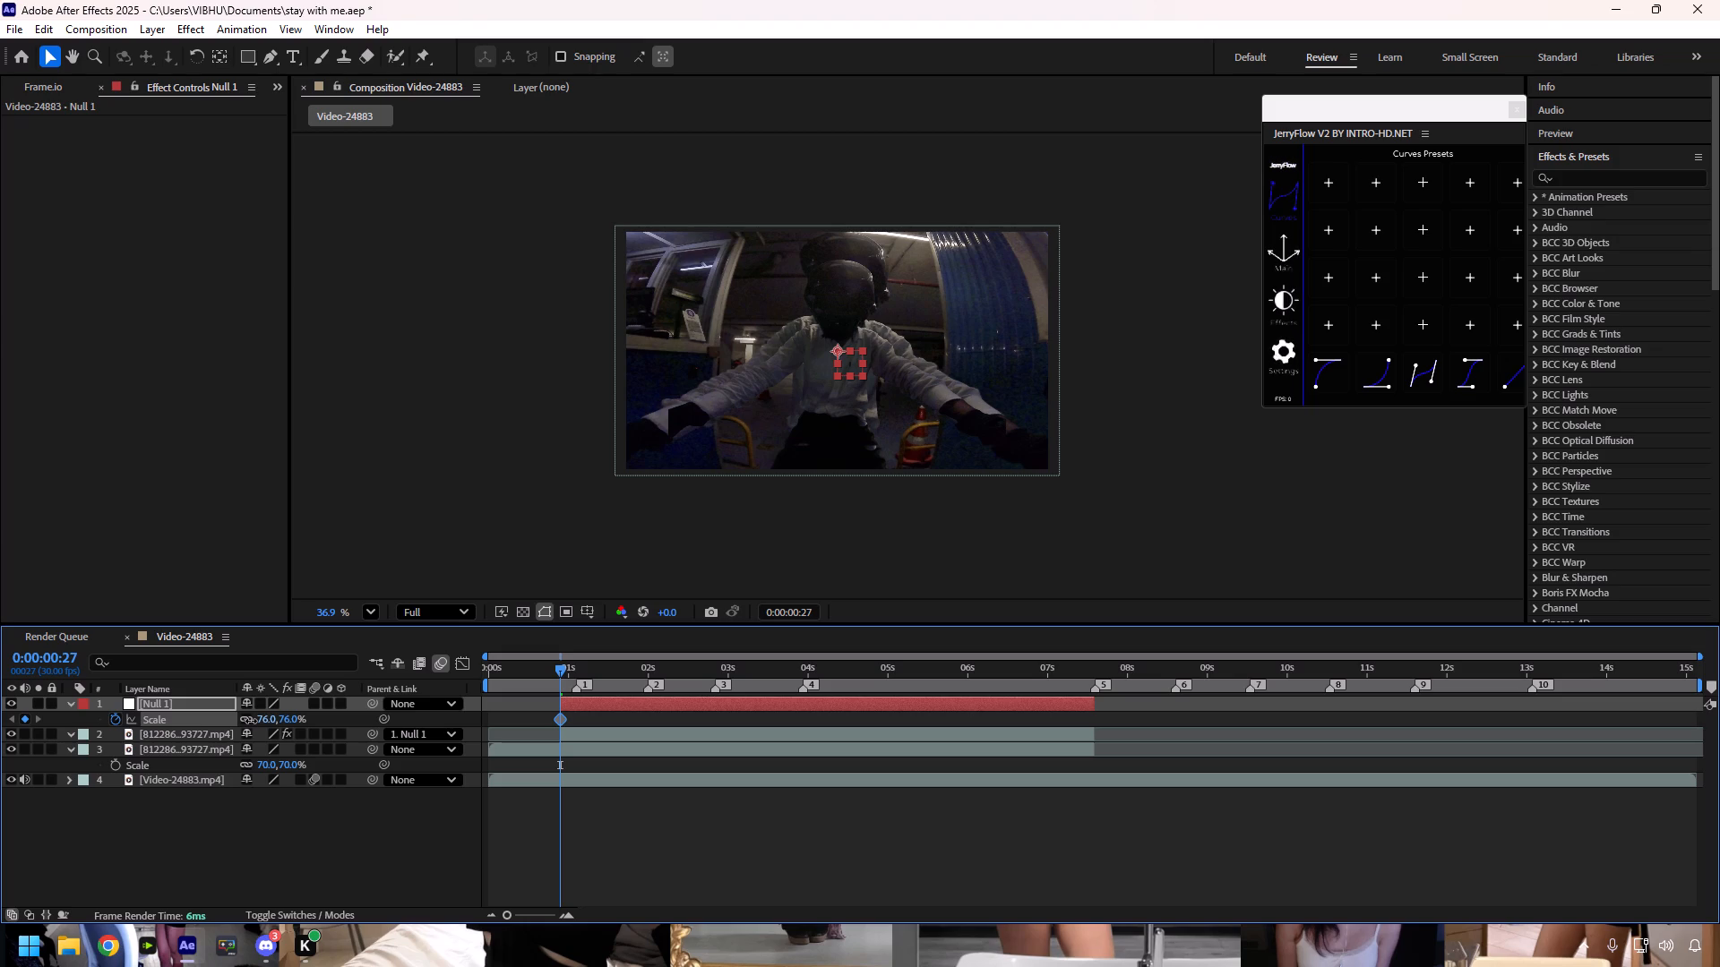
left_click_drag(251, 721, 247, 721)
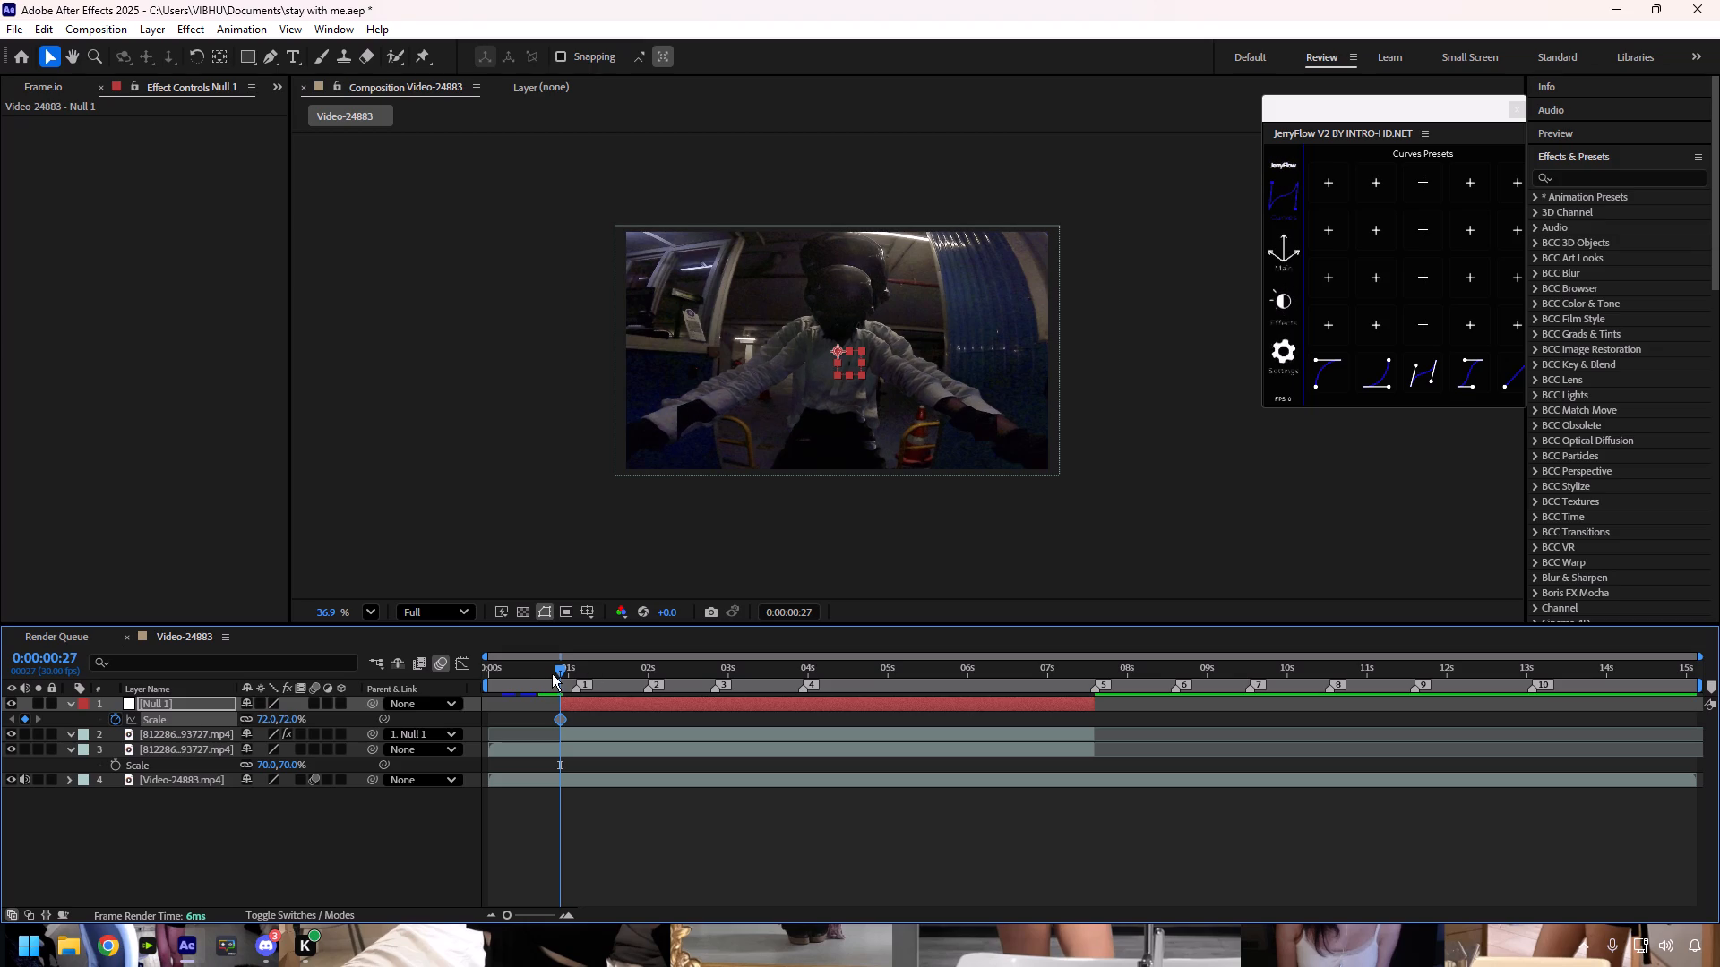
Add a Scale keyframe of 100% on Null 1 at 0;00;01;03.
left_click_drag(558, 672, 573, 669)
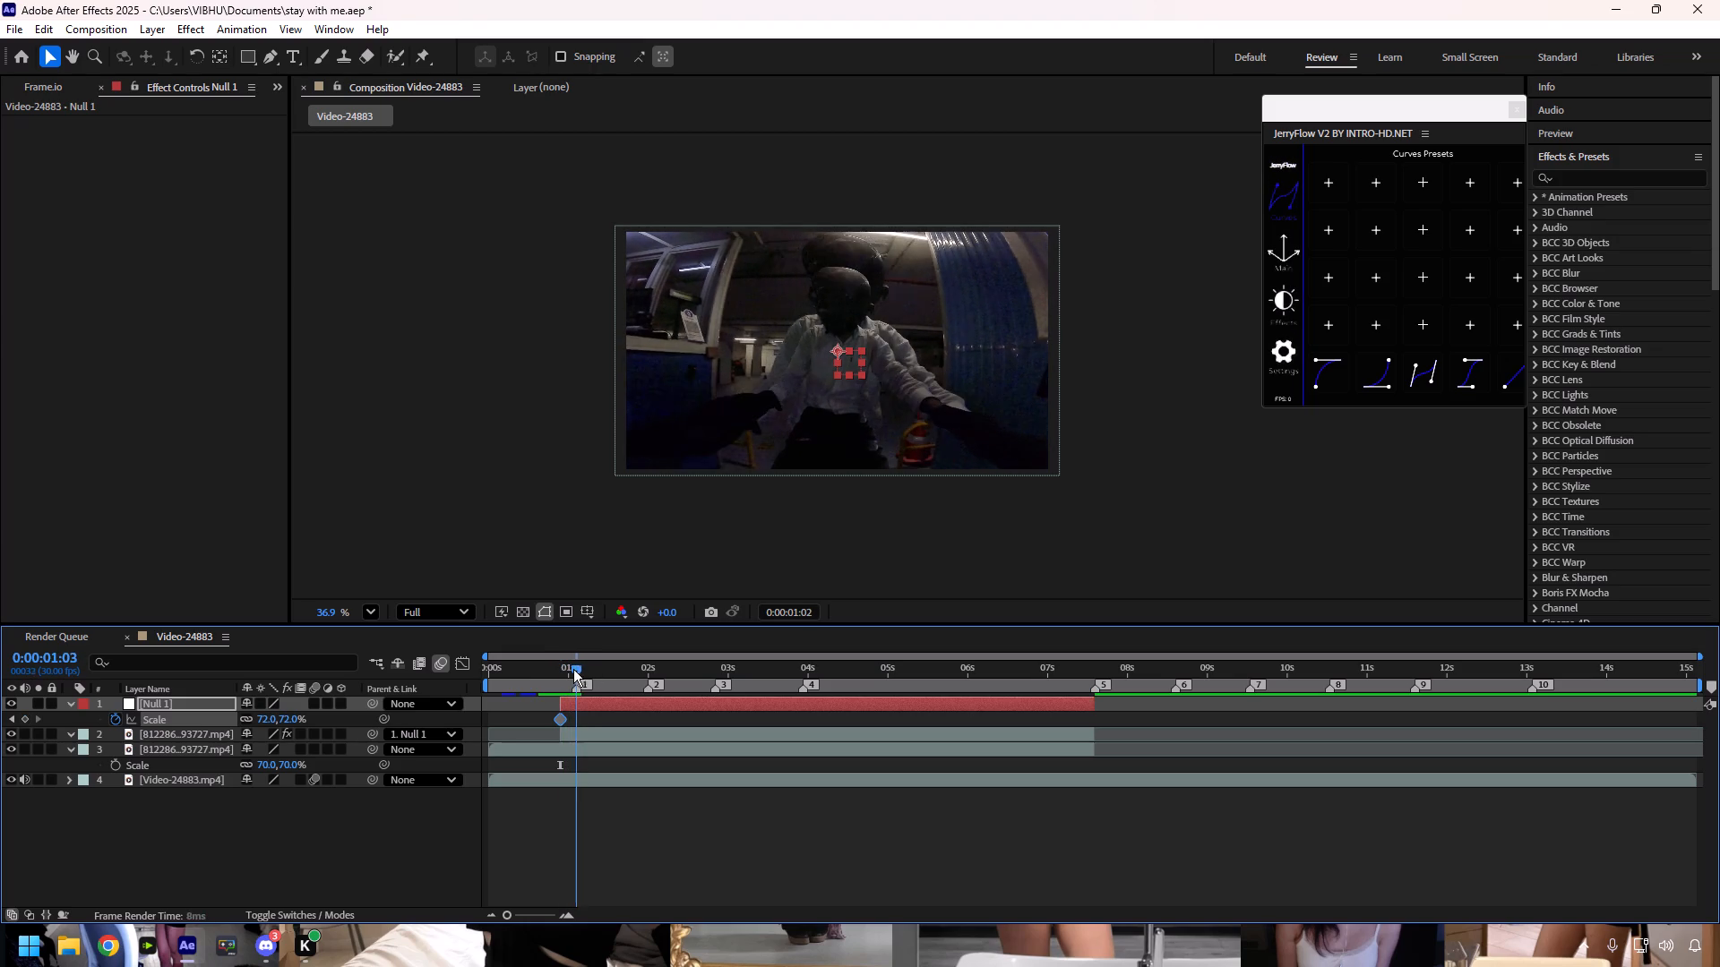
left_click_drag(573, 669, 575, 668)
left_click(266, 723)
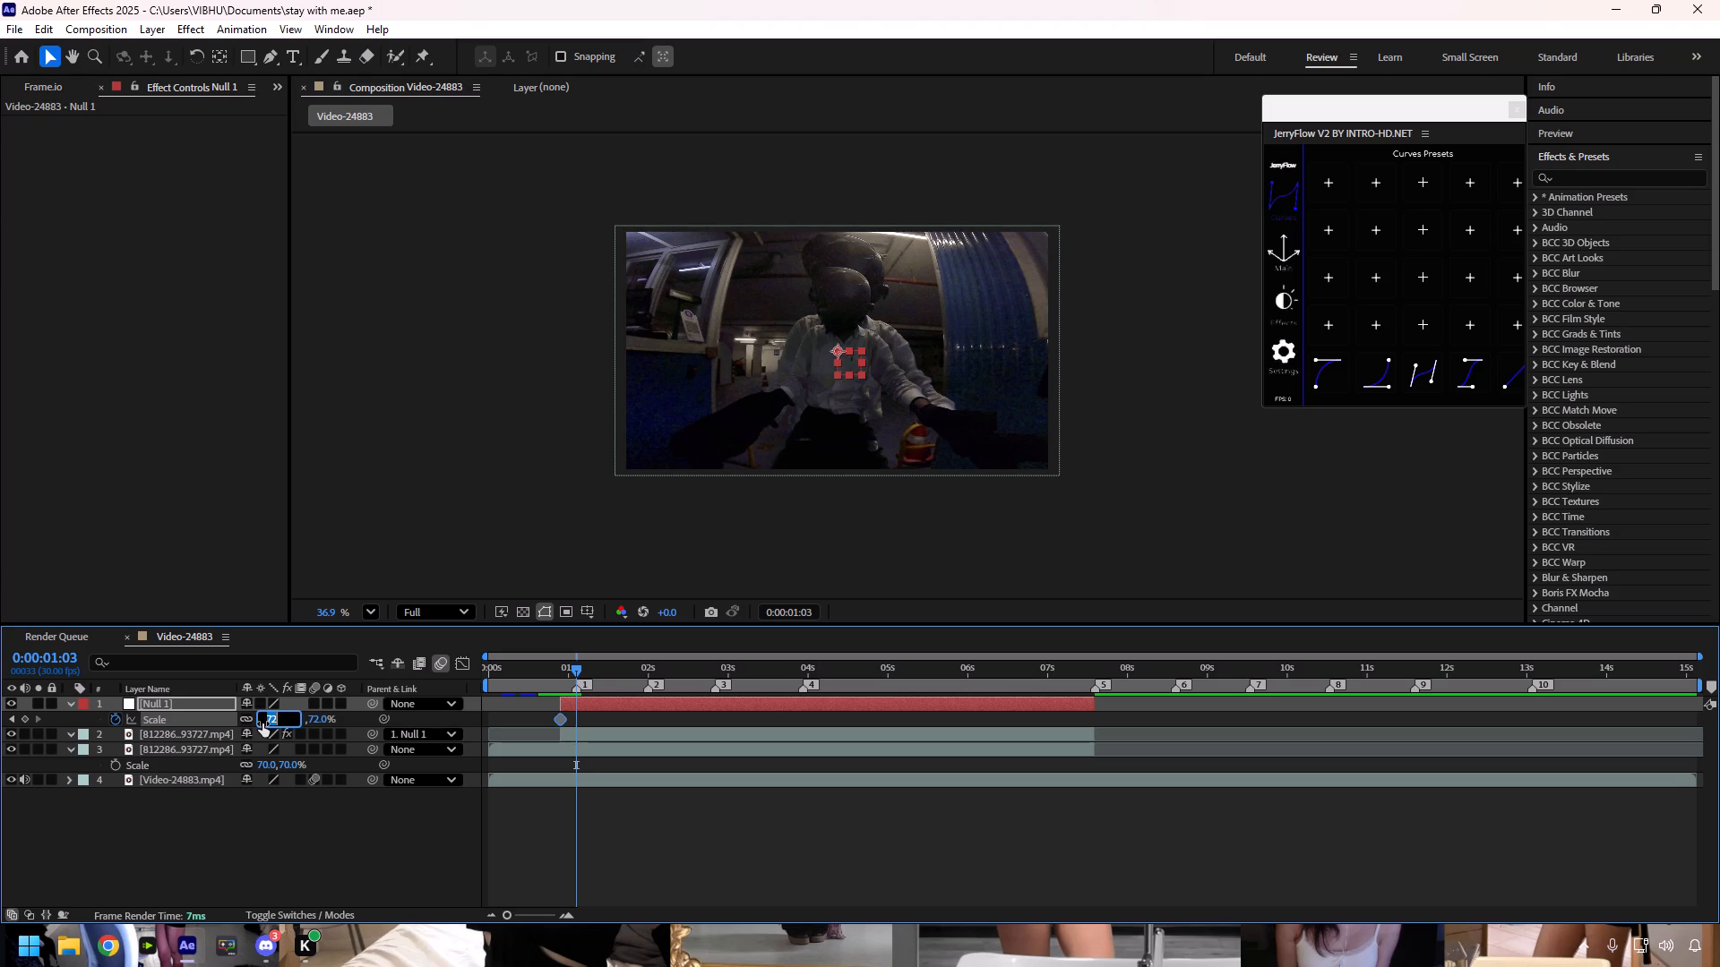
type("100")
key("Return")
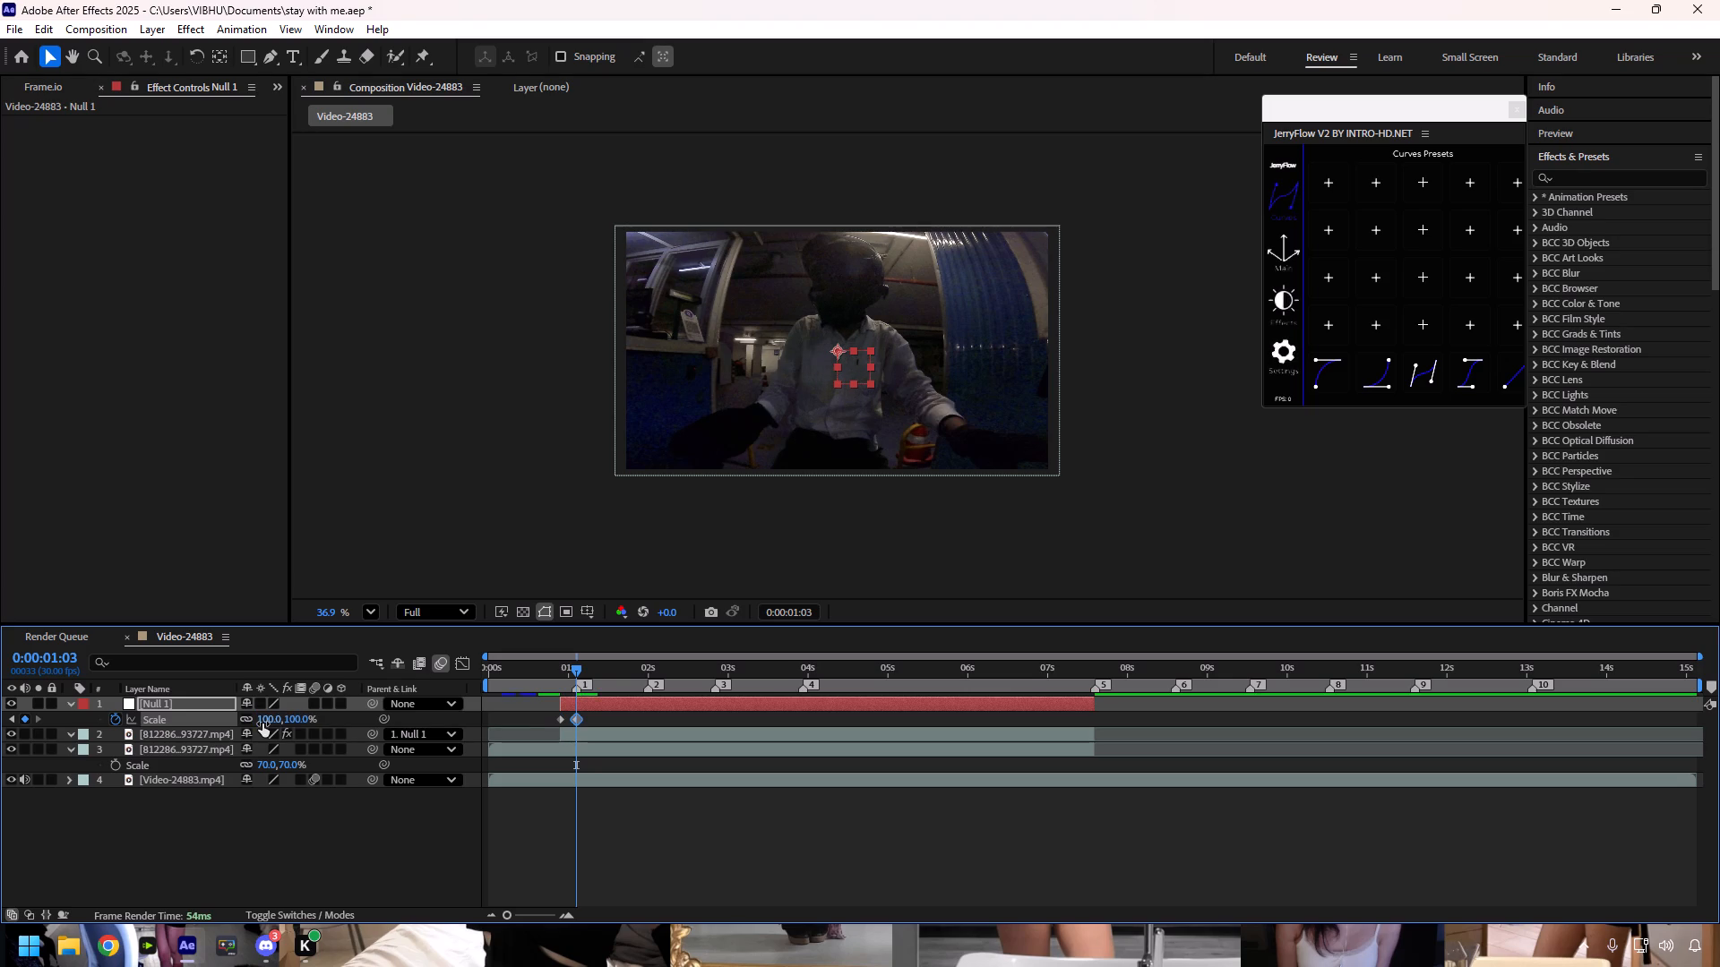
Apply Easy Ease to both of Null 1's Scale keyframes.
left_click_drag(618, 719, 484, 728)
key("Delete")
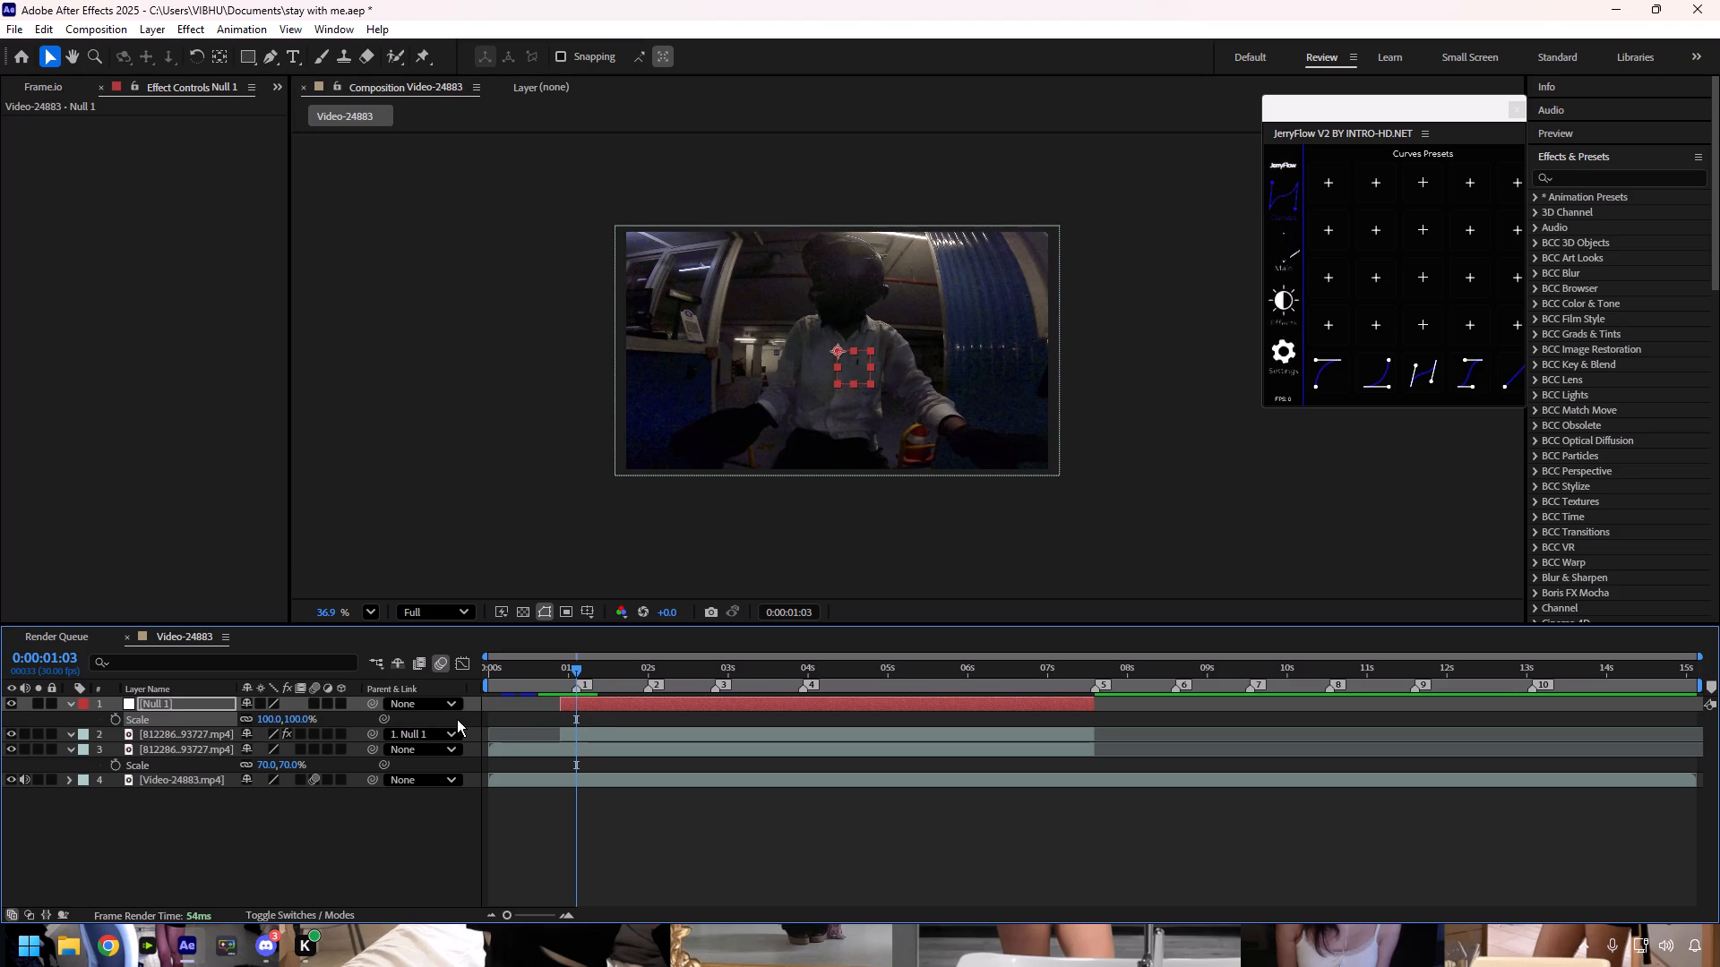
key("ctrl+z")
key("F9")
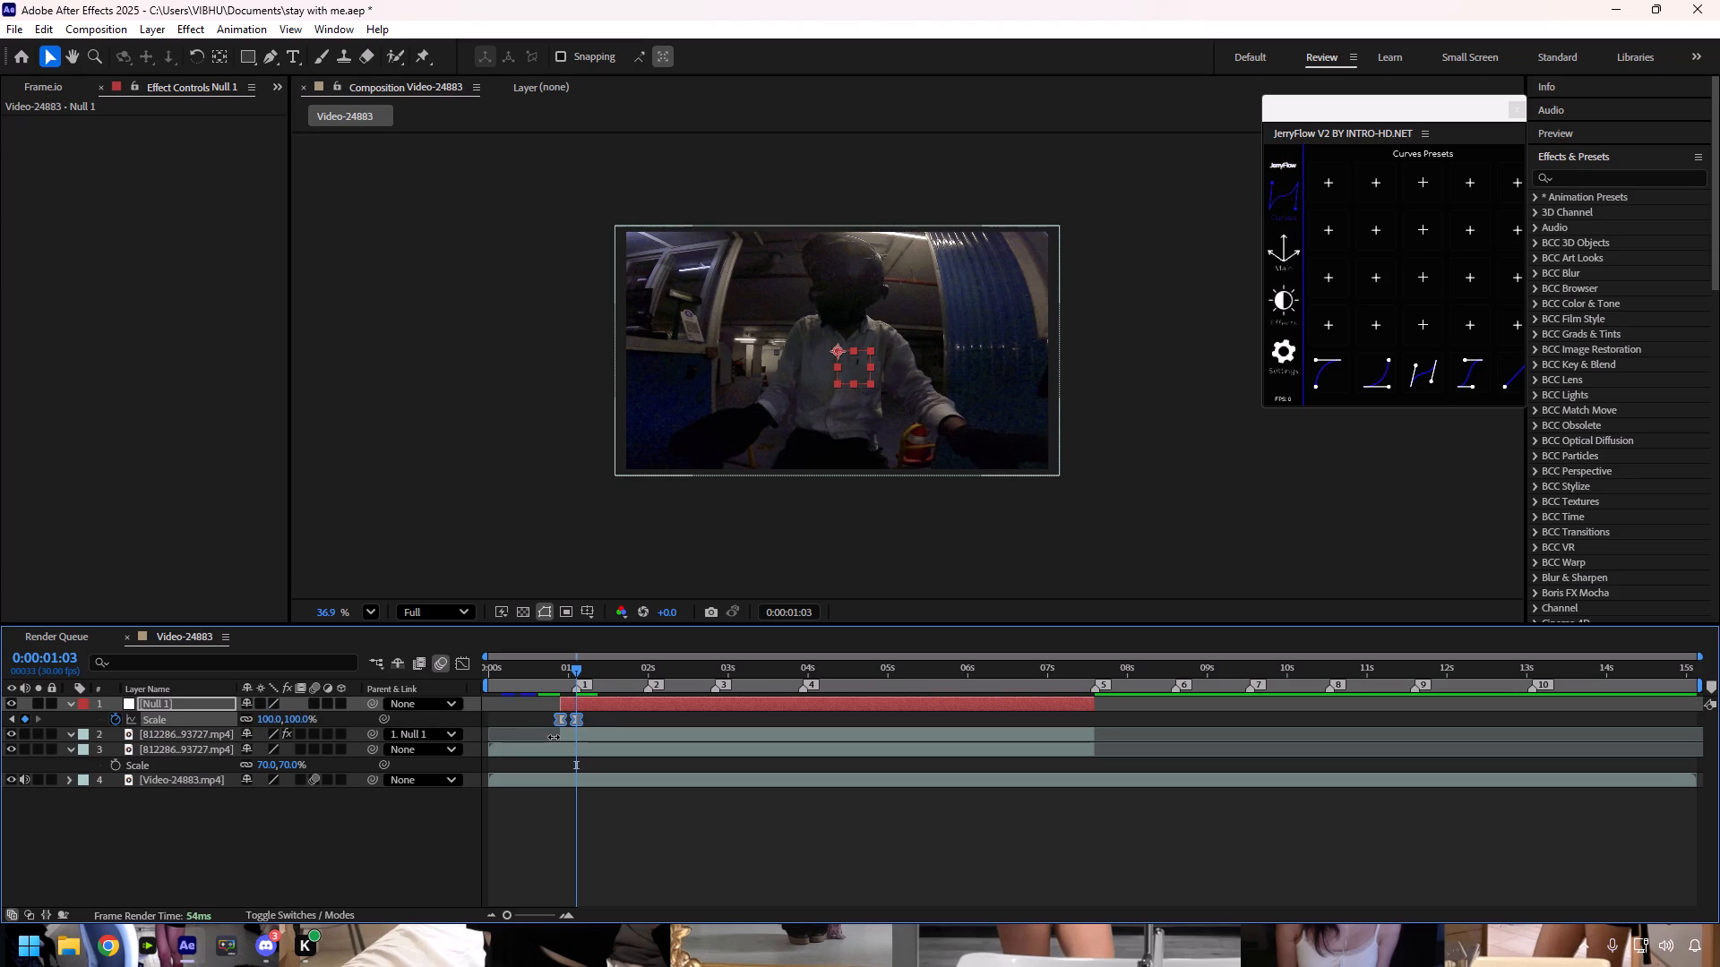
left_click(1344, 353)
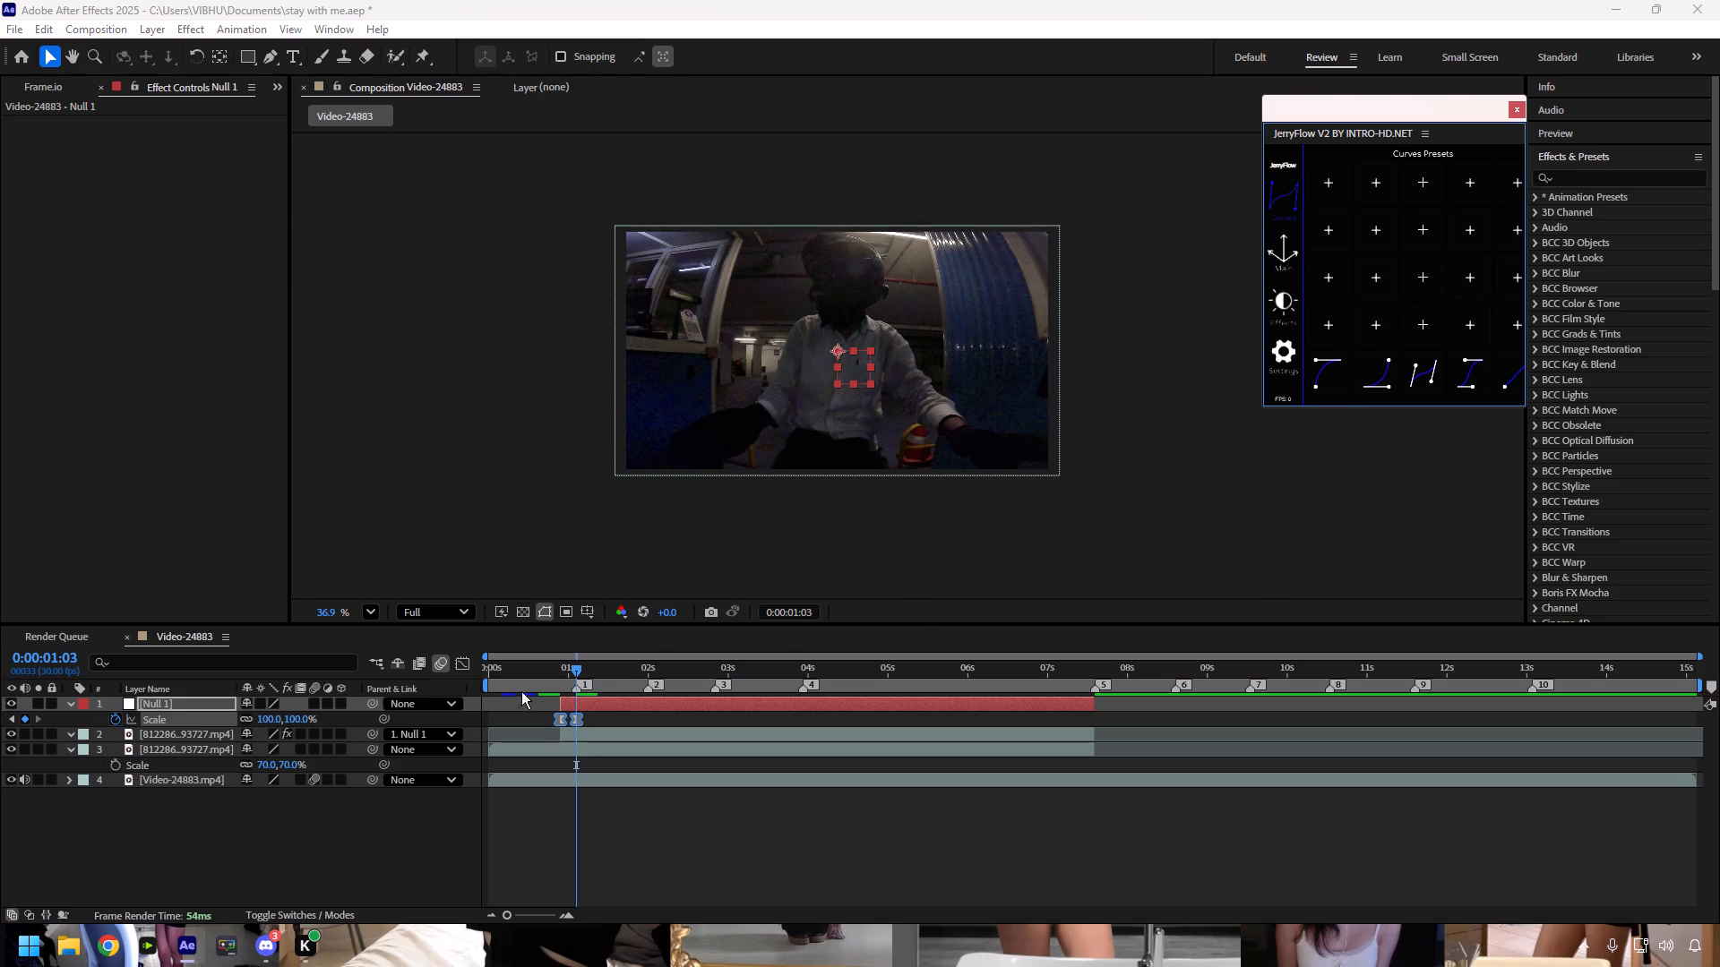
Play back and scrub the eased scale pop-up, checking the motion between 0;00;00;27 and the first beat marker.
left_click_drag(565, 668, 538, 677)
key("space")
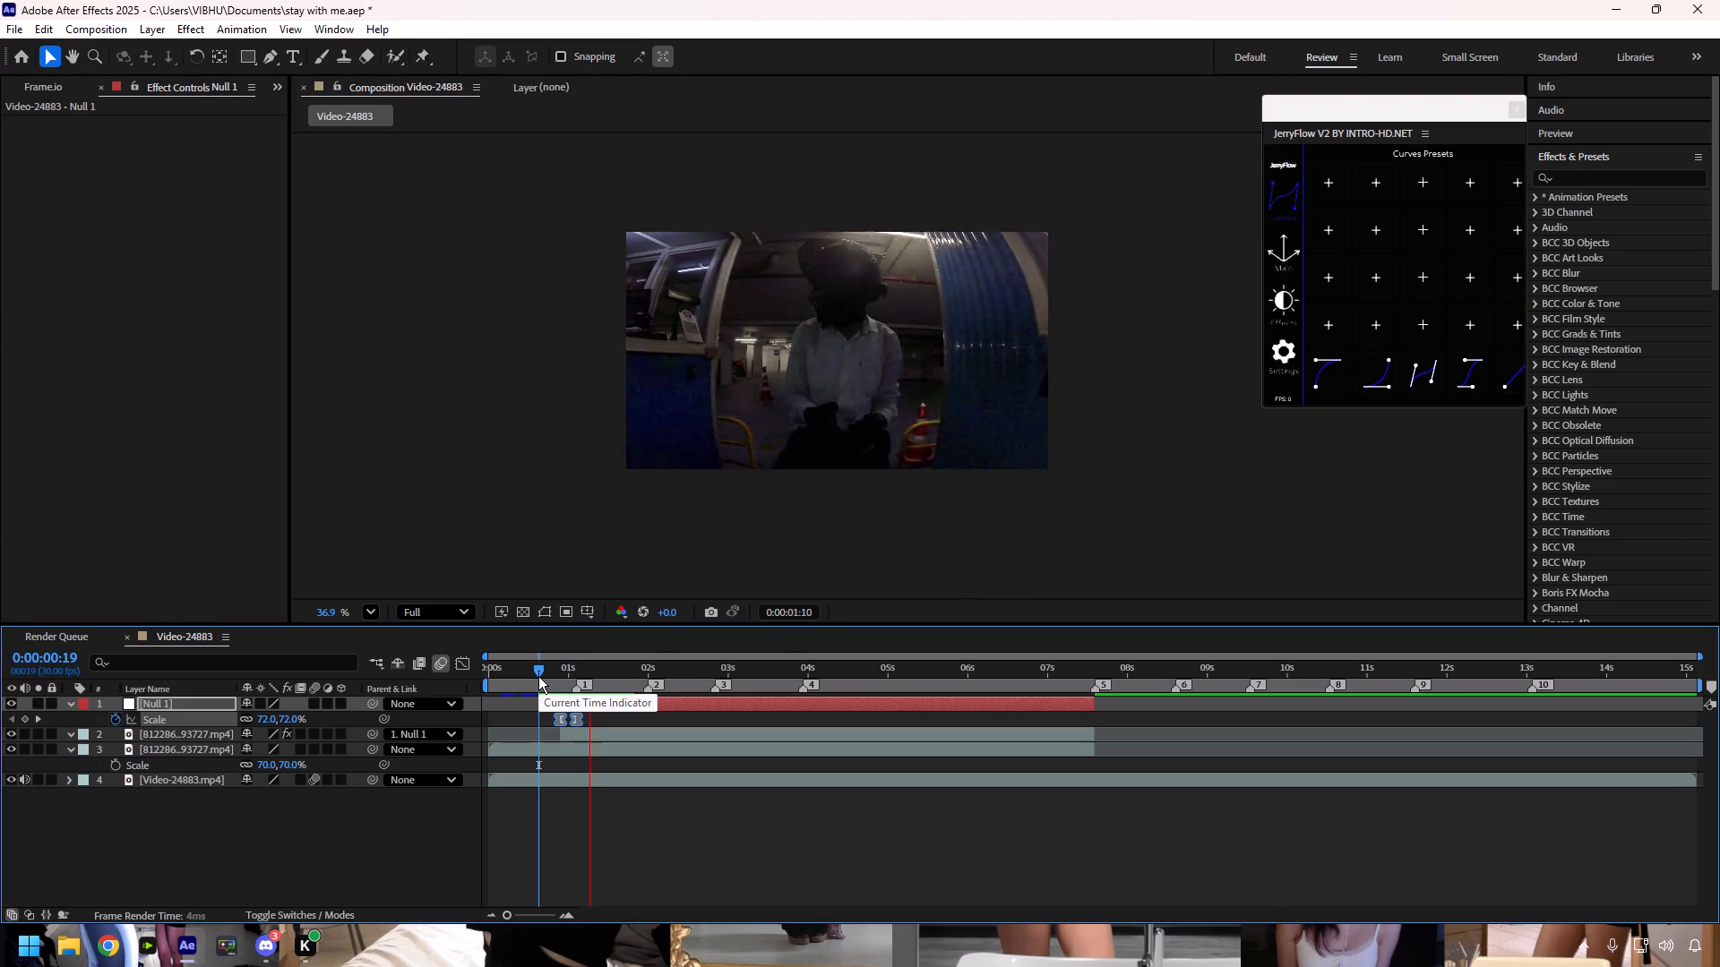
left_click_drag(530, 675, 449, 691)
key("space")
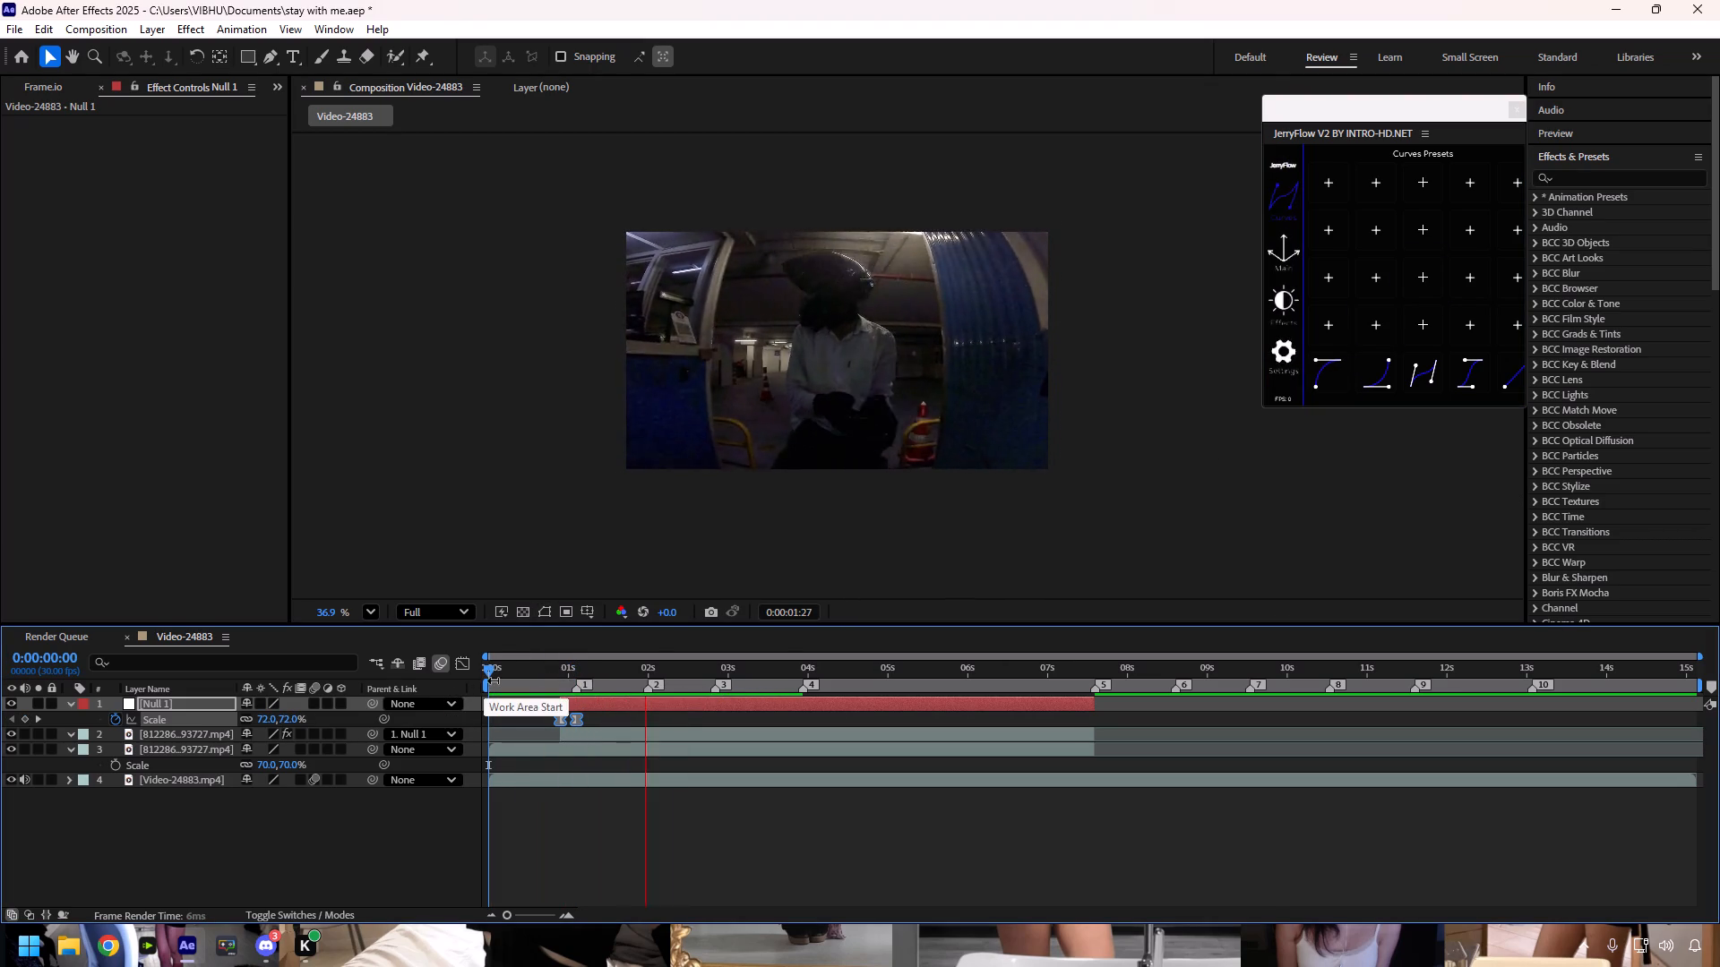
left_click_drag(486, 672, 563, 662)
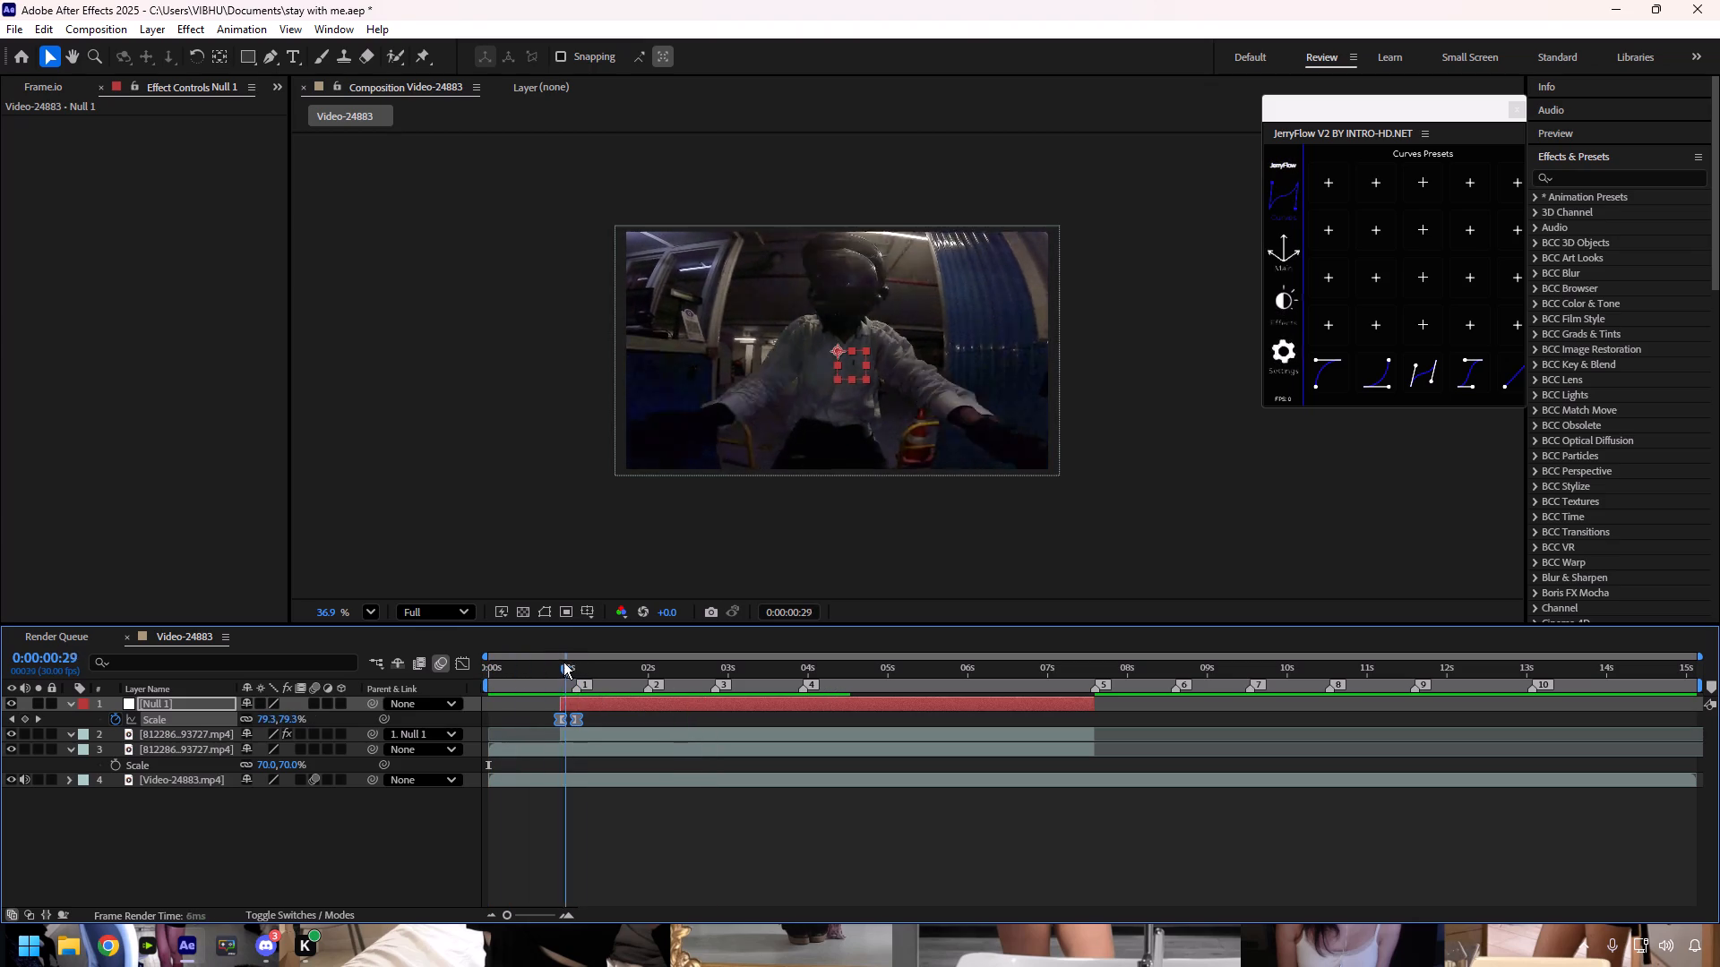
left_click_drag(563, 662, 570, 662)
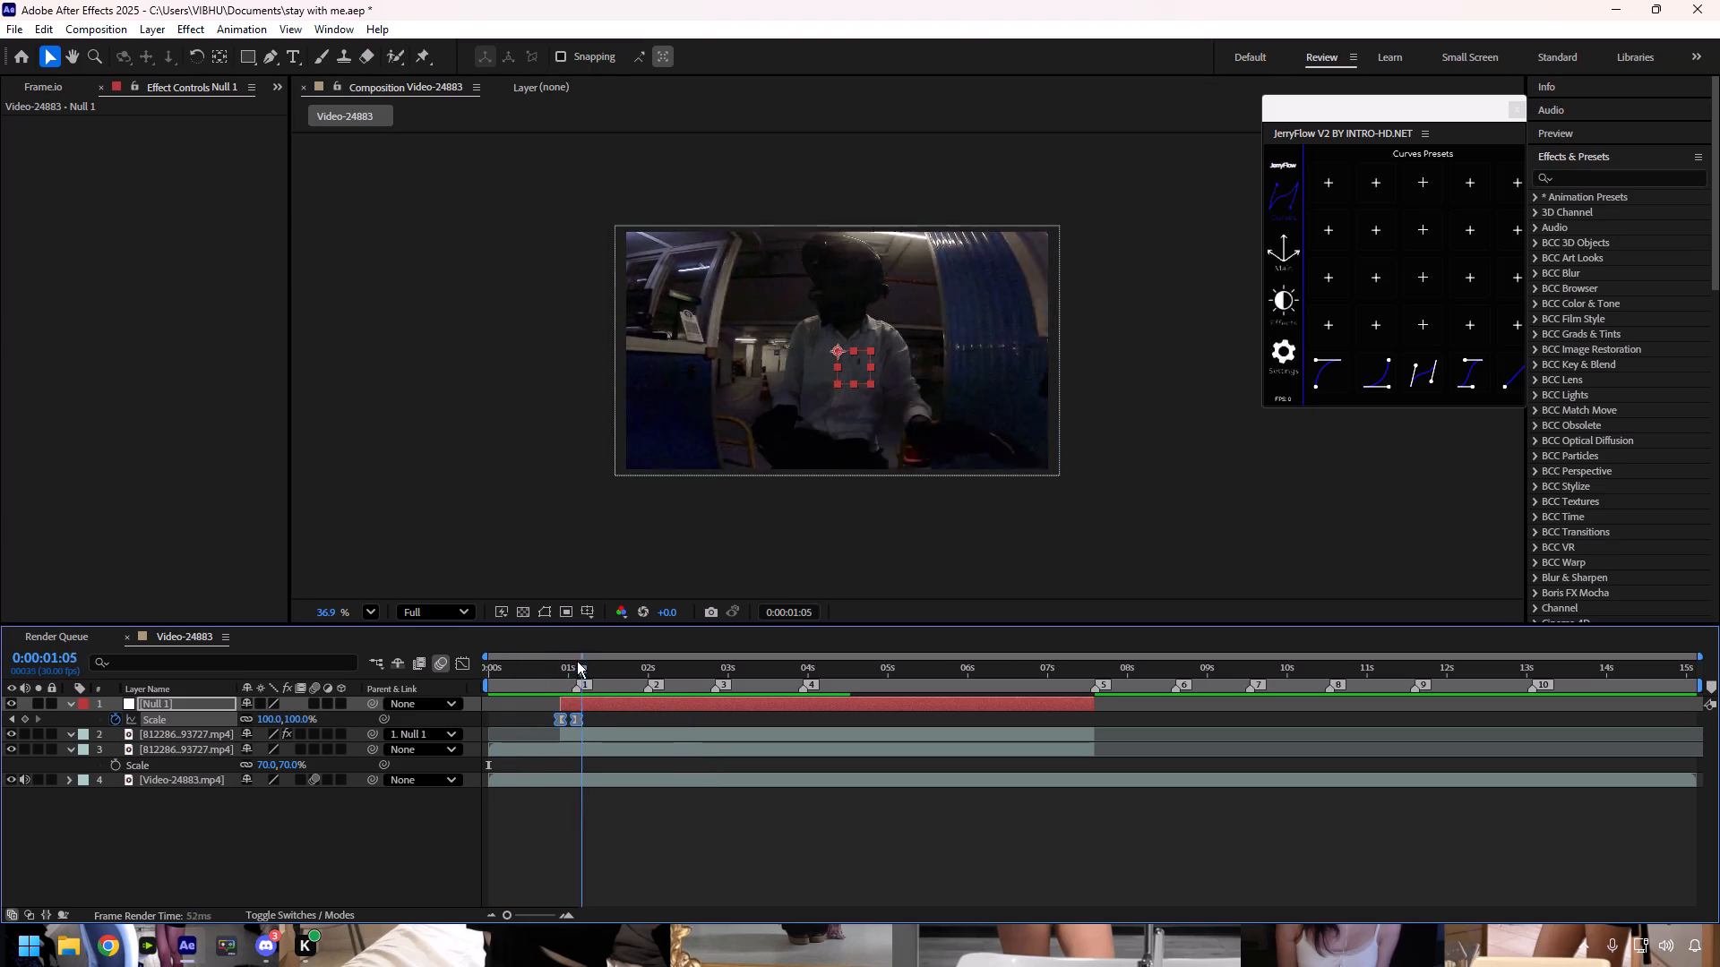
left_click_drag(570, 662, 468, 672)
key("space")
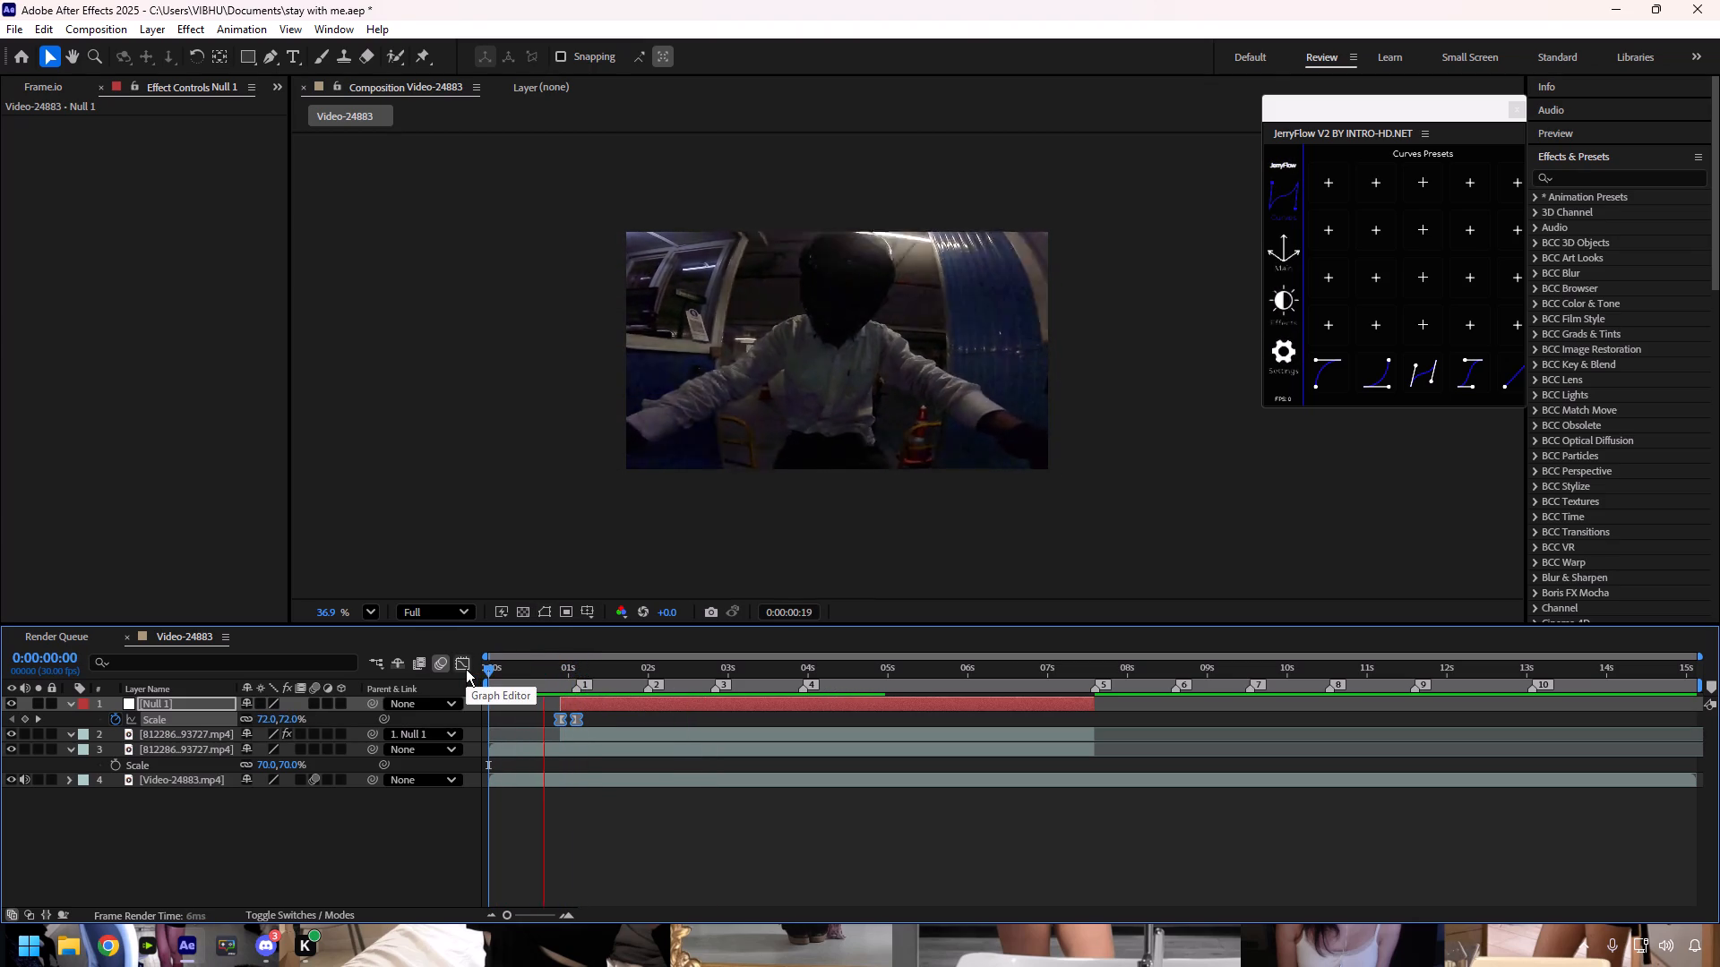
At 0;00;00;27, find the Color Correction Exposure effect and apply it to the rotoscoped rider layer.
left_click_drag(491, 663, 554, 659)
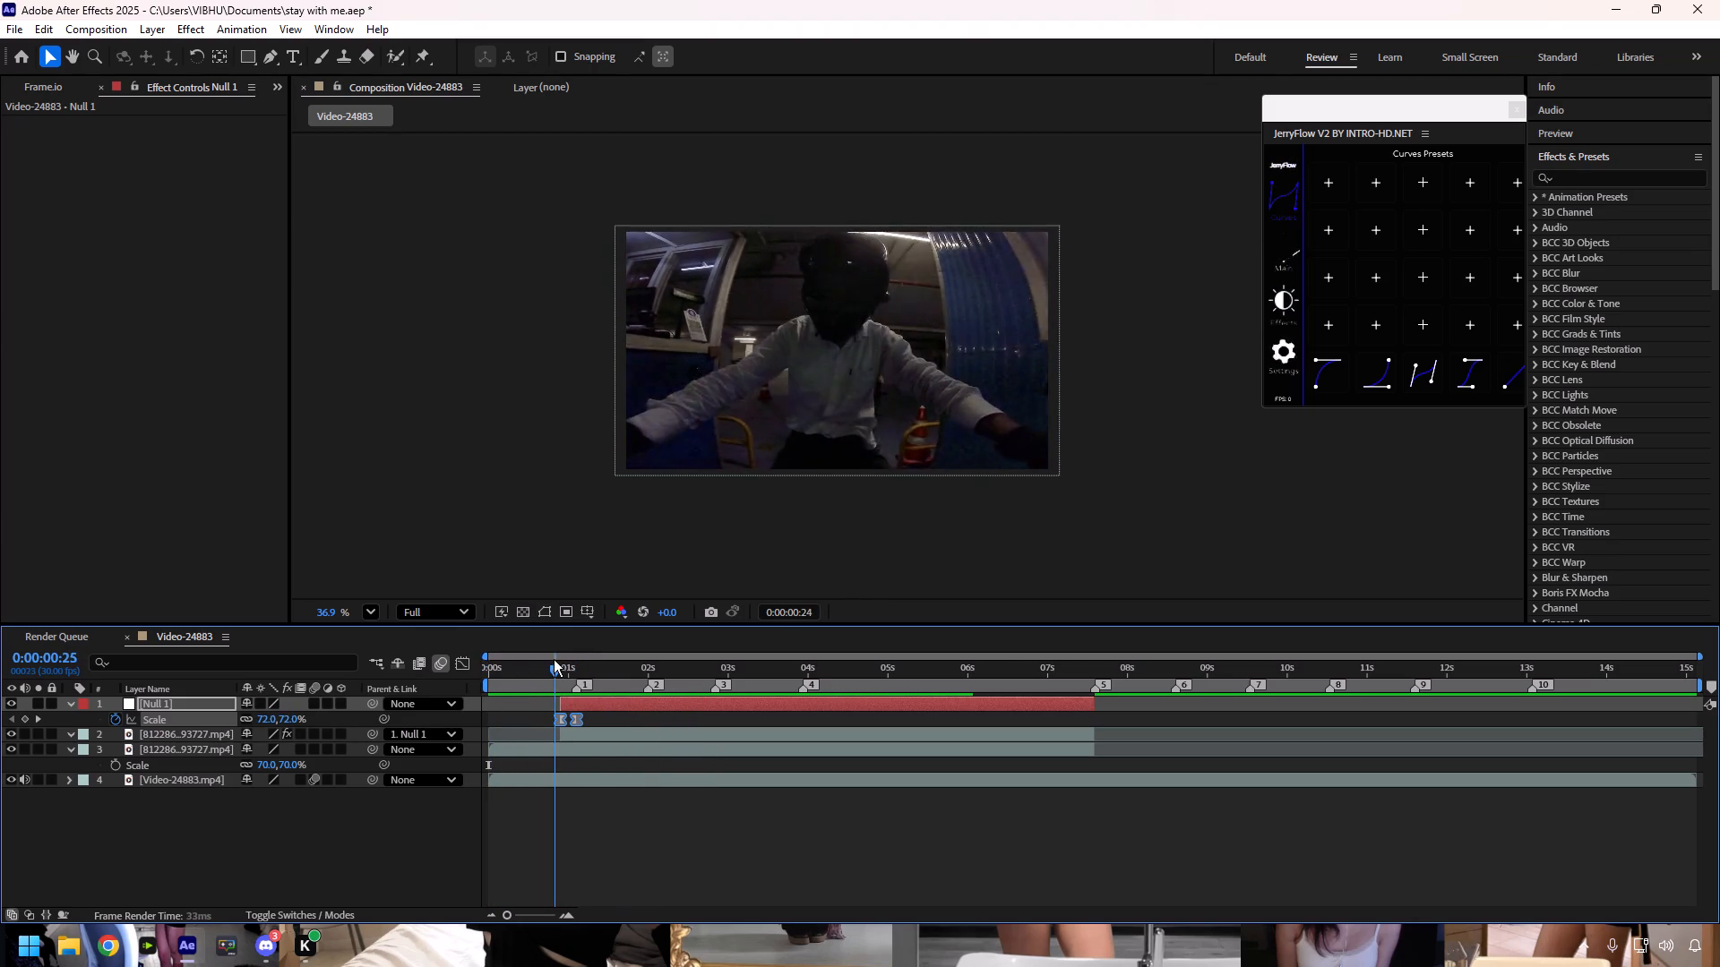
left_click_drag(554, 659, 559, 657)
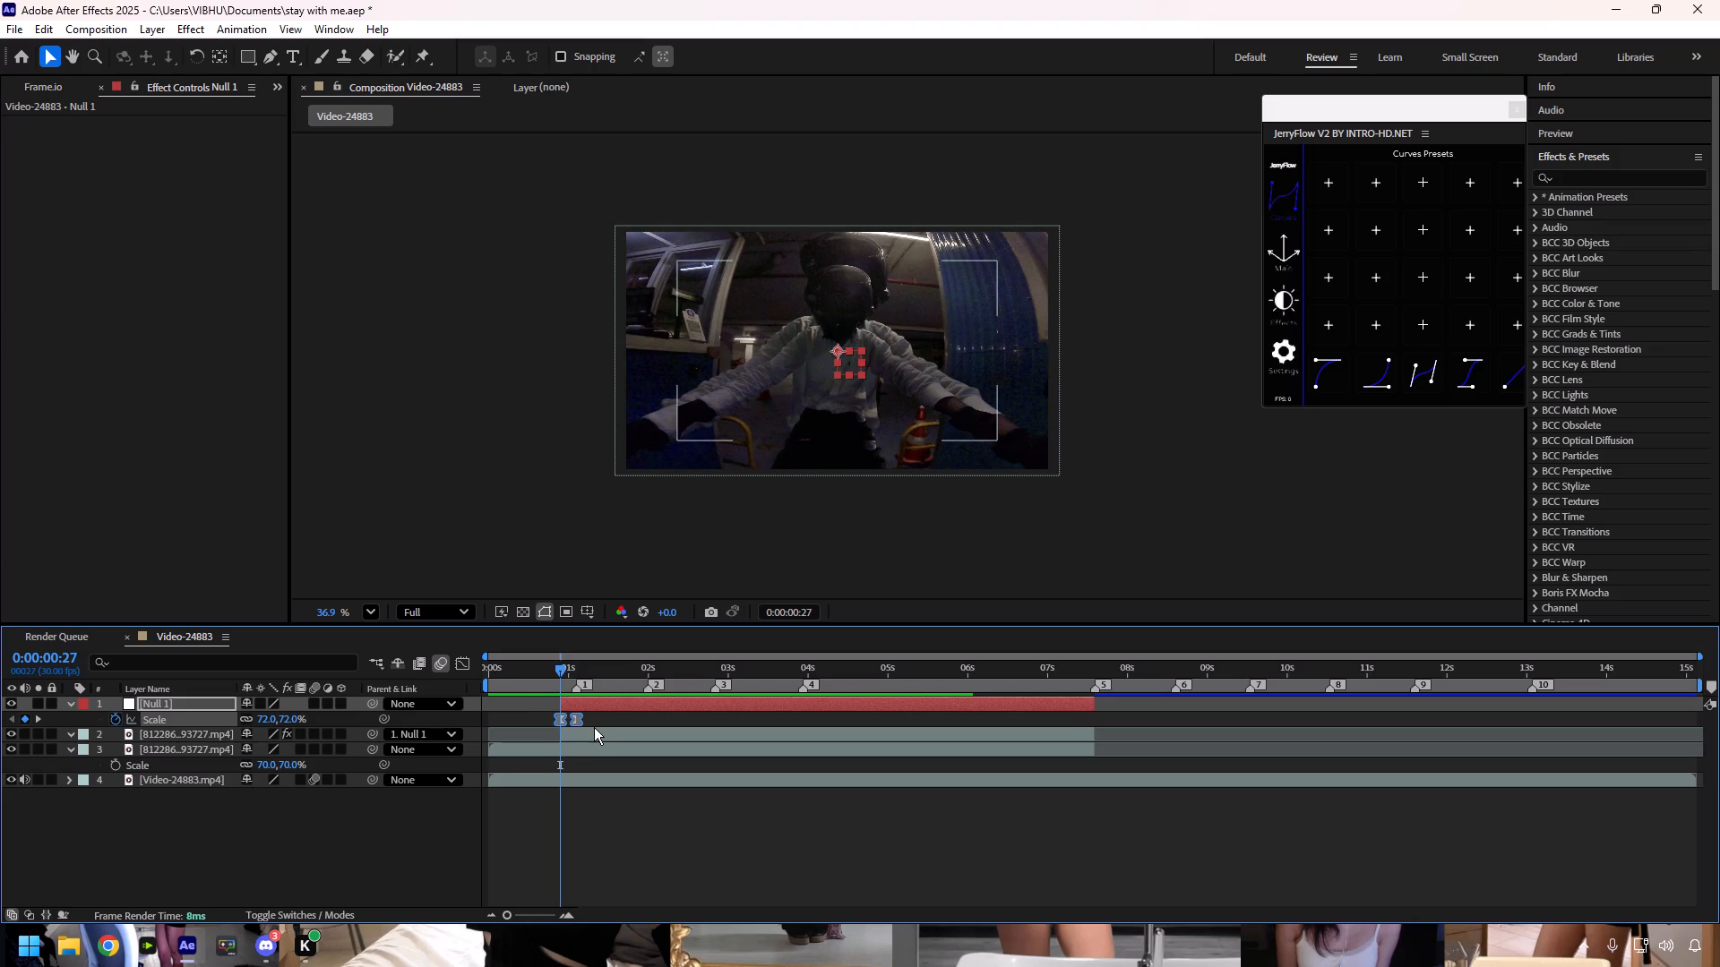
left_click(594, 727)
left_click(1611, 182)
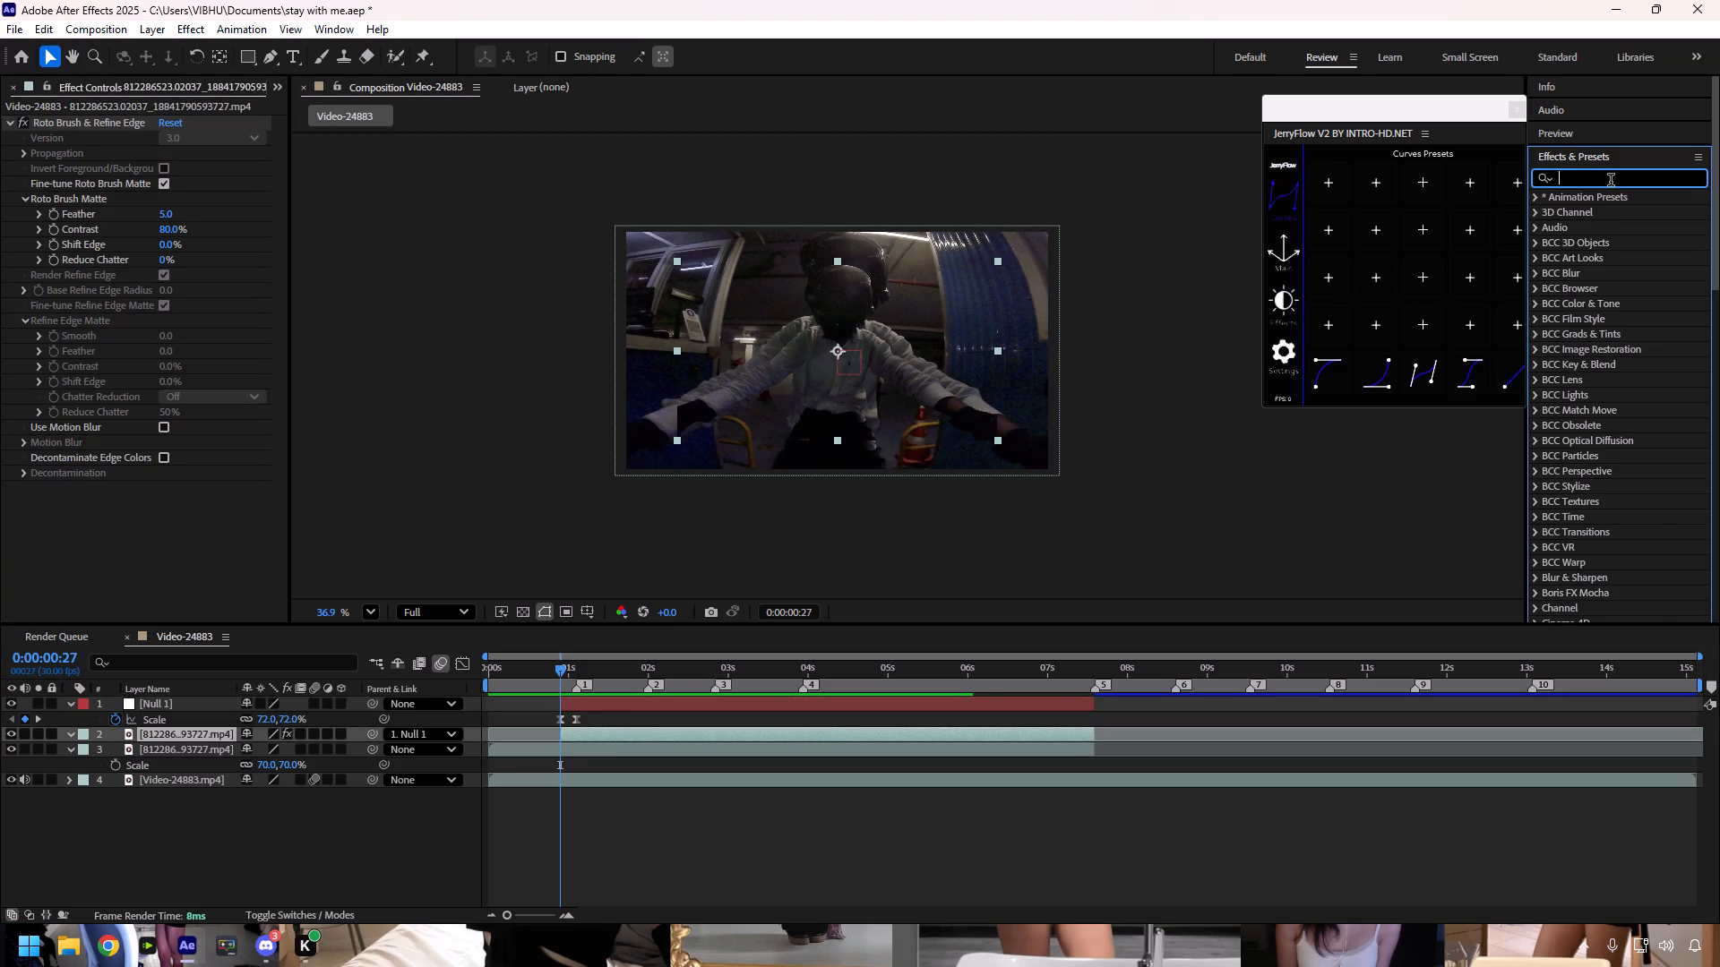
type("ex")
type("po")
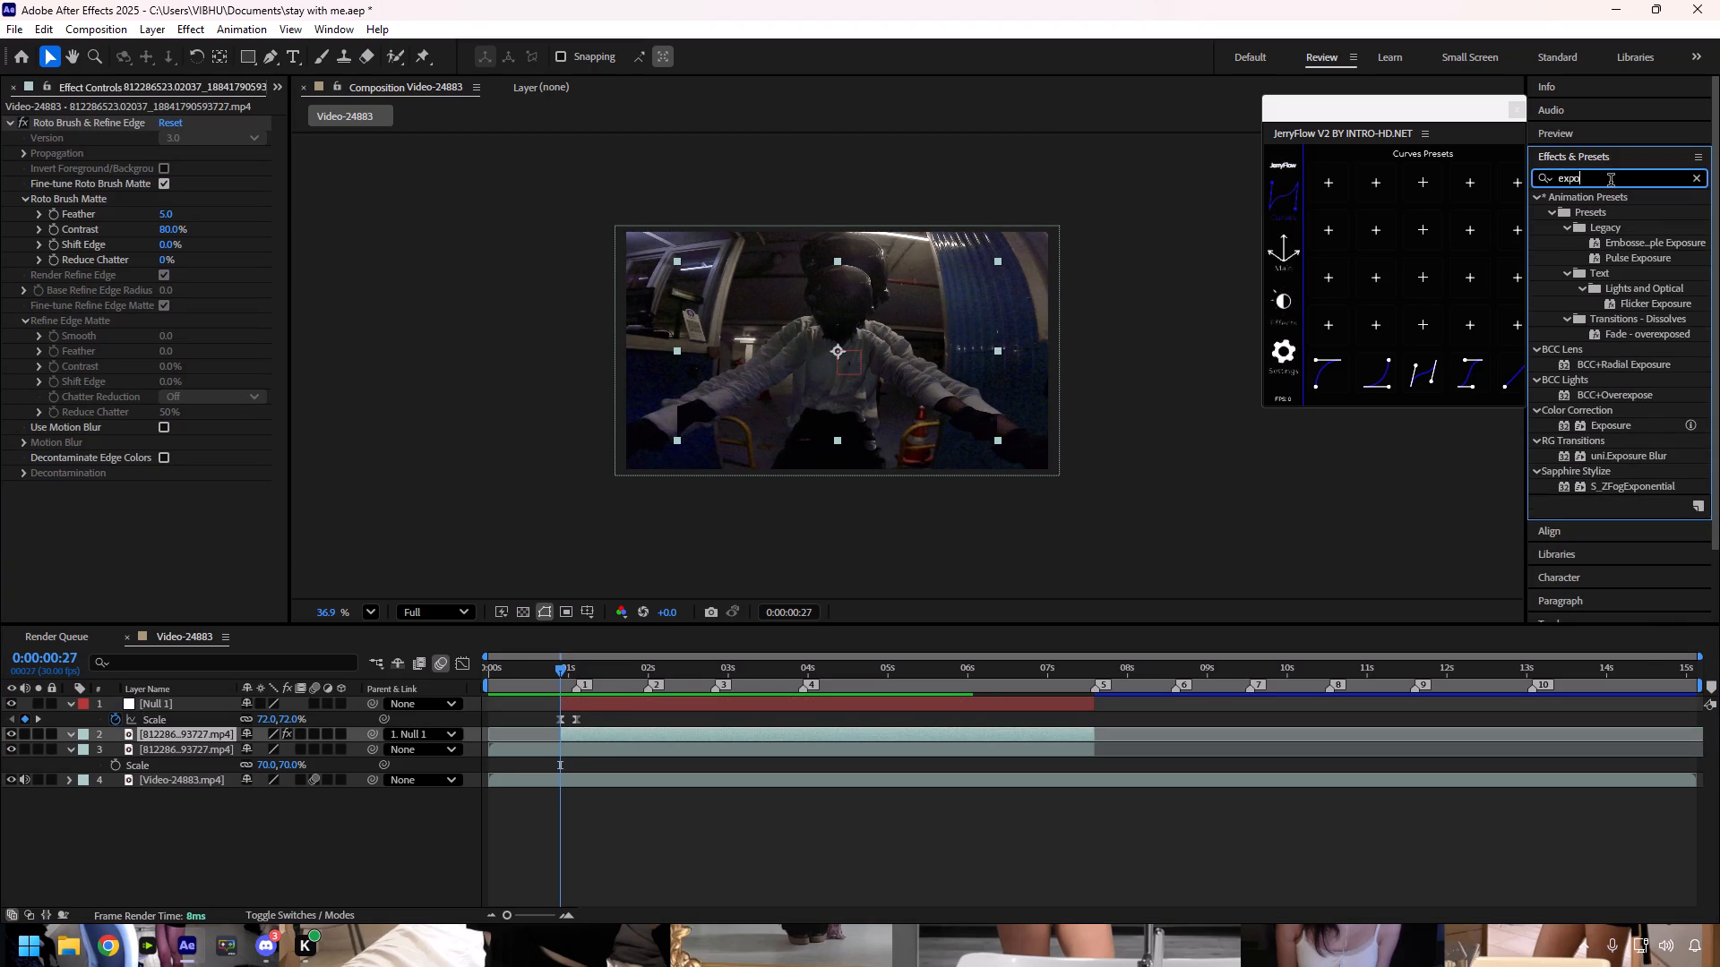
type("ser")
key("BackSpace")
key("BackSpace")
key("BackSpace")
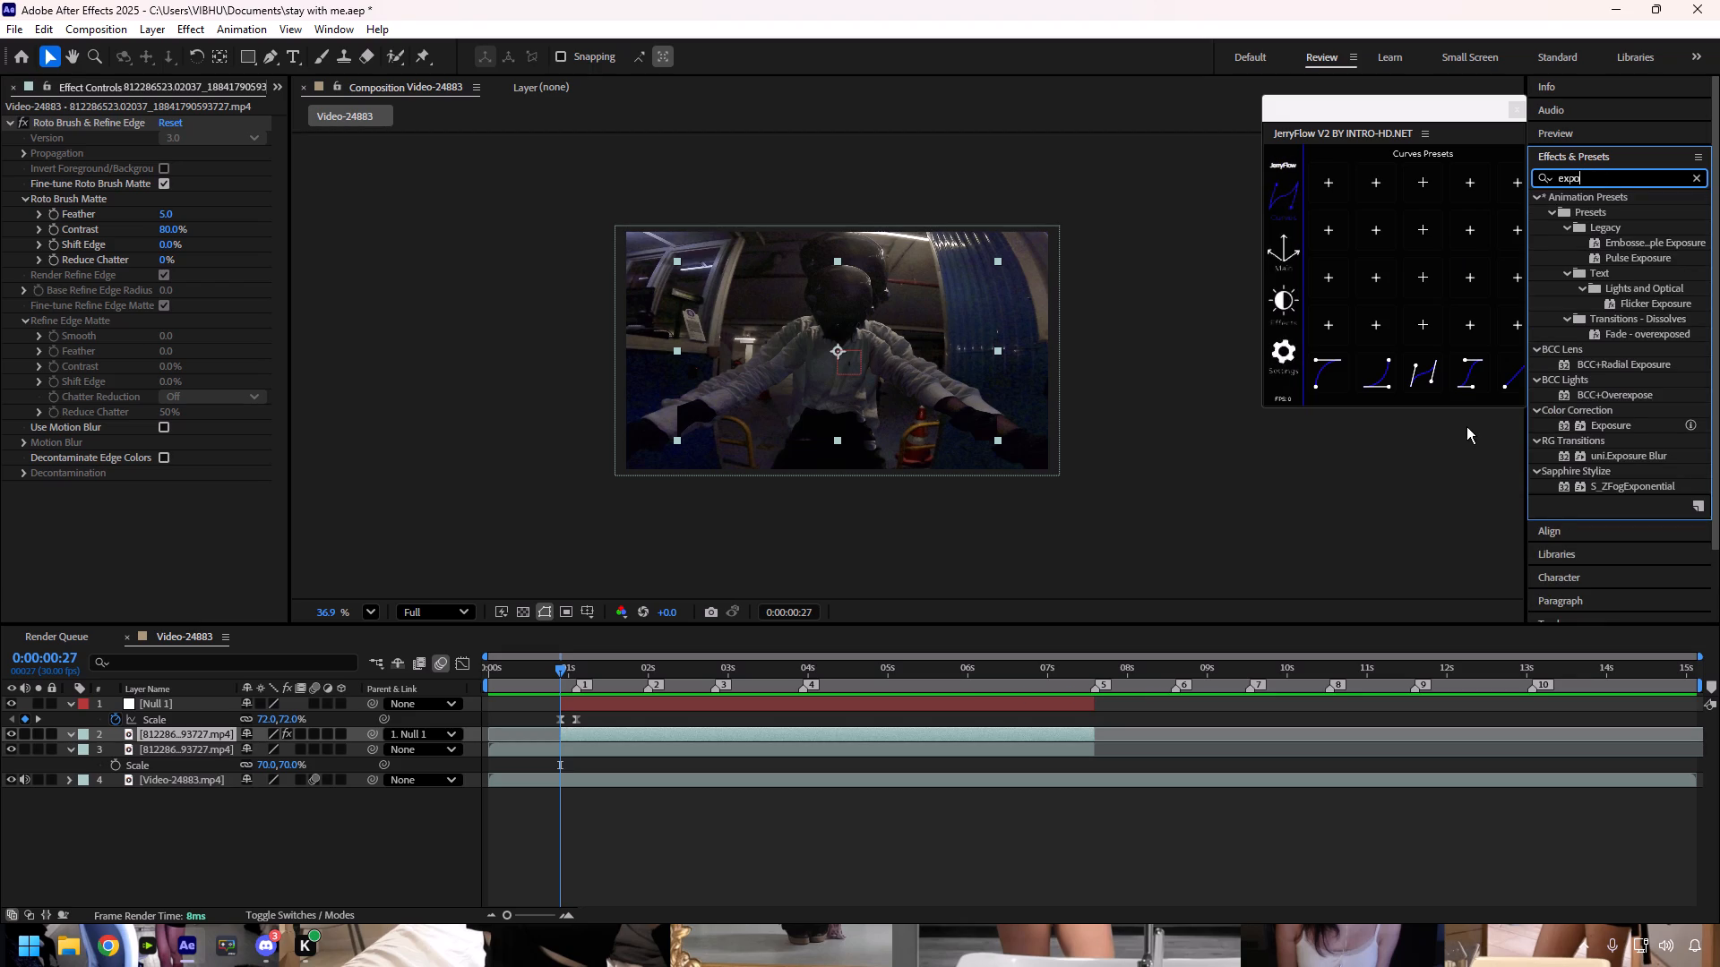
left_click_drag(1599, 430, 688, 731)
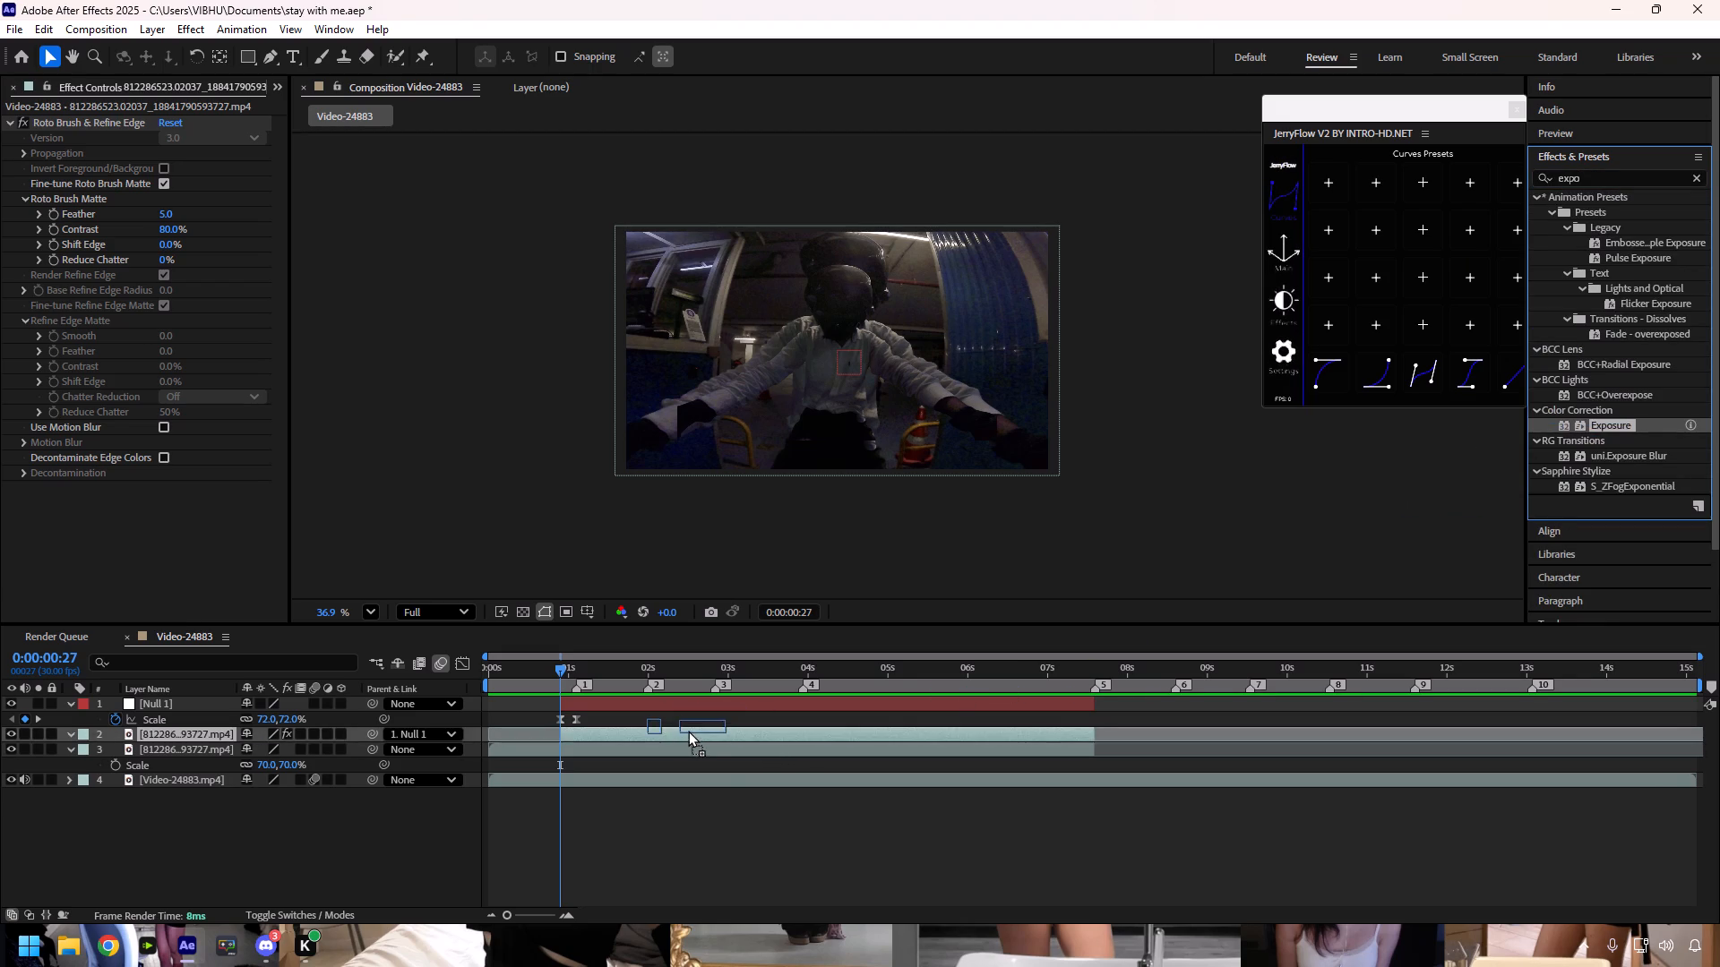
left_click_drag(688, 731, 685, 732)
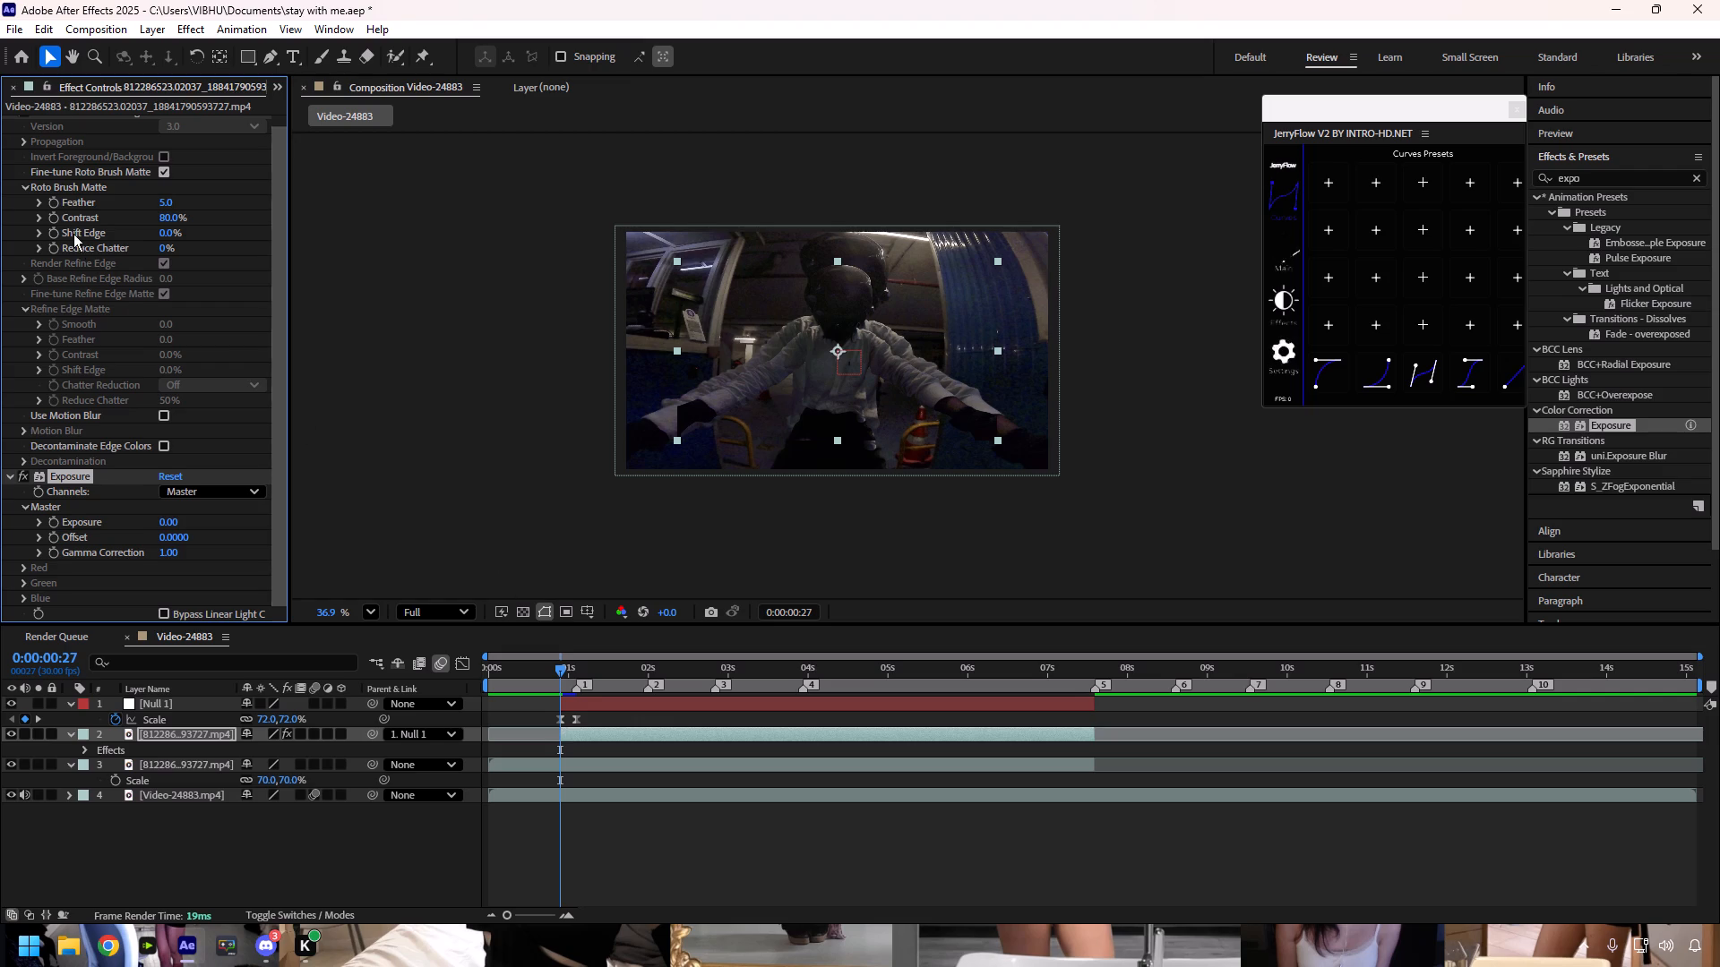
Turn the rider cutout solid white by raising the master Exposure to 11.18 and Offset to 2.0000.
scroll(7, 409, "up", 6)
left_click(5, 126)
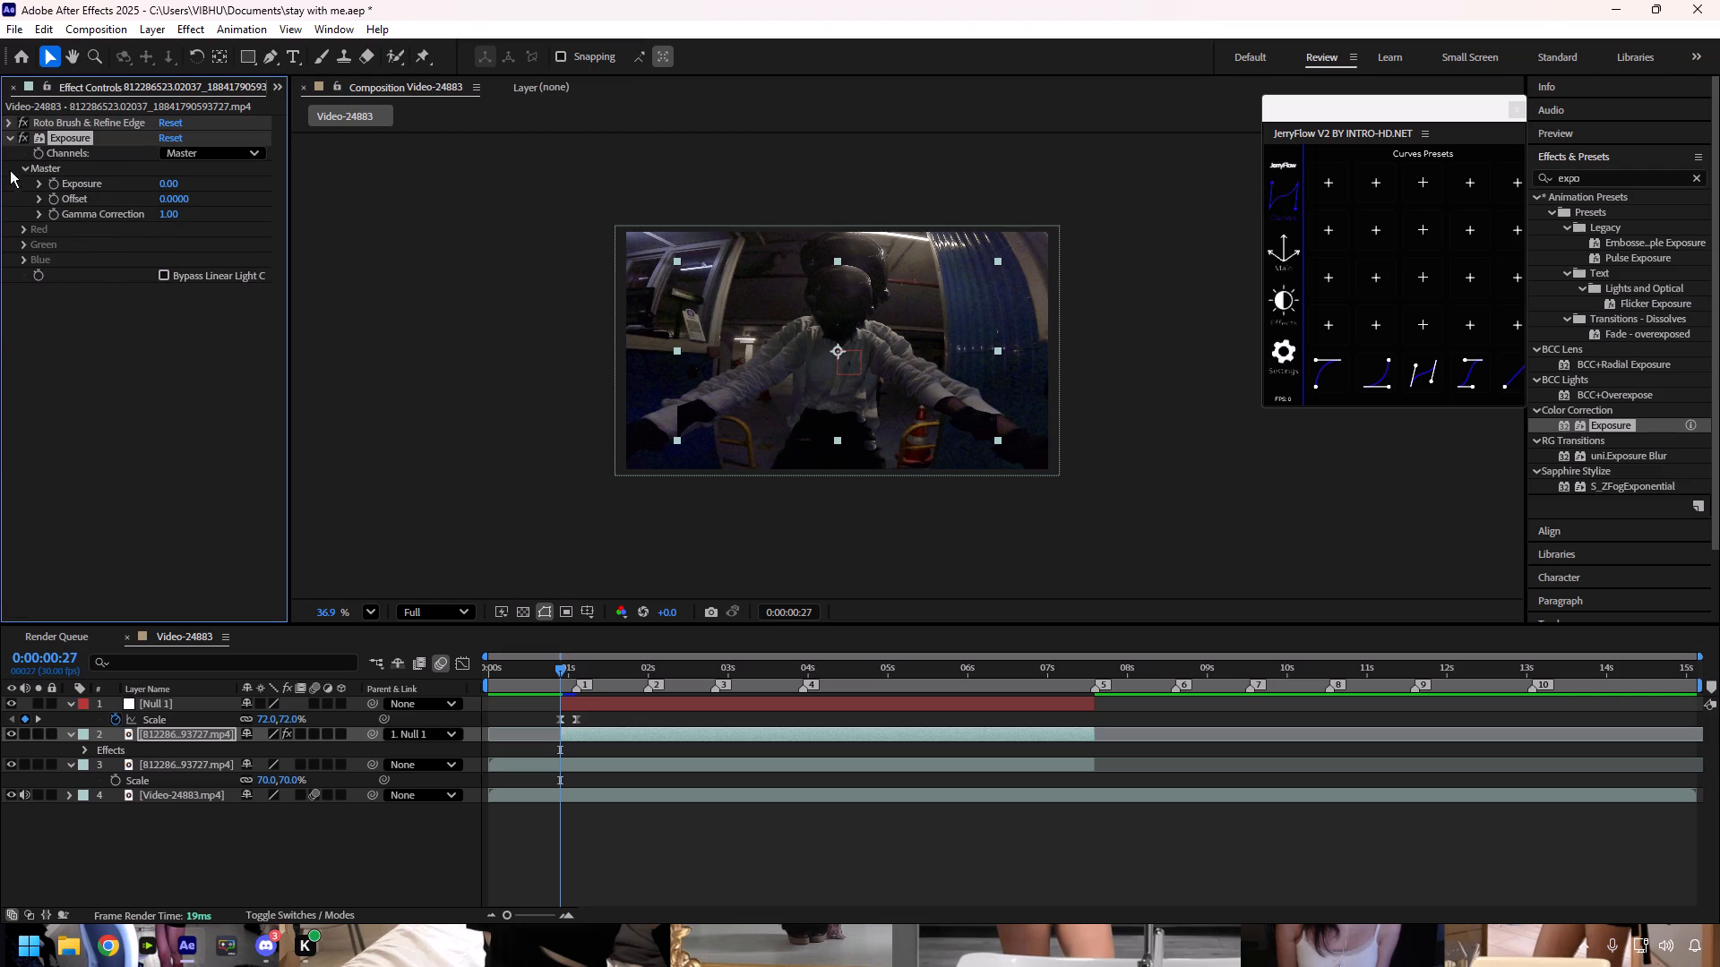
left_click_drag(167, 186, 694, 227)
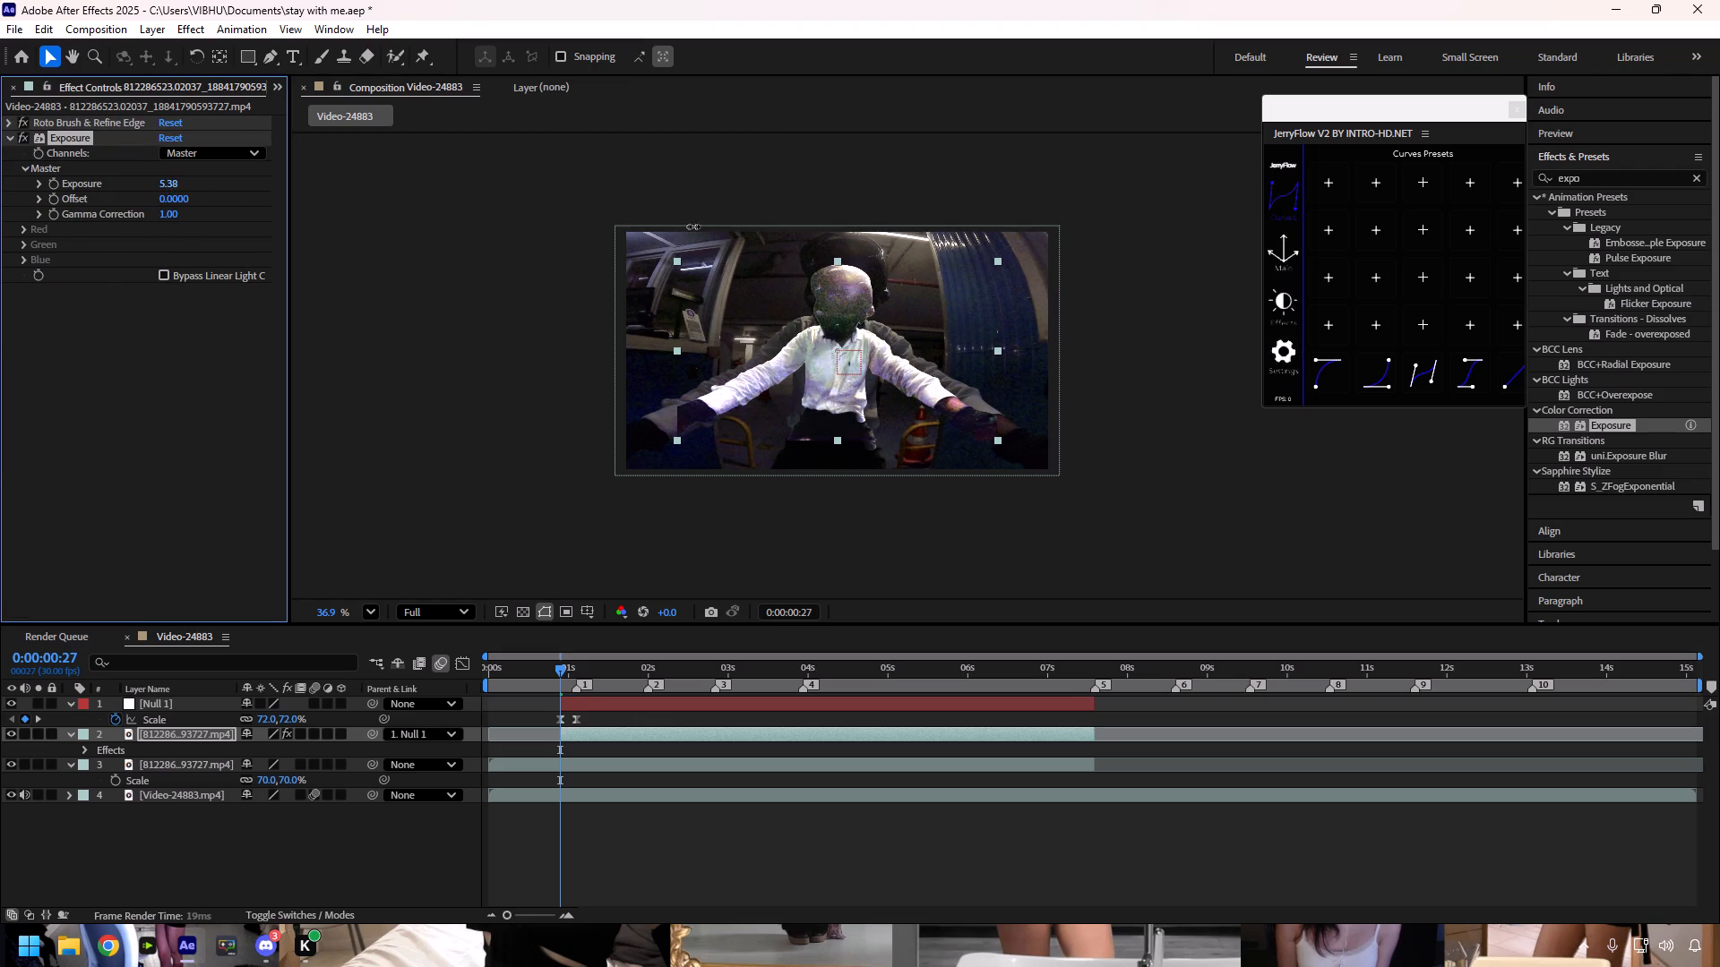
left_click_drag(694, 227, 699, 227)
left_click_drag(161, 184, 705, 239)
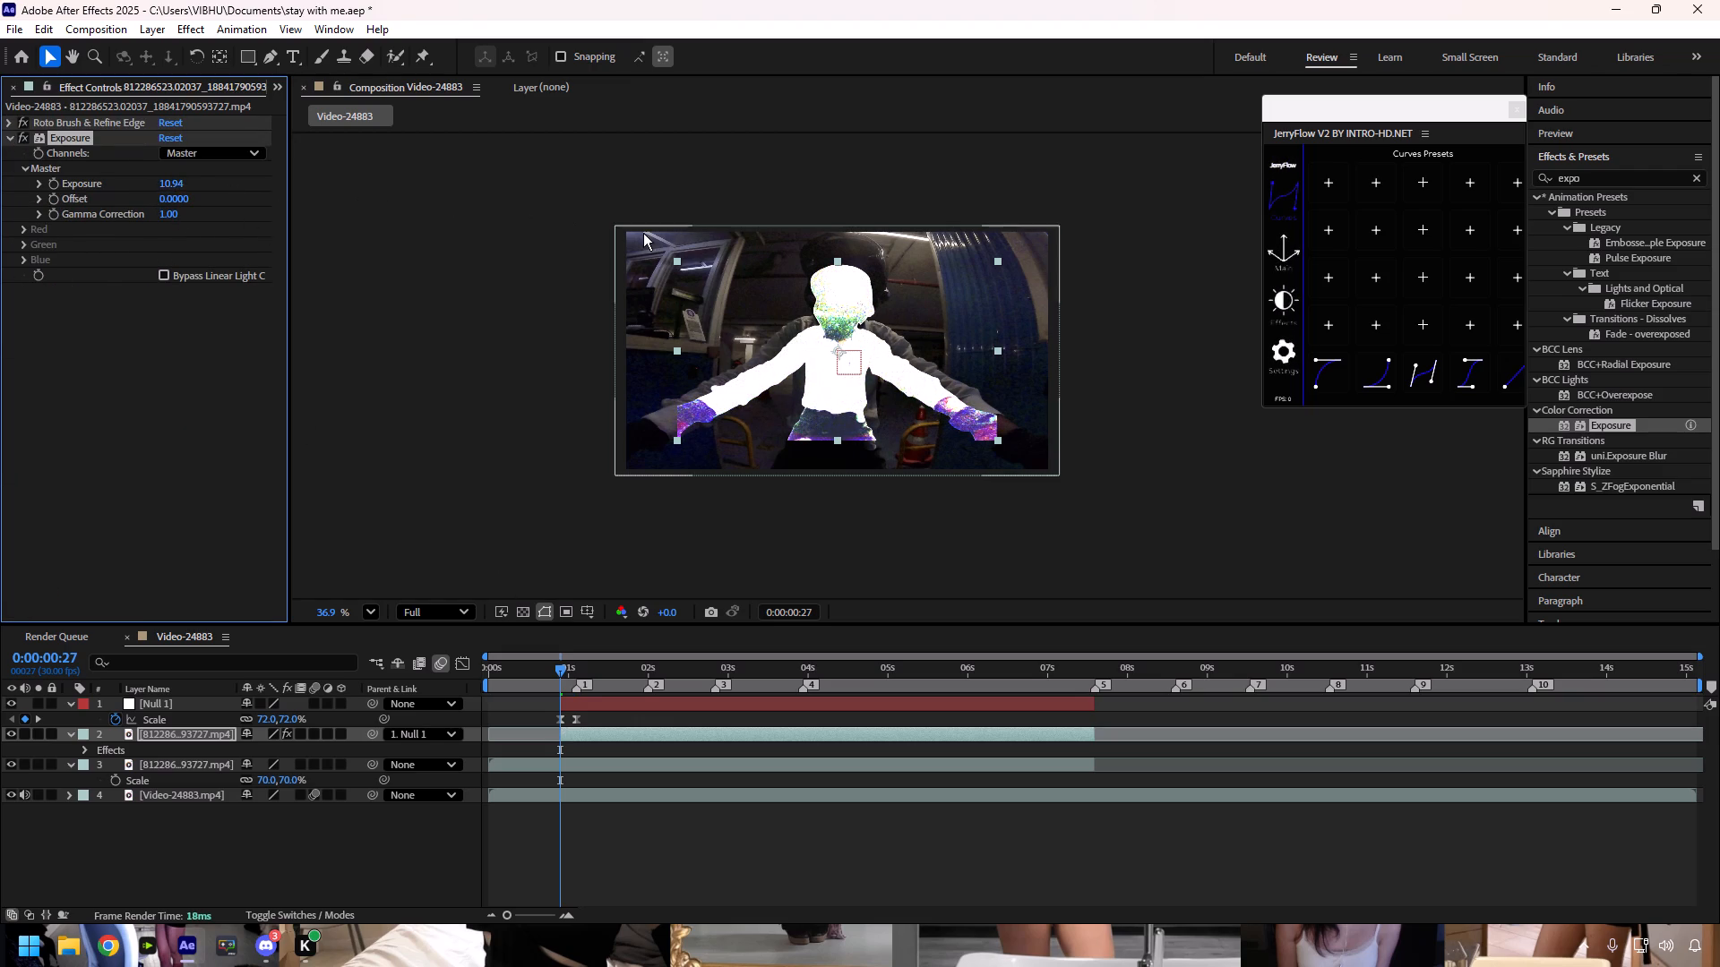
left_click_drag(177, 197, 504, 241)
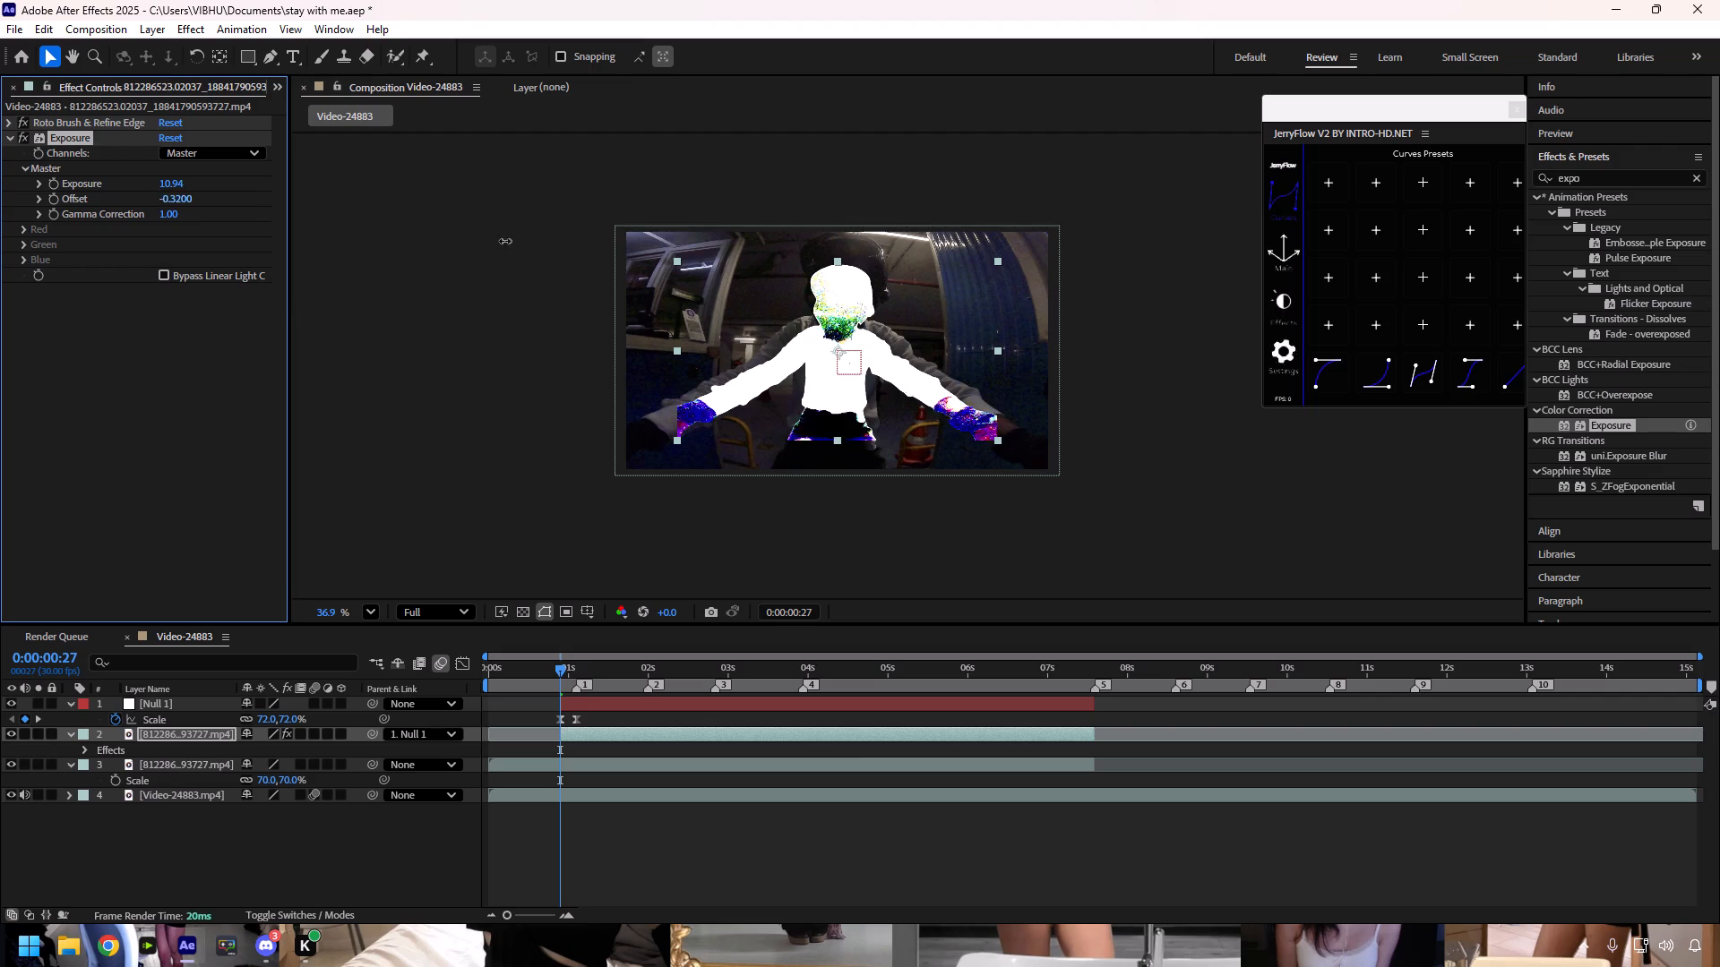
left_click_drag(504, 241, 820, 249)
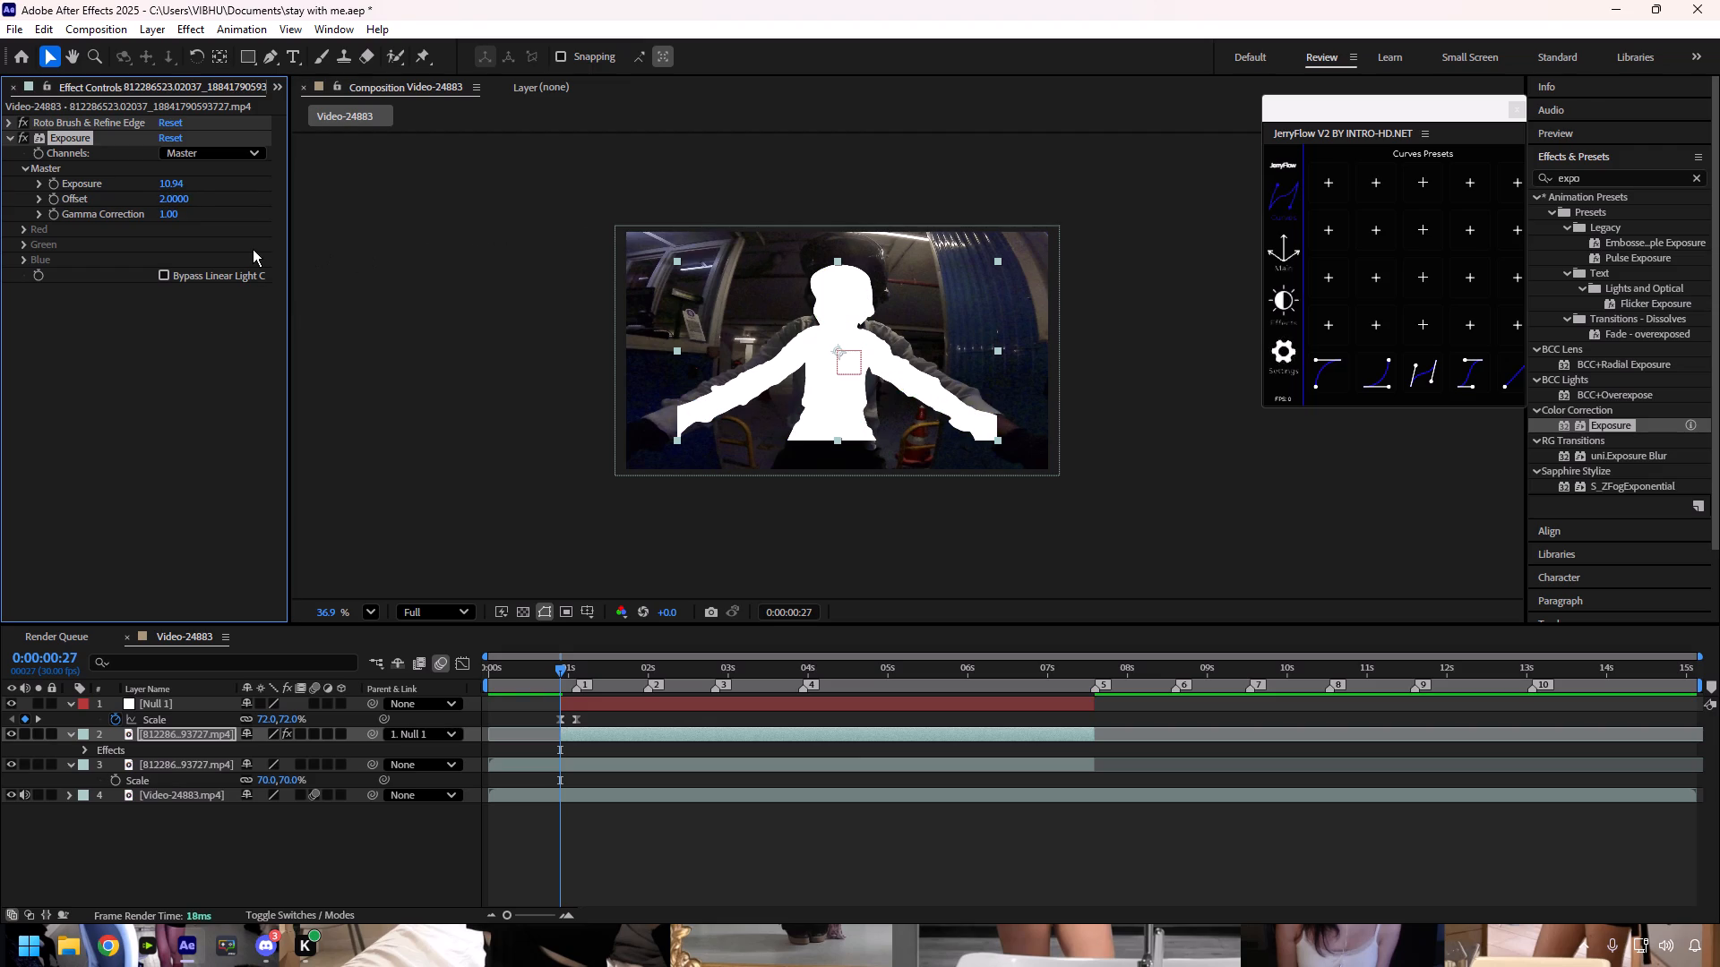
left_click_drag(173, 183, 194, 183)
Collapse Null 1's properties and split the rotoscoped rider layer at 0;00;01;03.
left_click(68, 708)
left_click(460, 496)
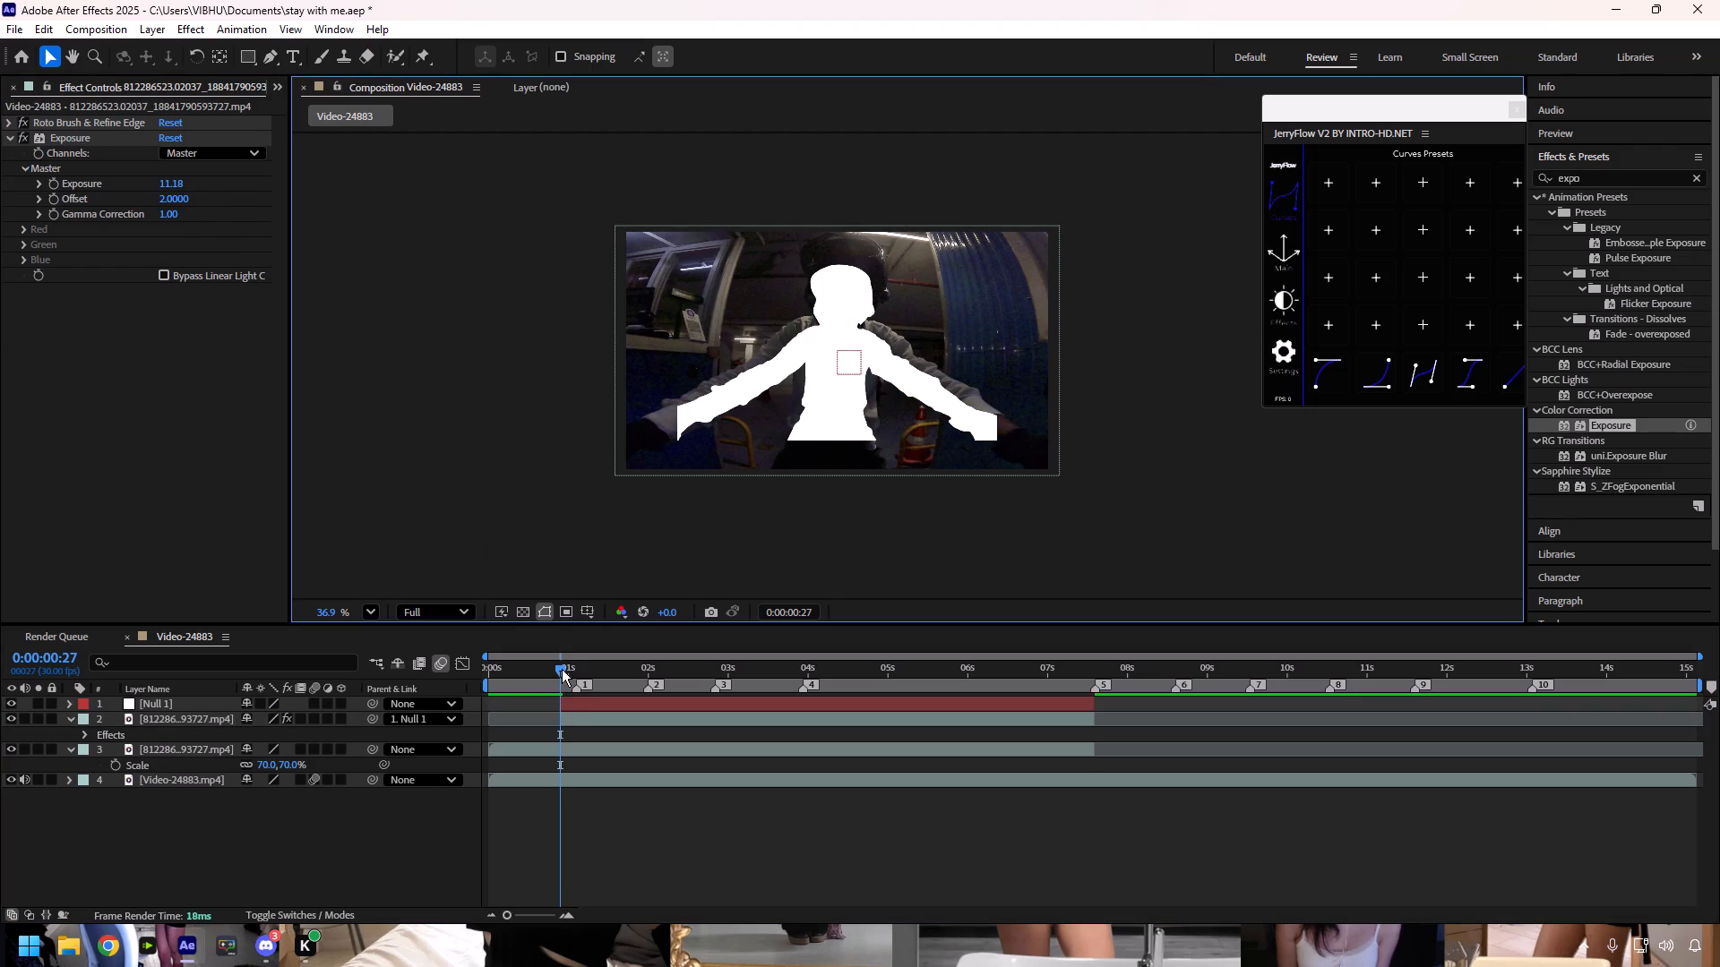
left_click_drag(562, 668, 563, 680)
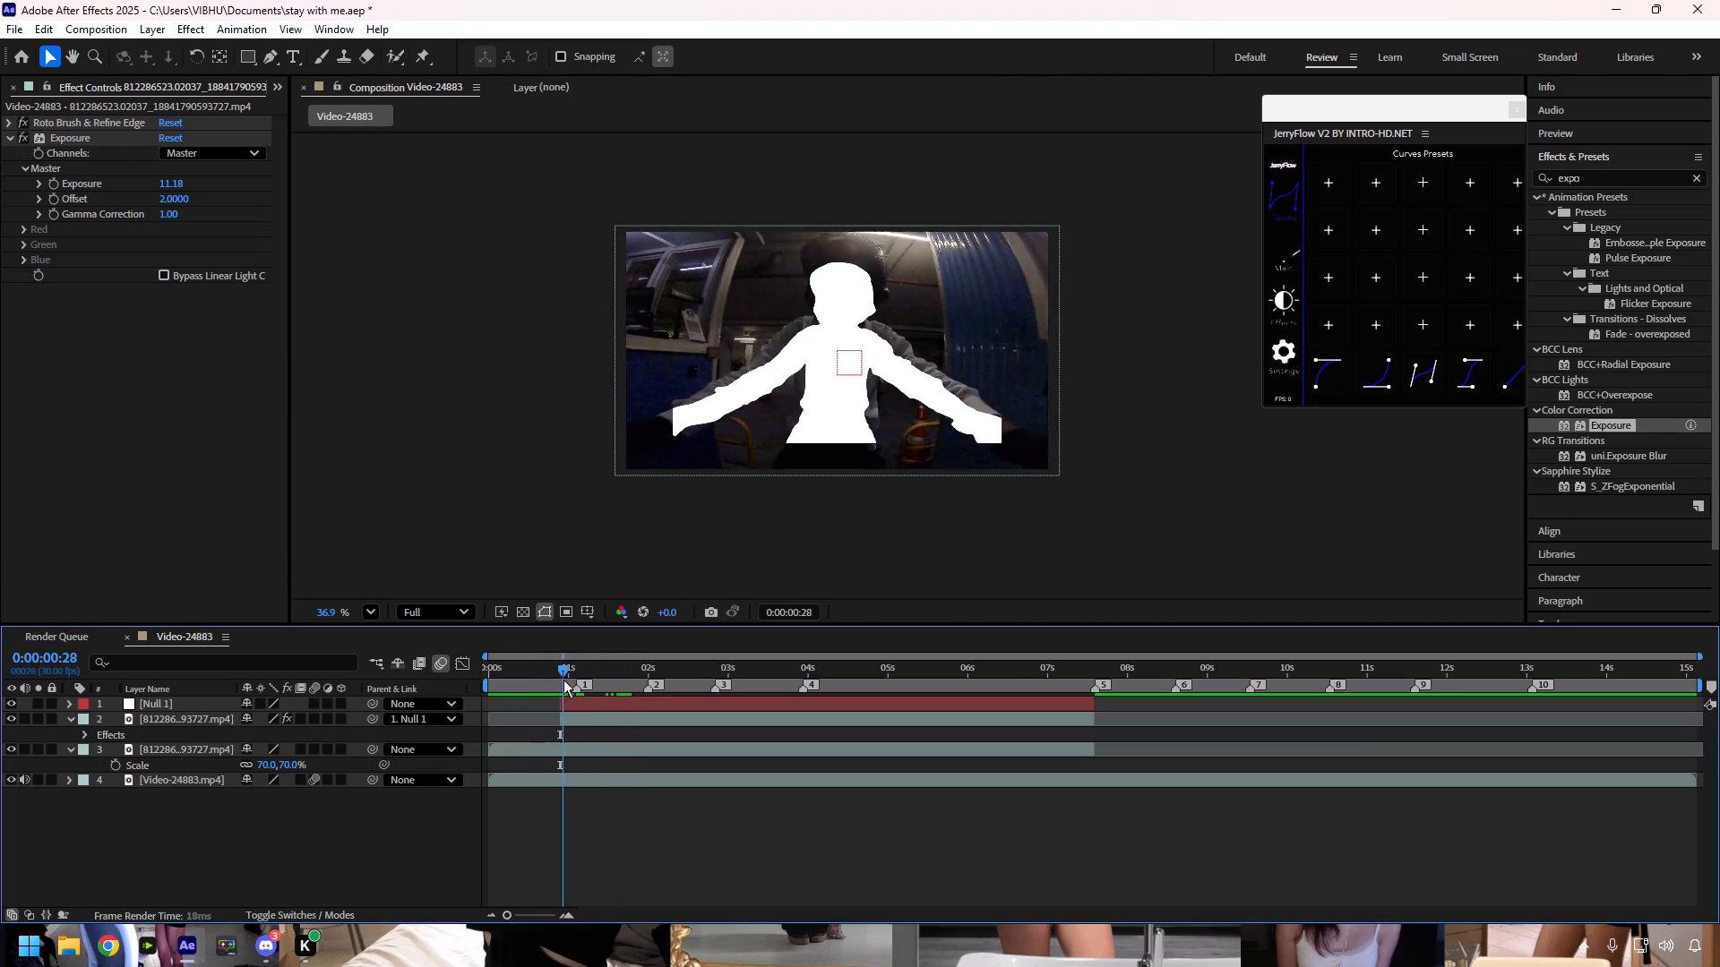
left_click_drag(563, 680, 577, 680)
left_click(588, 726)
left_click(587, 719)
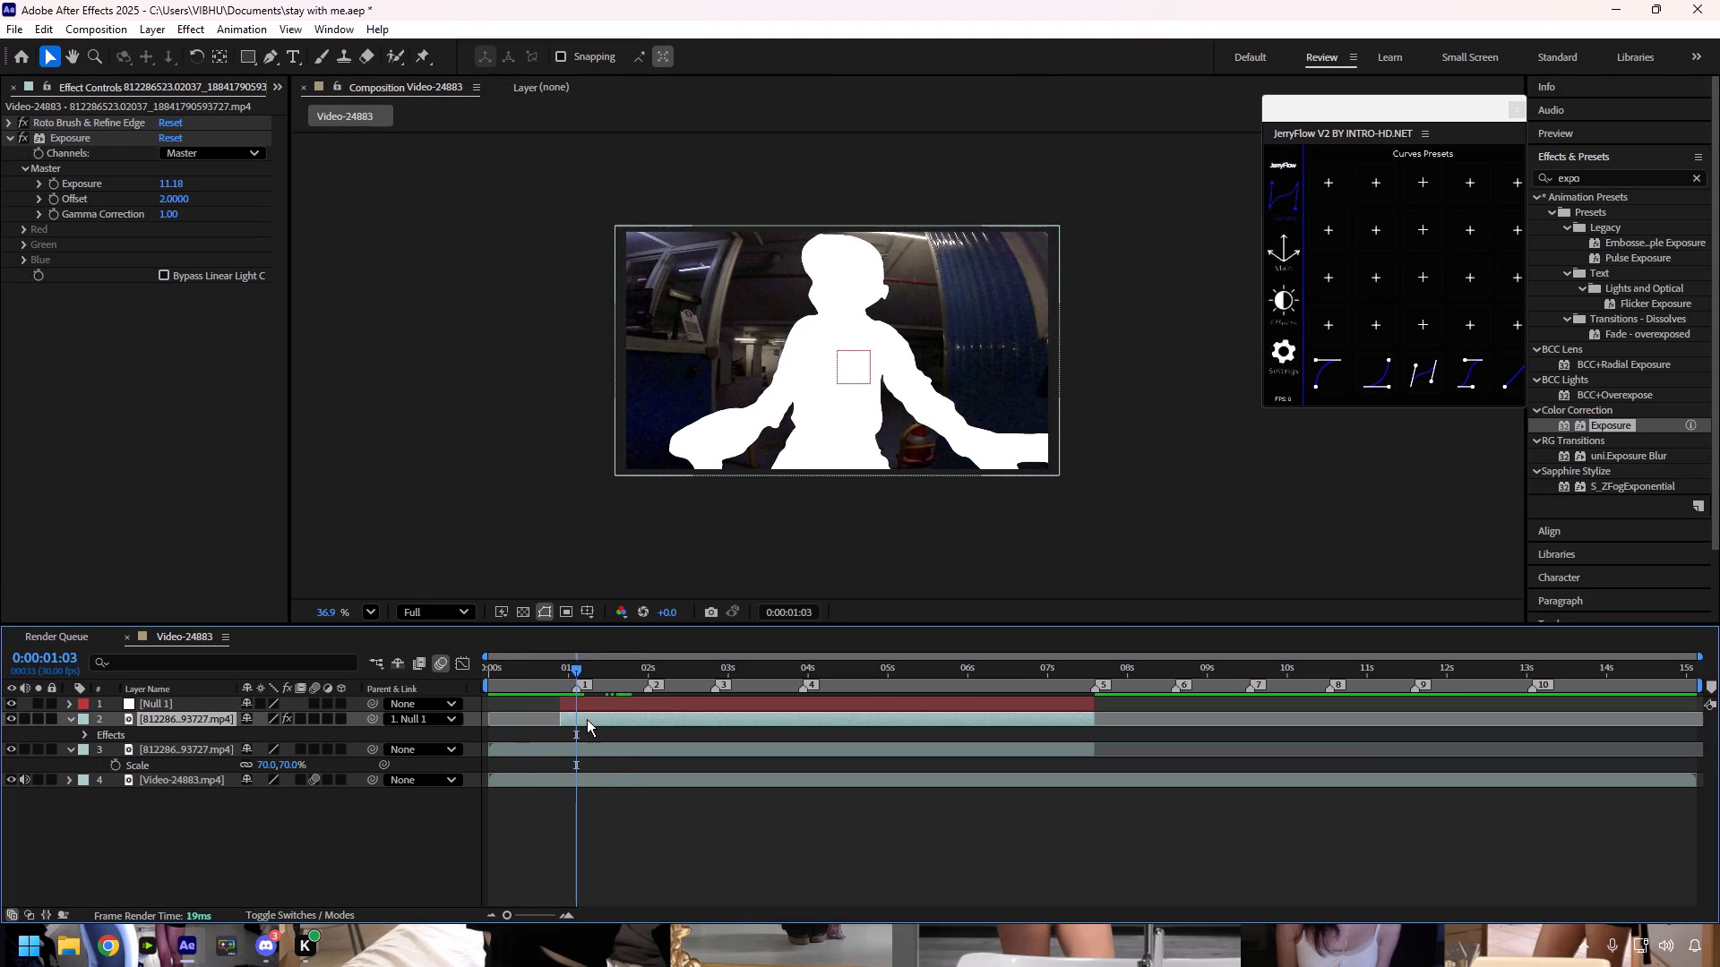
key("ctrl+shift+d")
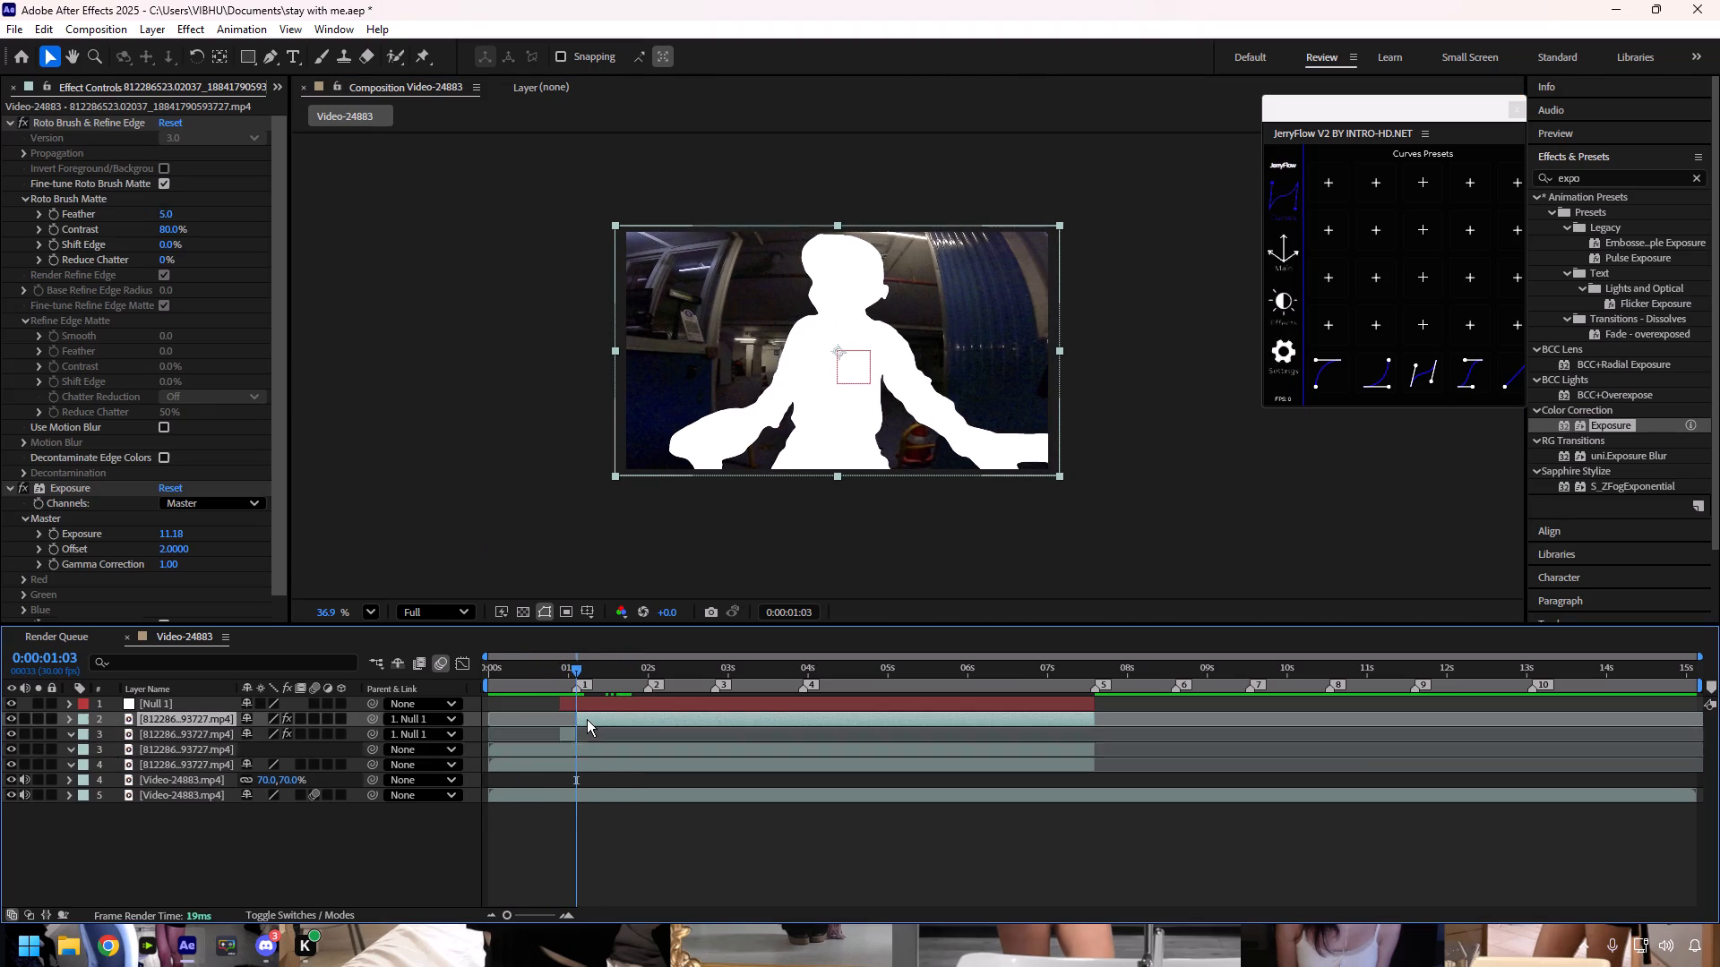
Remove the Exposure effect from the rider segment that starts at 0;00;01;03.
left_click(6, 127)
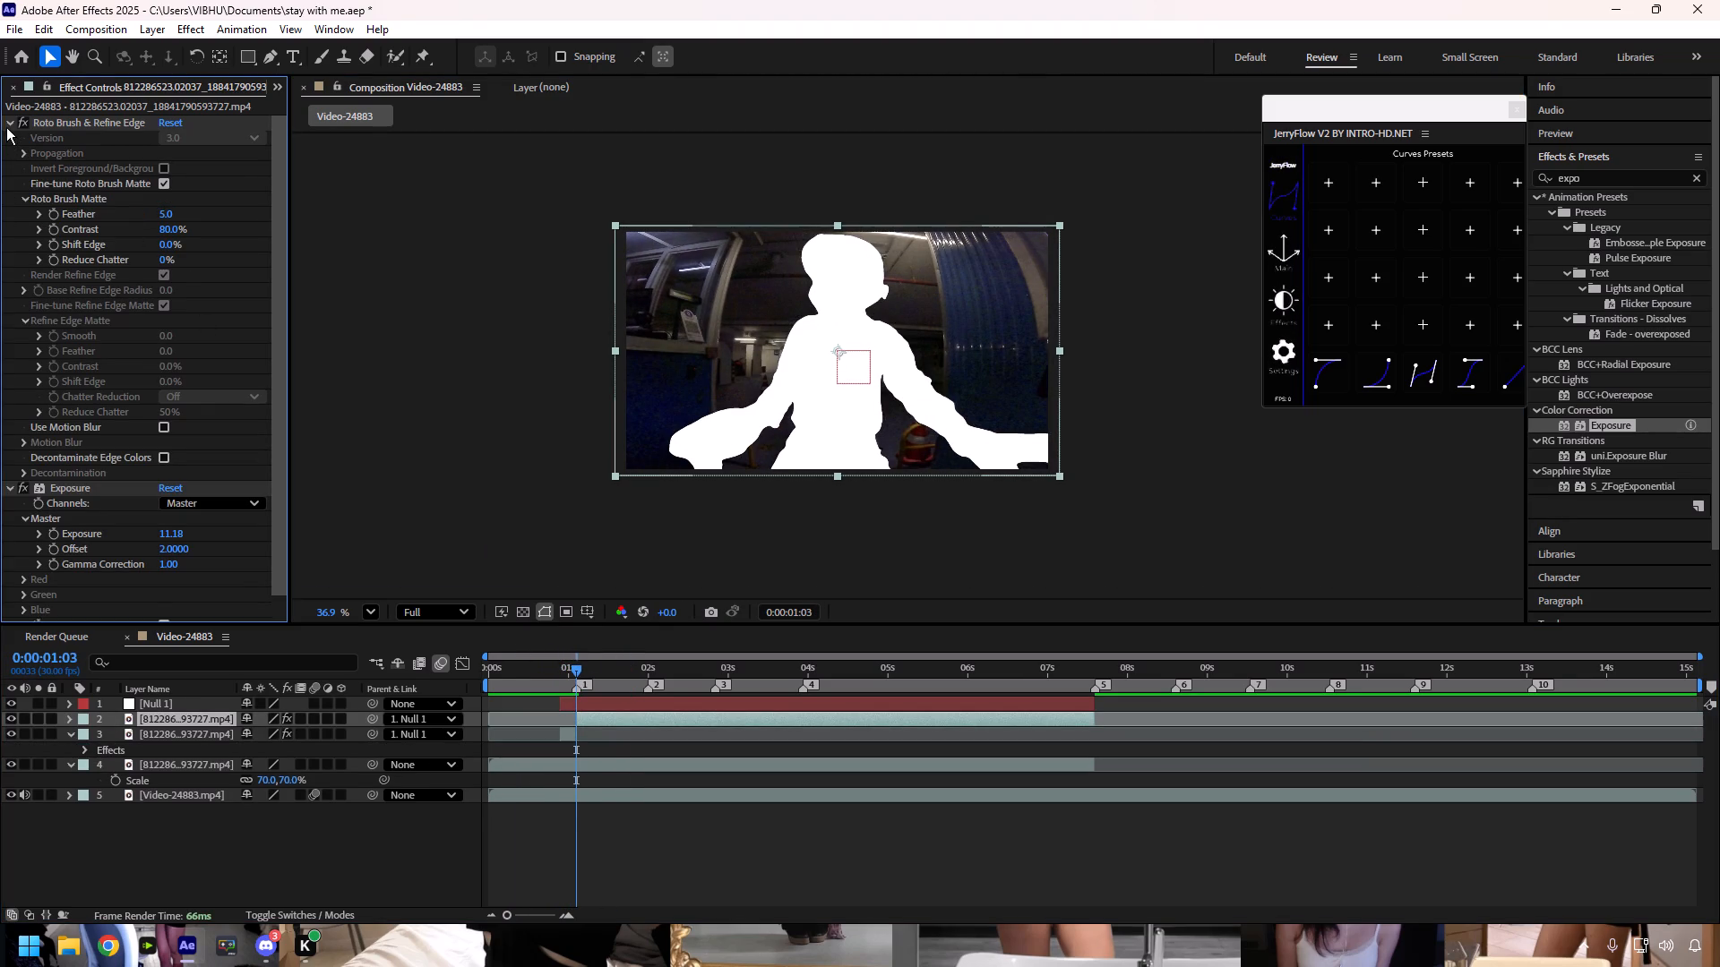
left_click(68, 145)
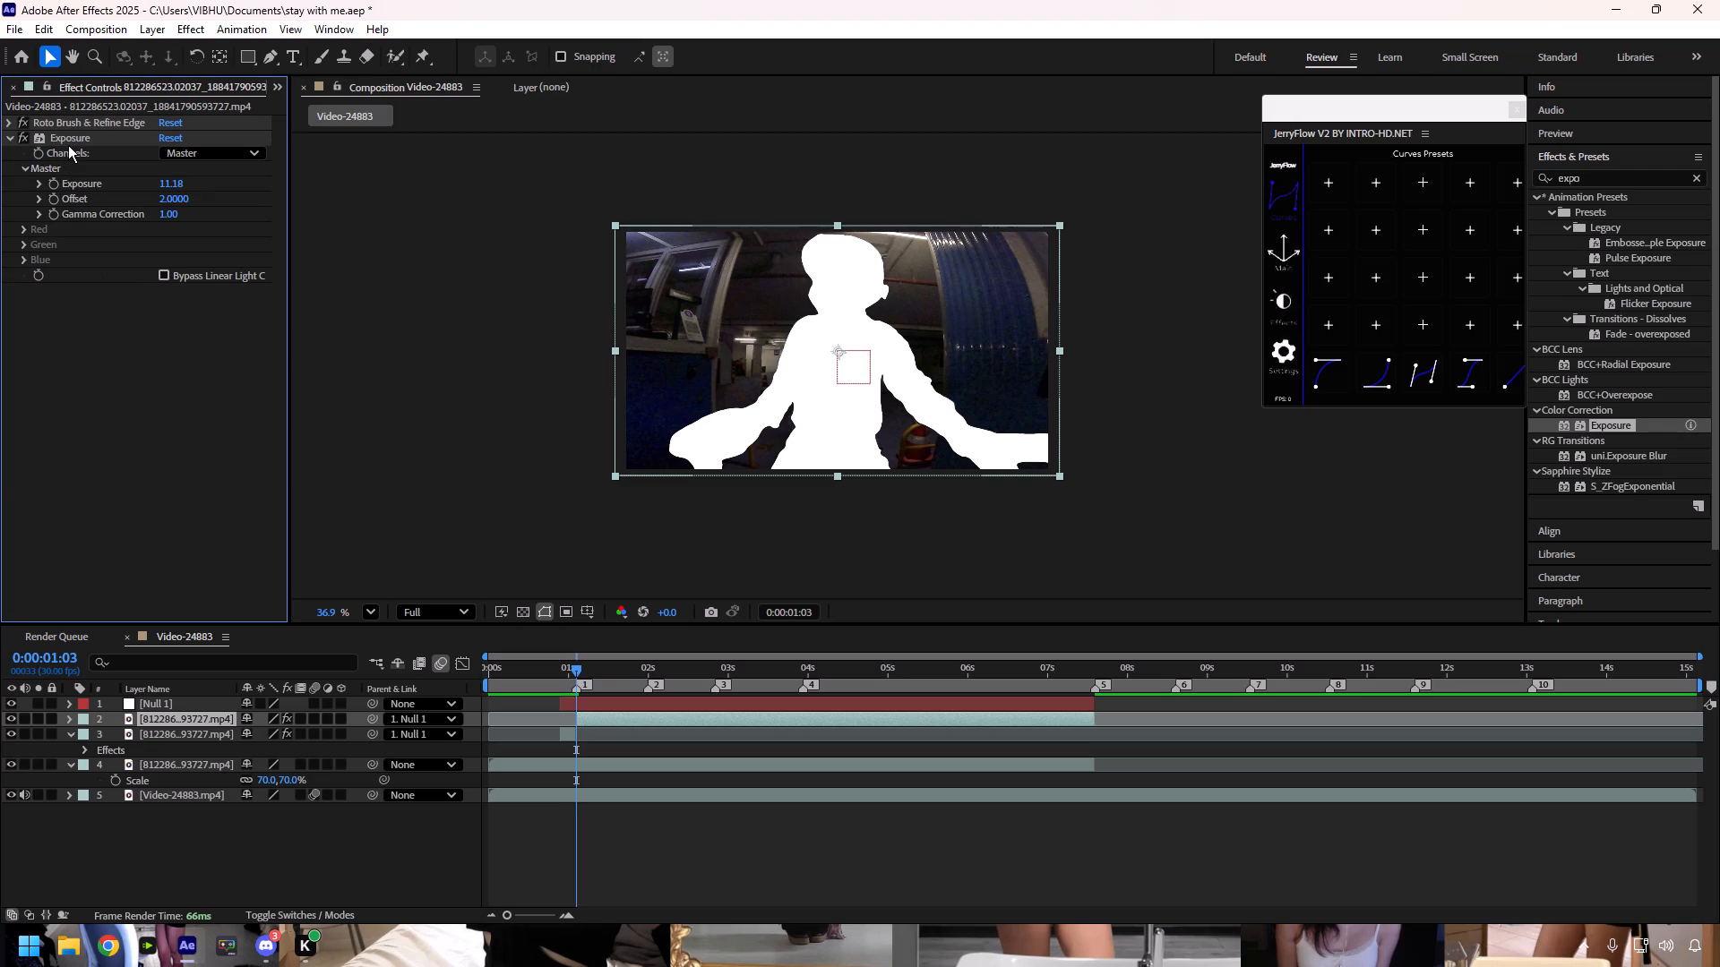
key("Delete")
left_click(67, 141)
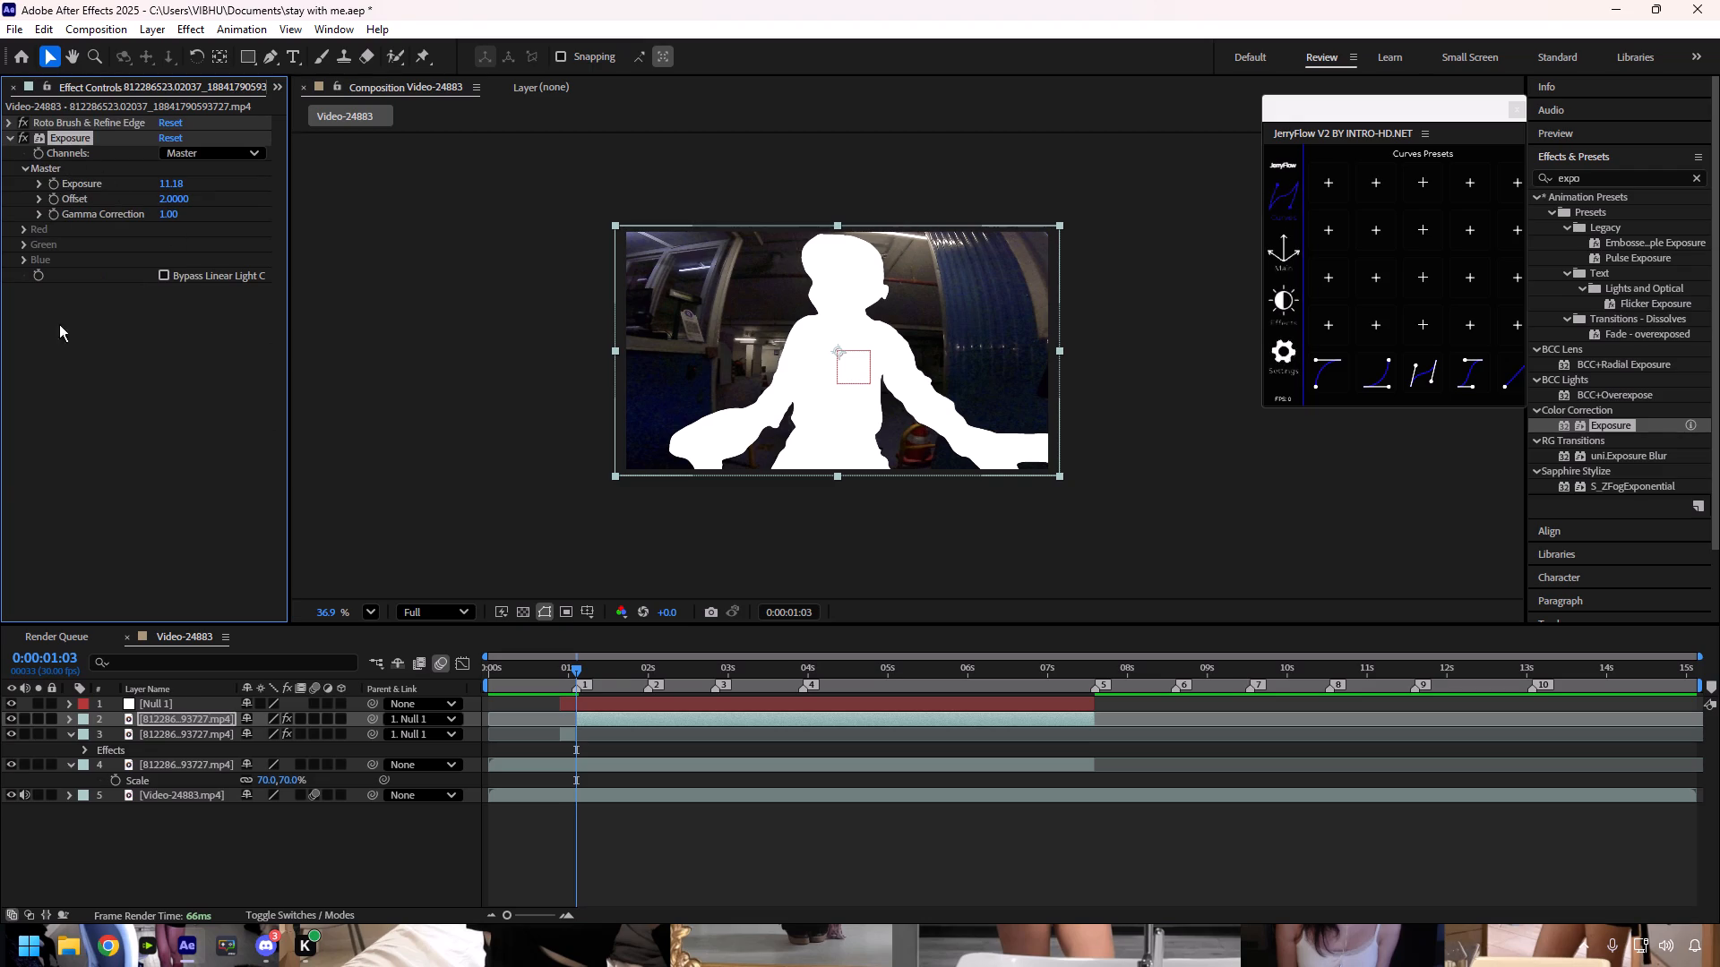
left_click(58, 340)
left_click(68, 140)
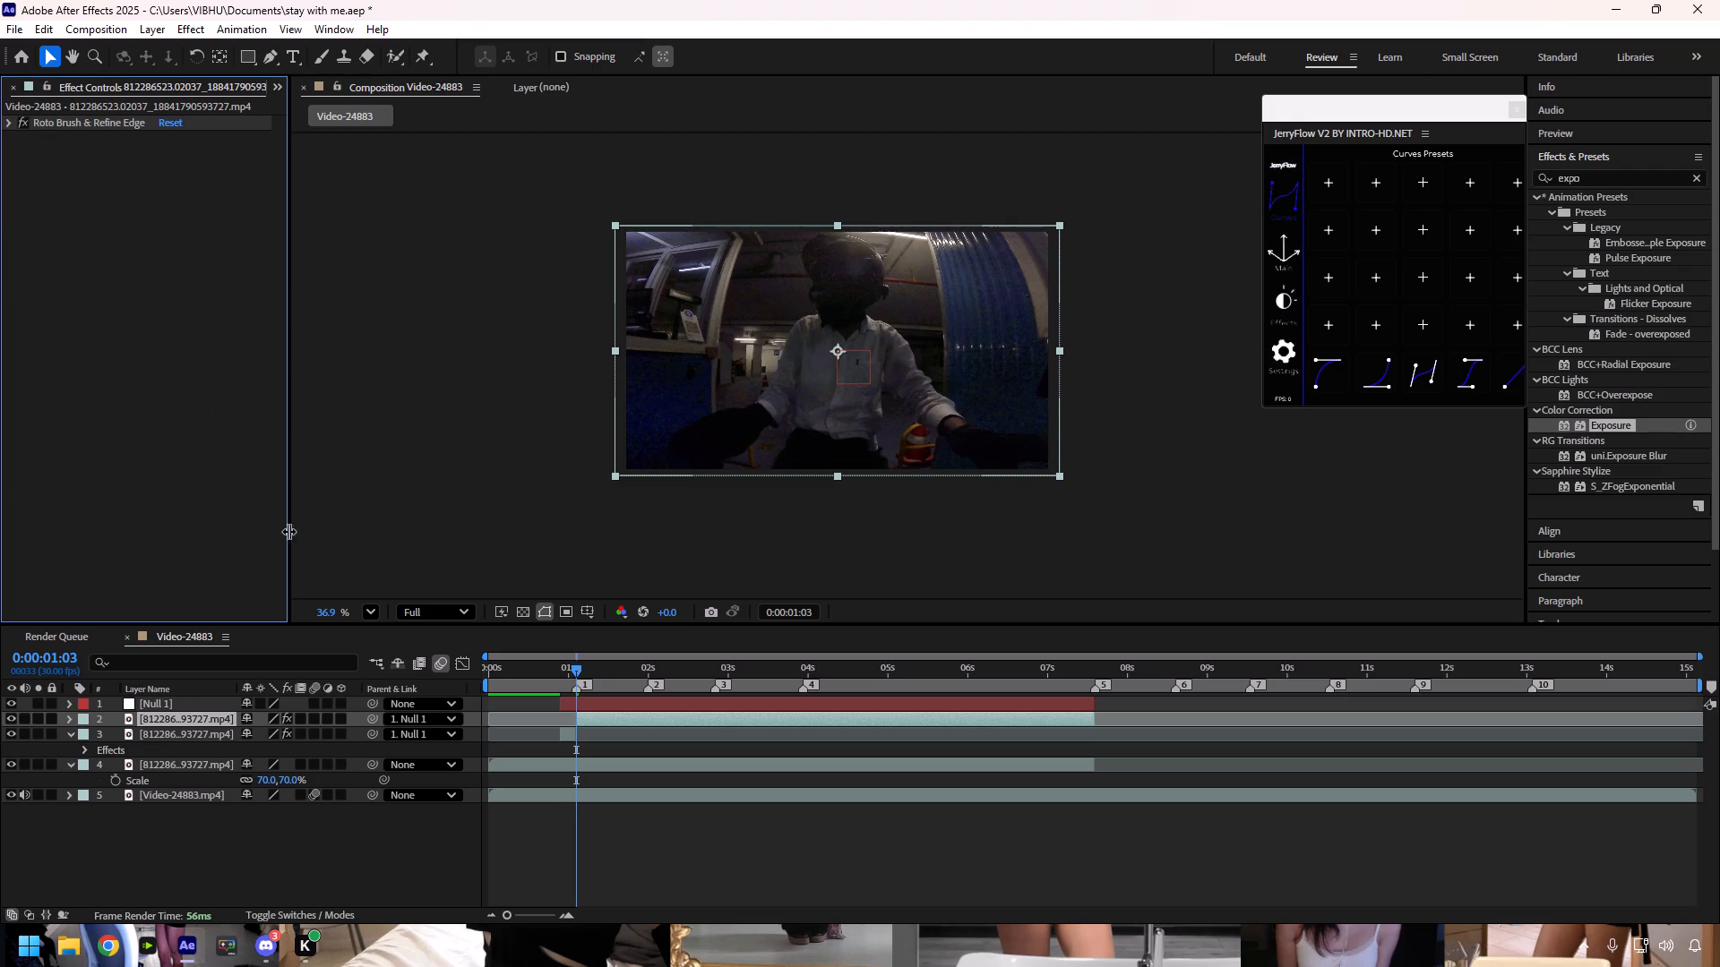
Preview the white flash and scale pop-up from 0;00;00;08.
left_click_drag(572, 667, 506, 680)
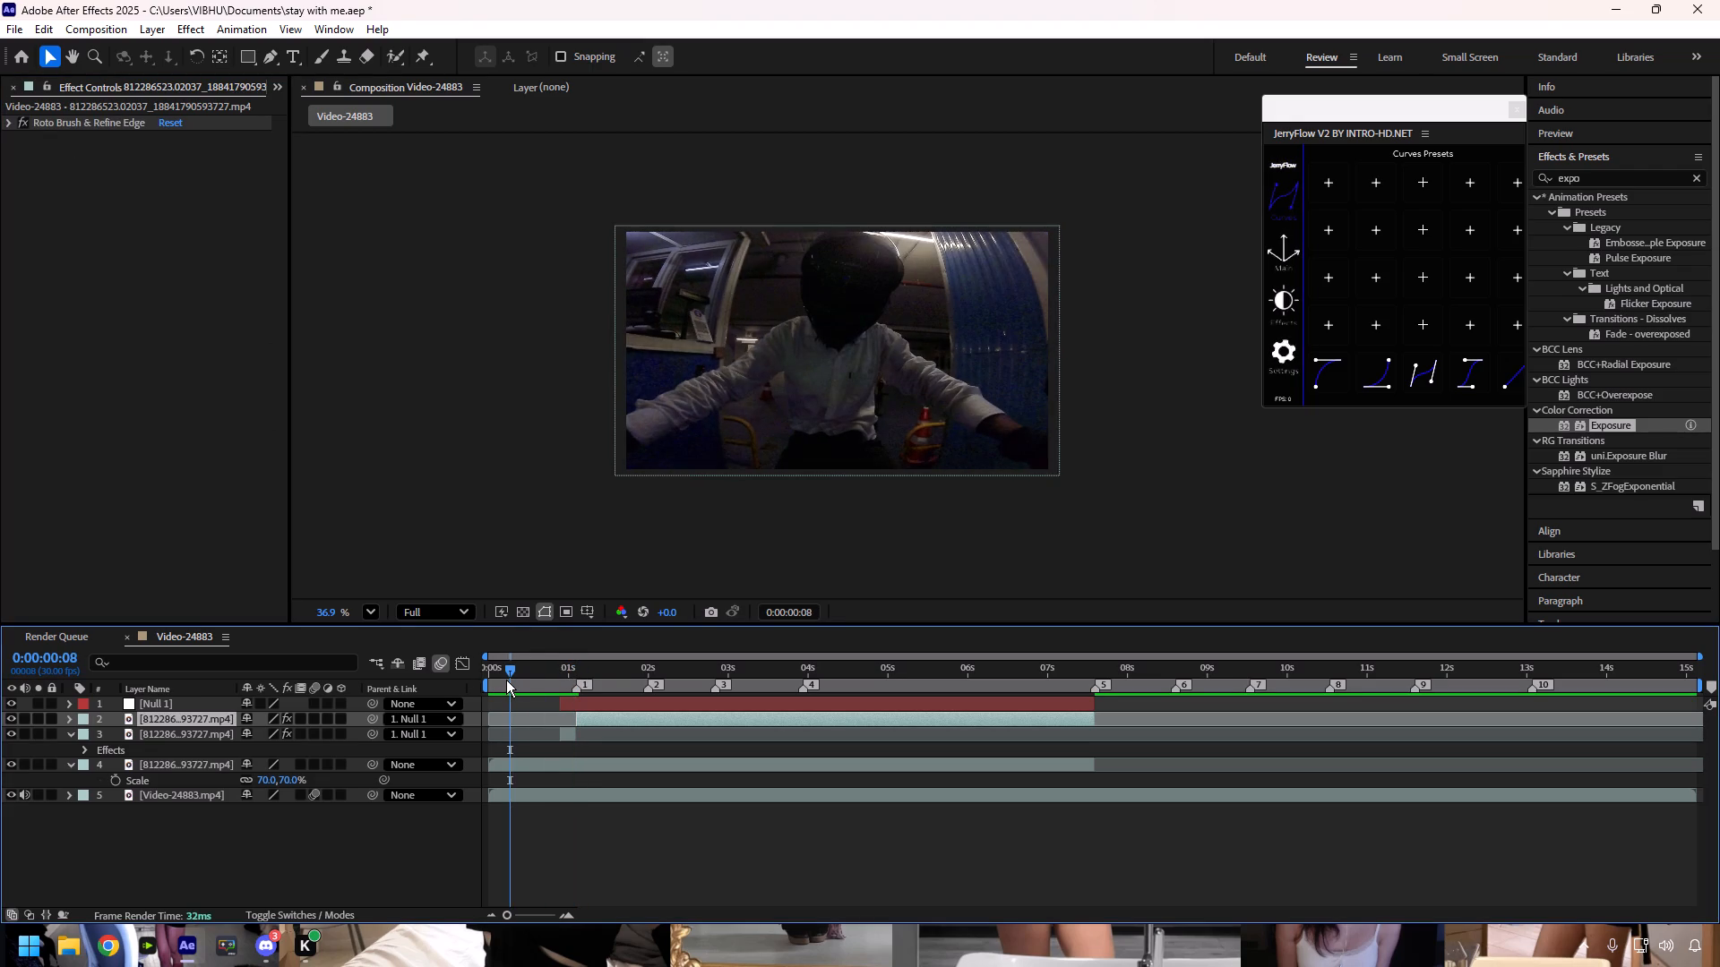
key("space")
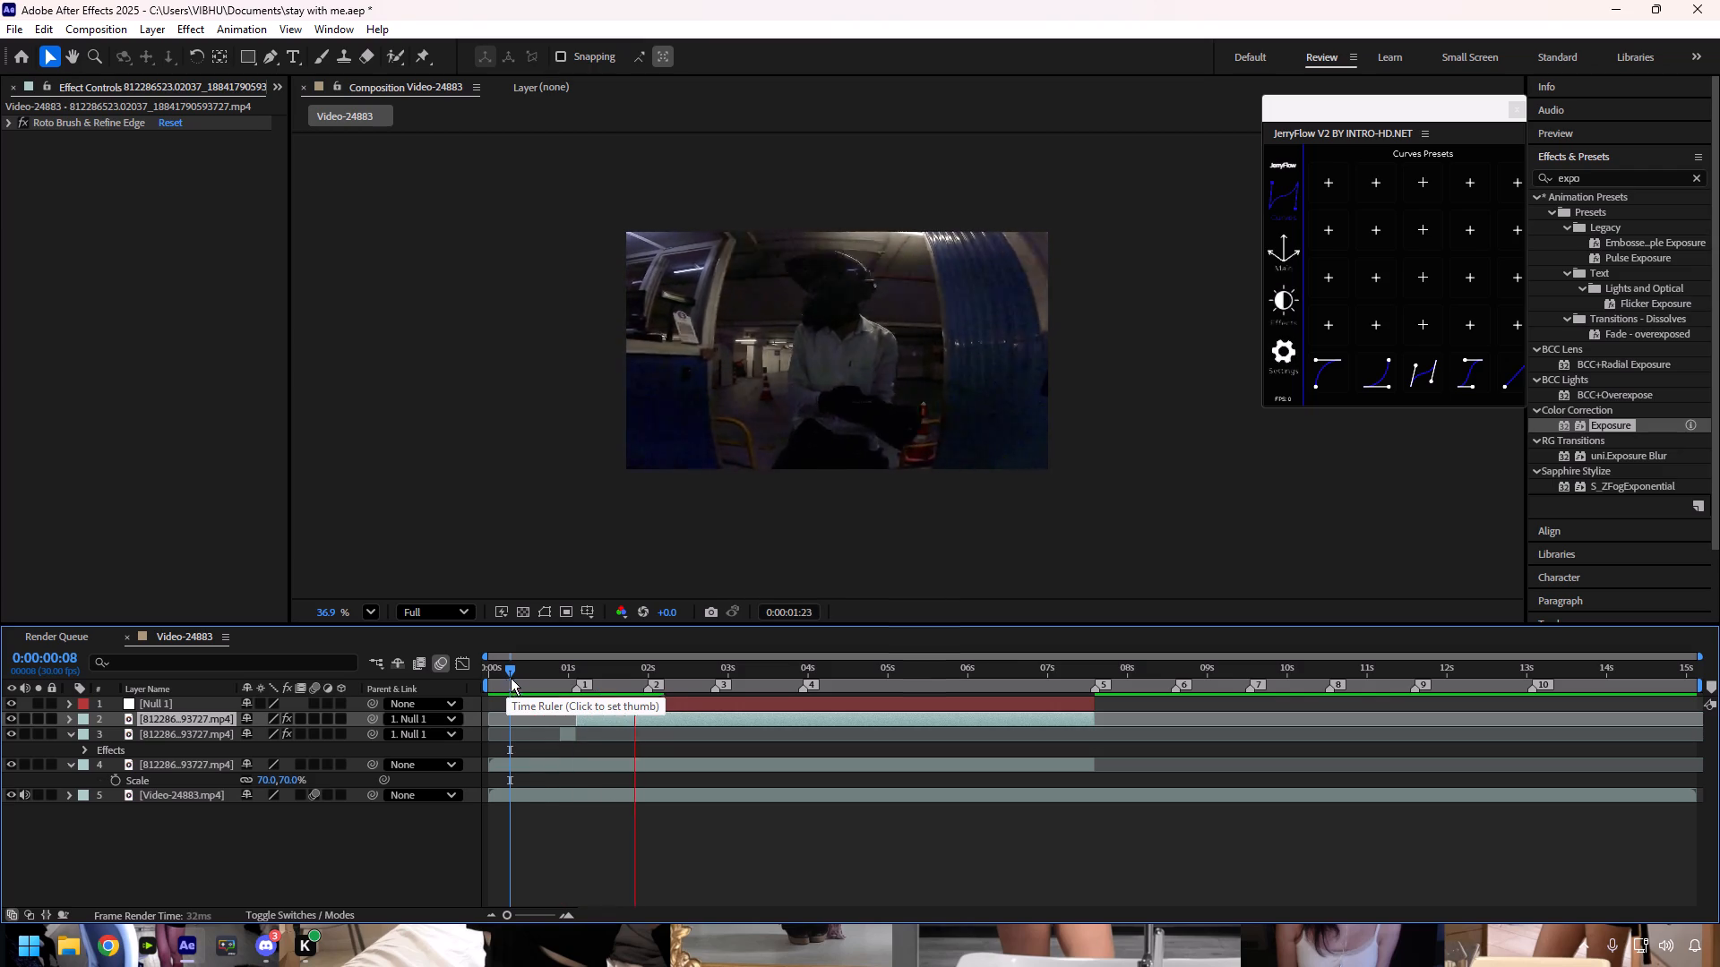
Collapse the short rider segment's properties and enable motion blur for Null 1 and the rider layers beneath it.
left_click_drag(514, 672, 581, 670)
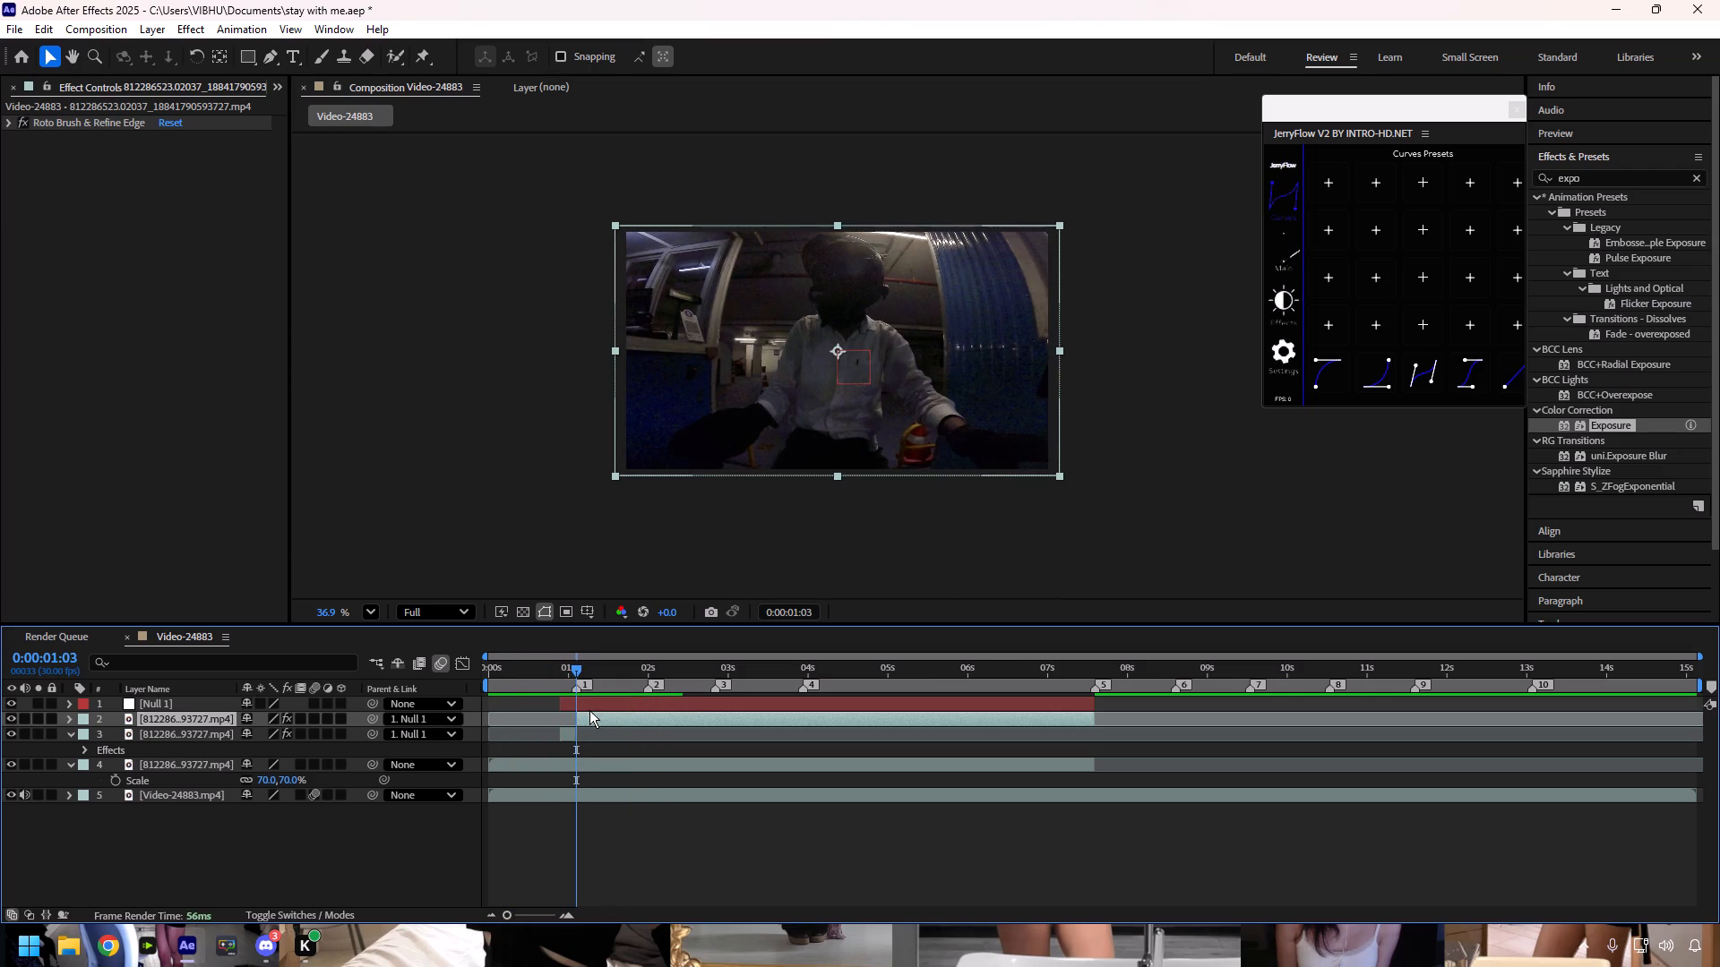
left_click(589, 710)
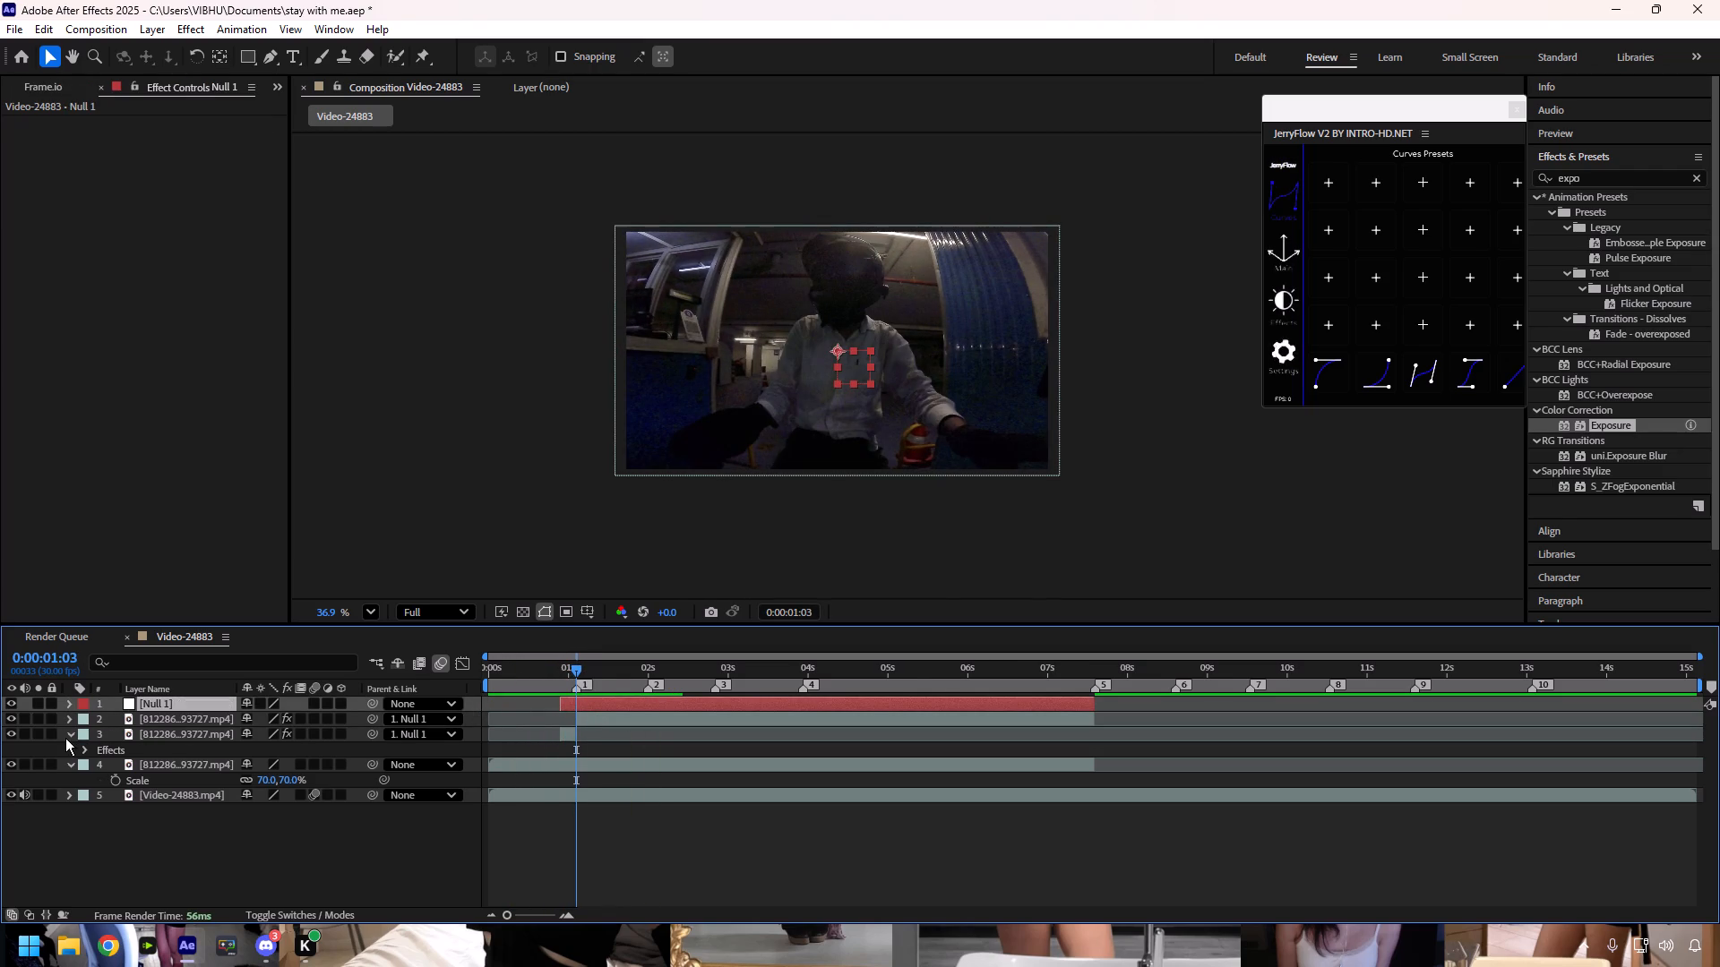
left_click(64, 732)
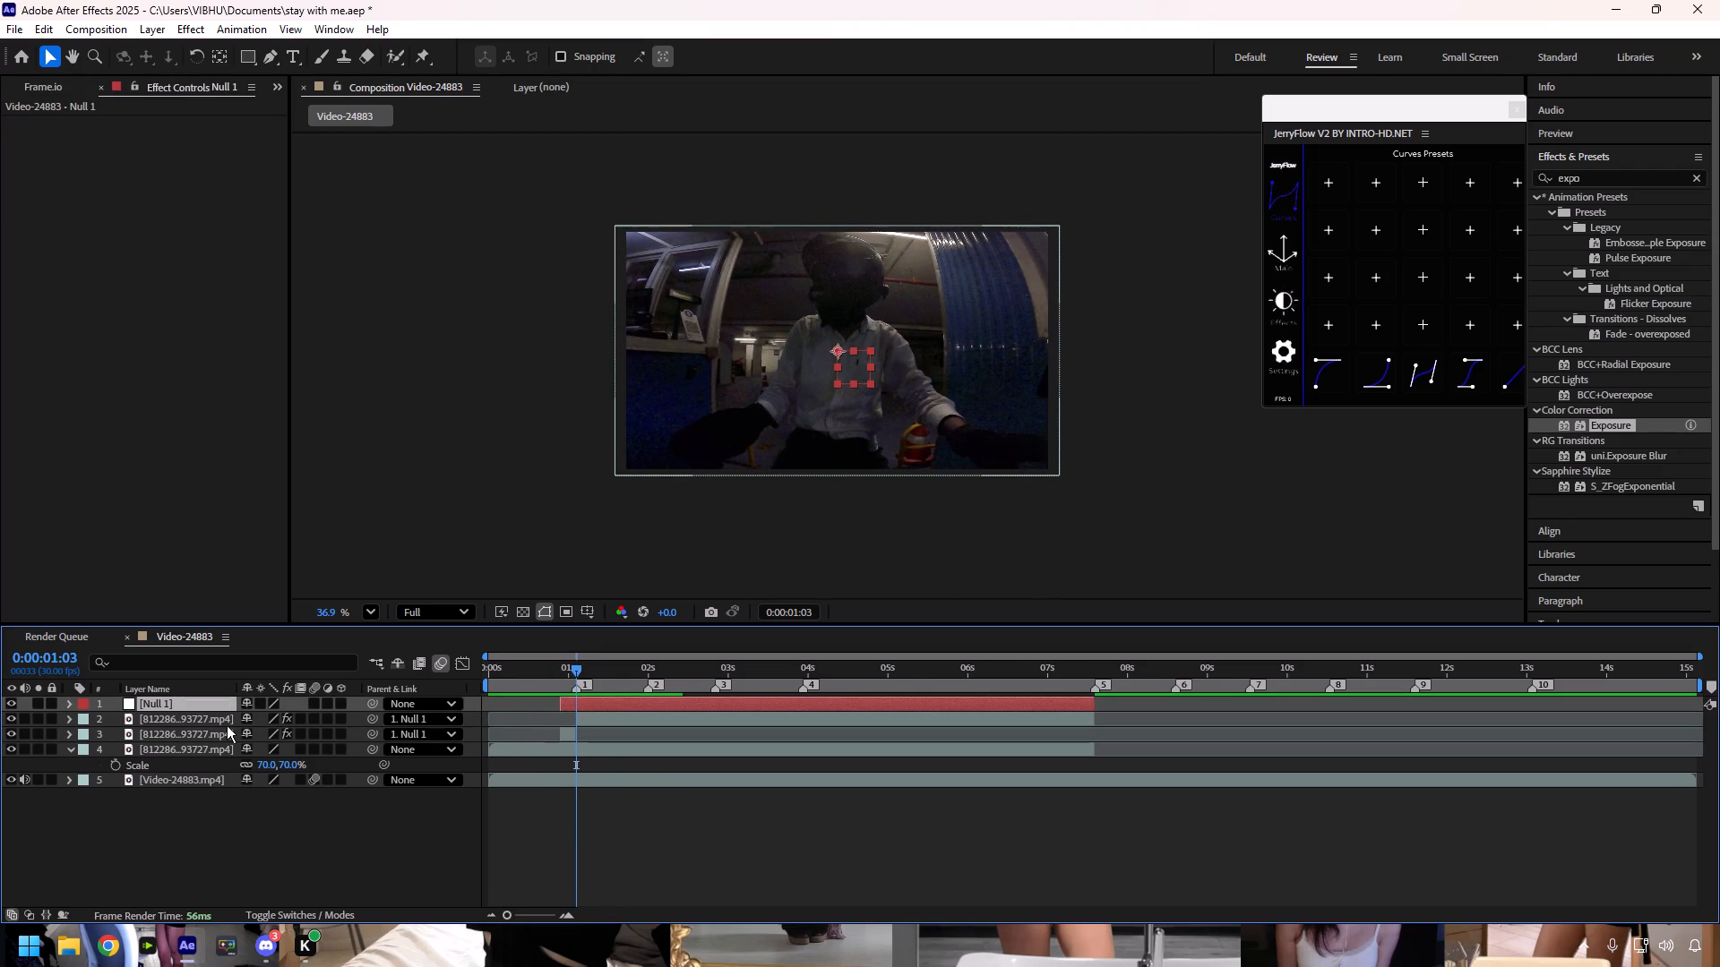
left_click_drag(313, 702, 312, 768)
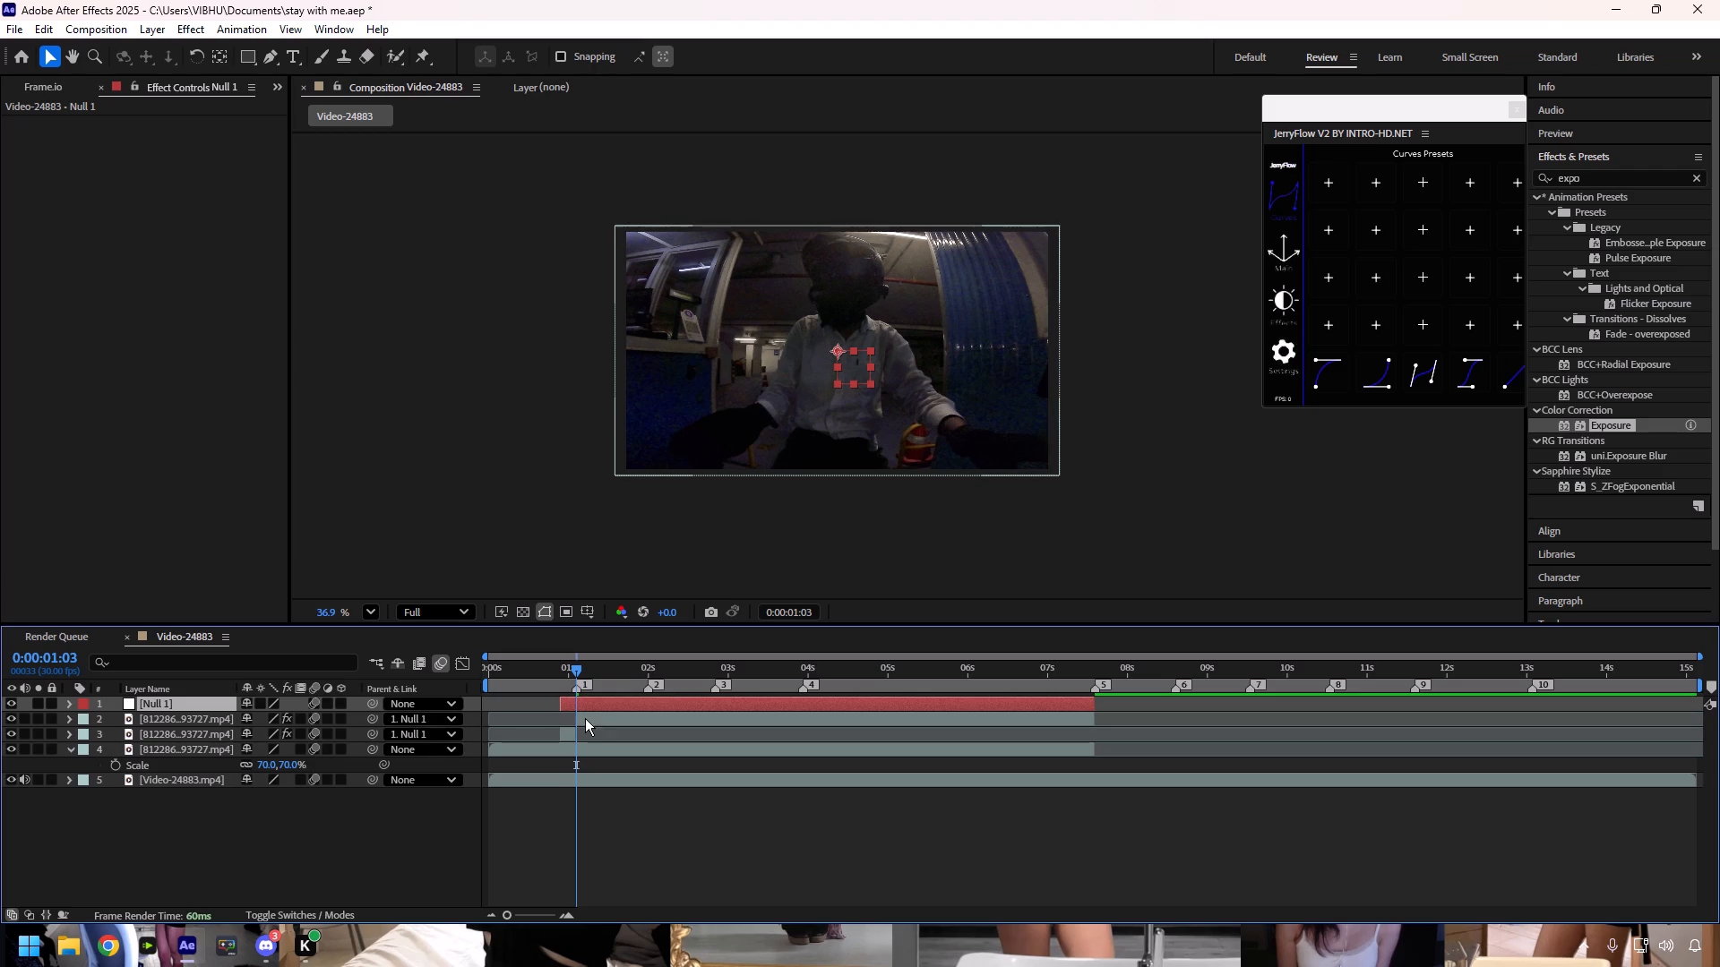
Create an adjustment layer, split it at 0;00;01;03 and delete the part before that time.
left_click(583, 708)
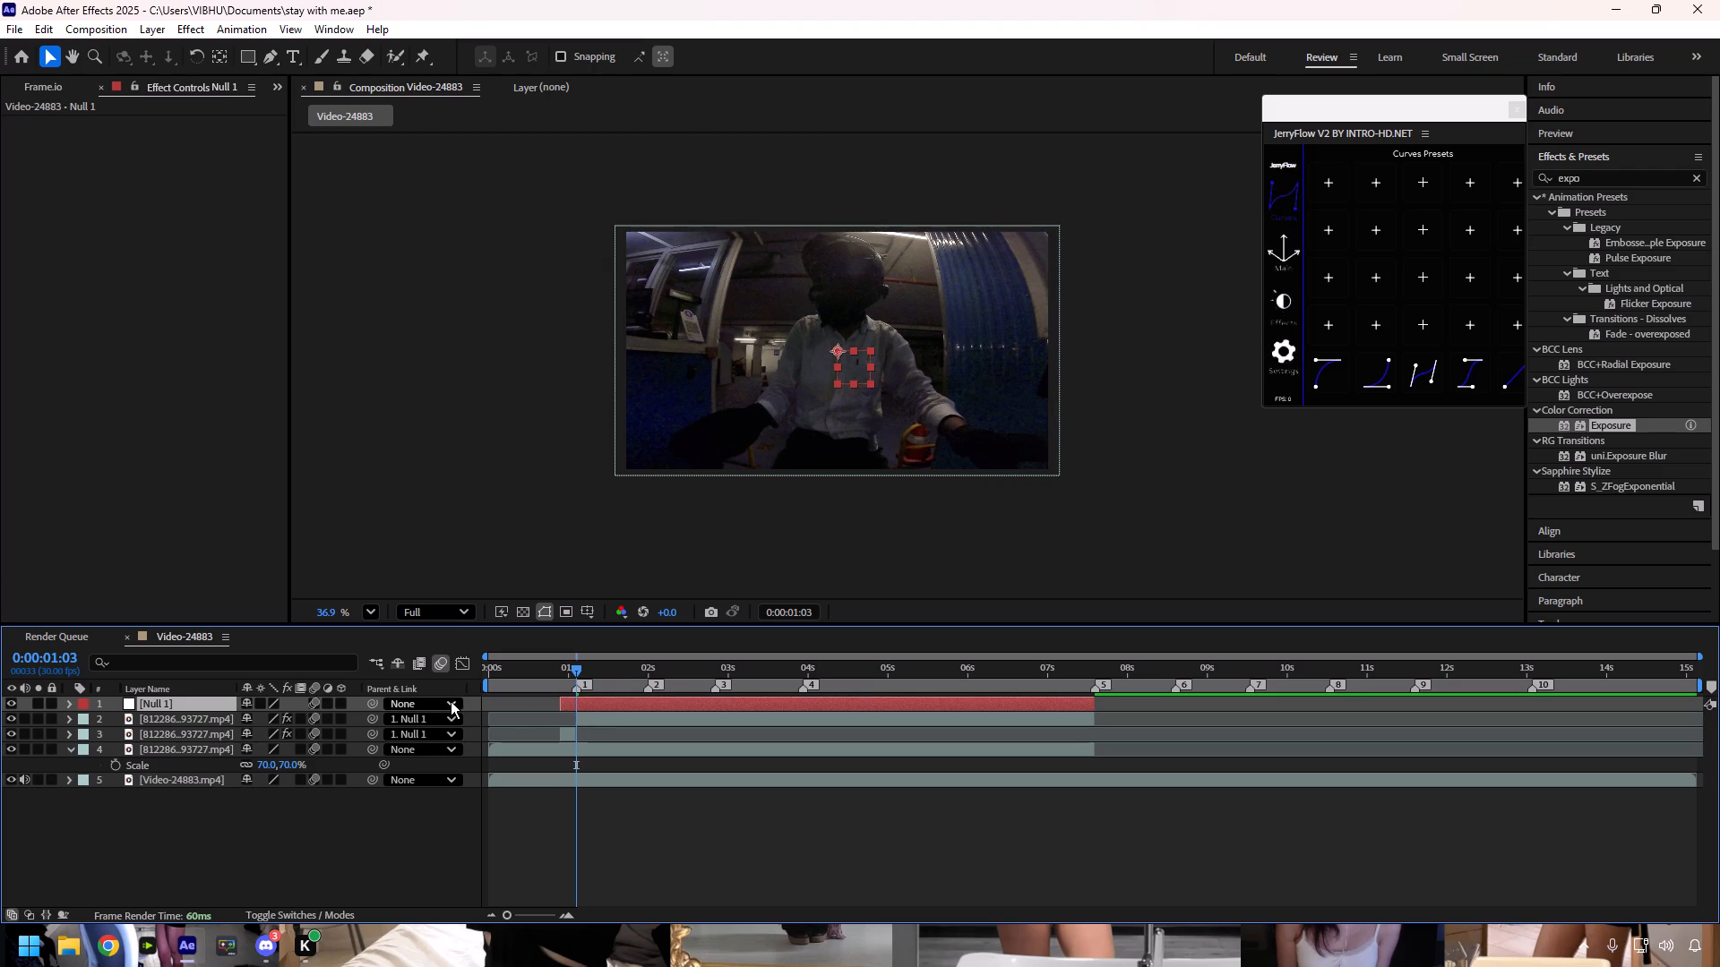
right_click(470, 701)
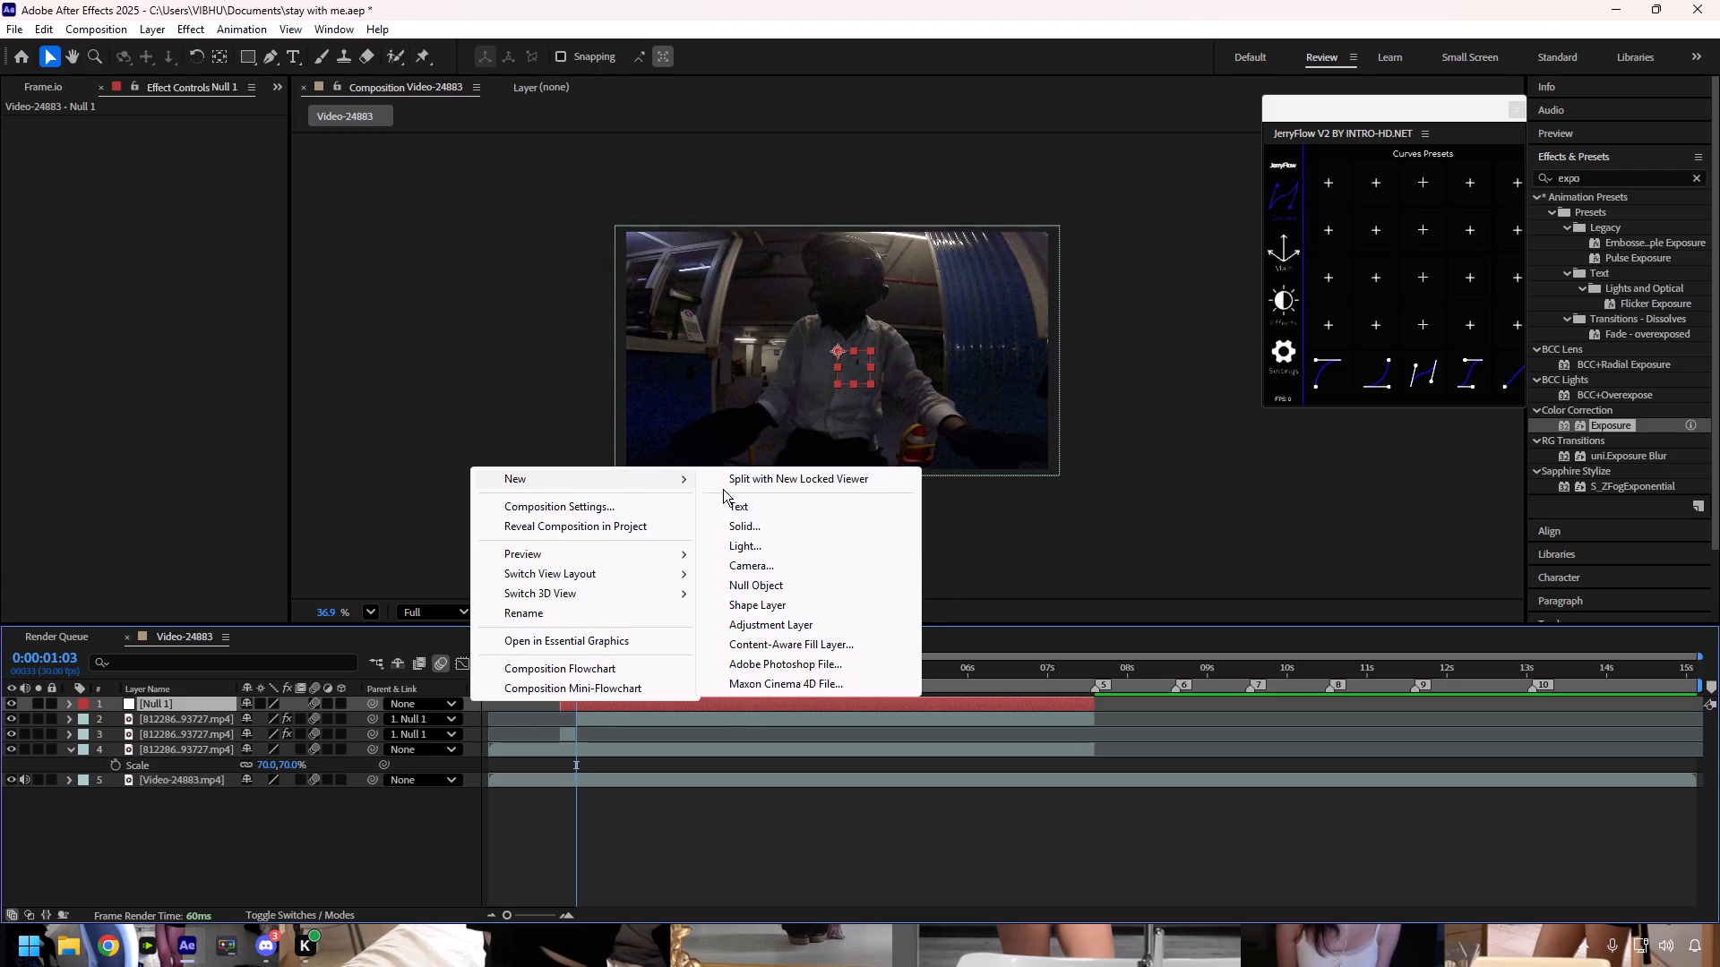
left_click(734, 629)
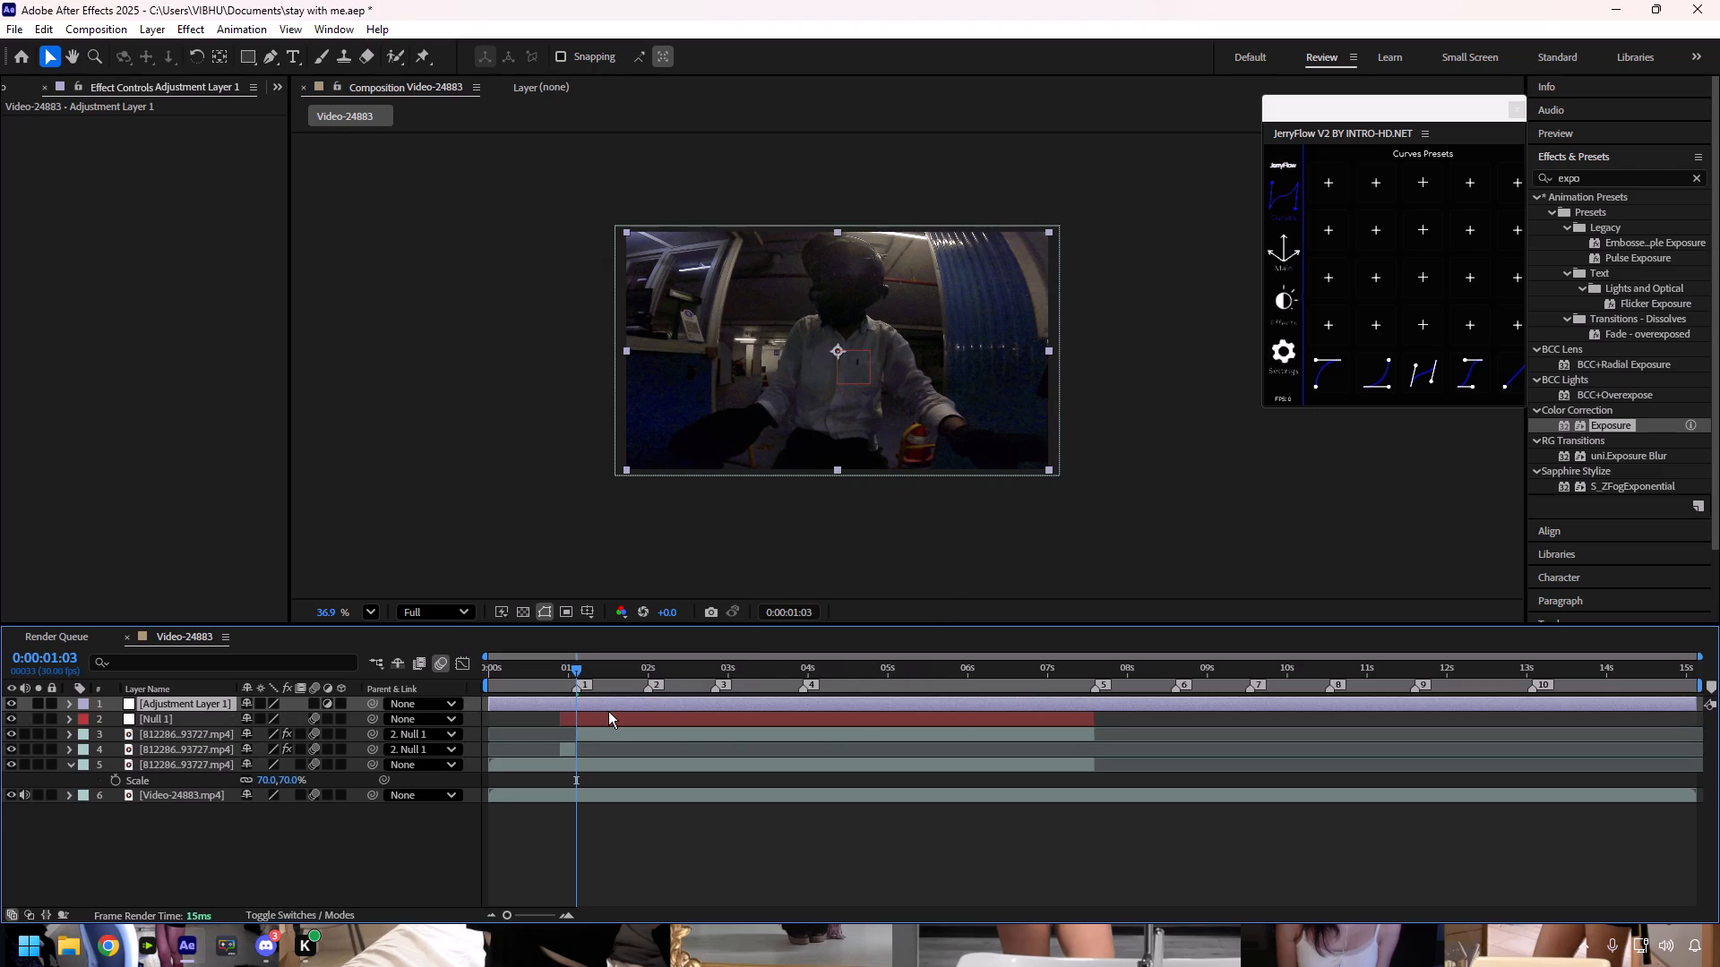
key("ctrl+shift+d")
left_click(566, 722)
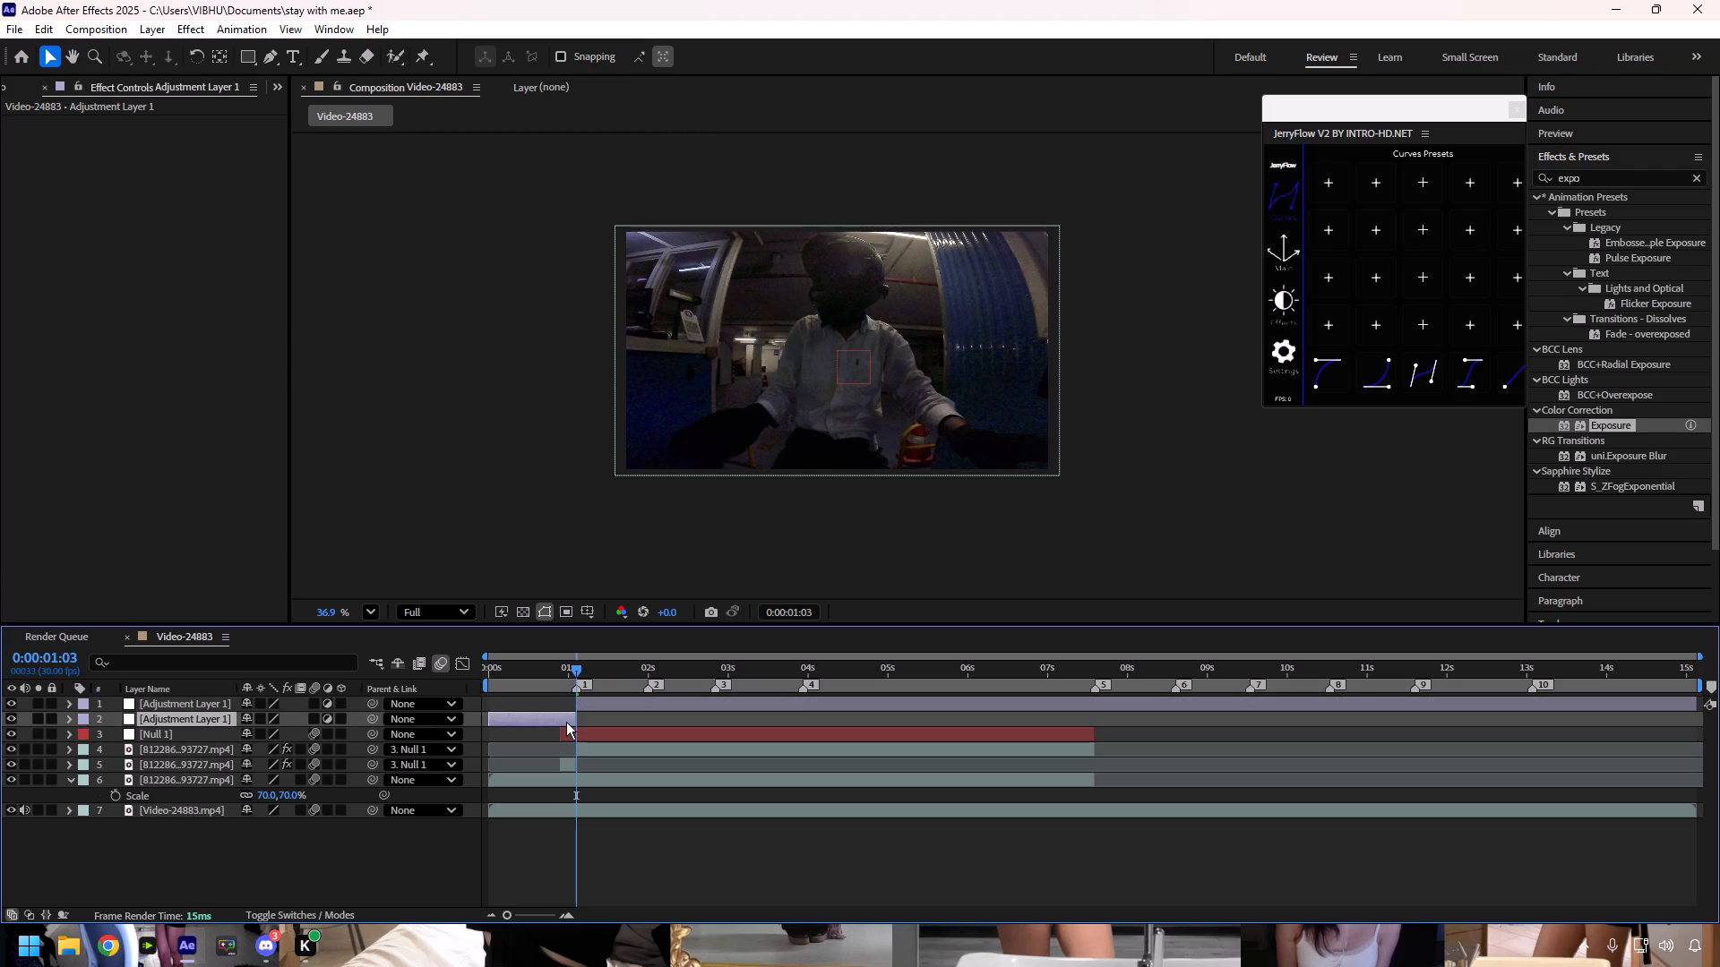
key("Delete")
Split the adjustment layer at 0;00;02;00, the second beat marker, and delete the part after it.
left_click_drag(574, 671, 643, 679)
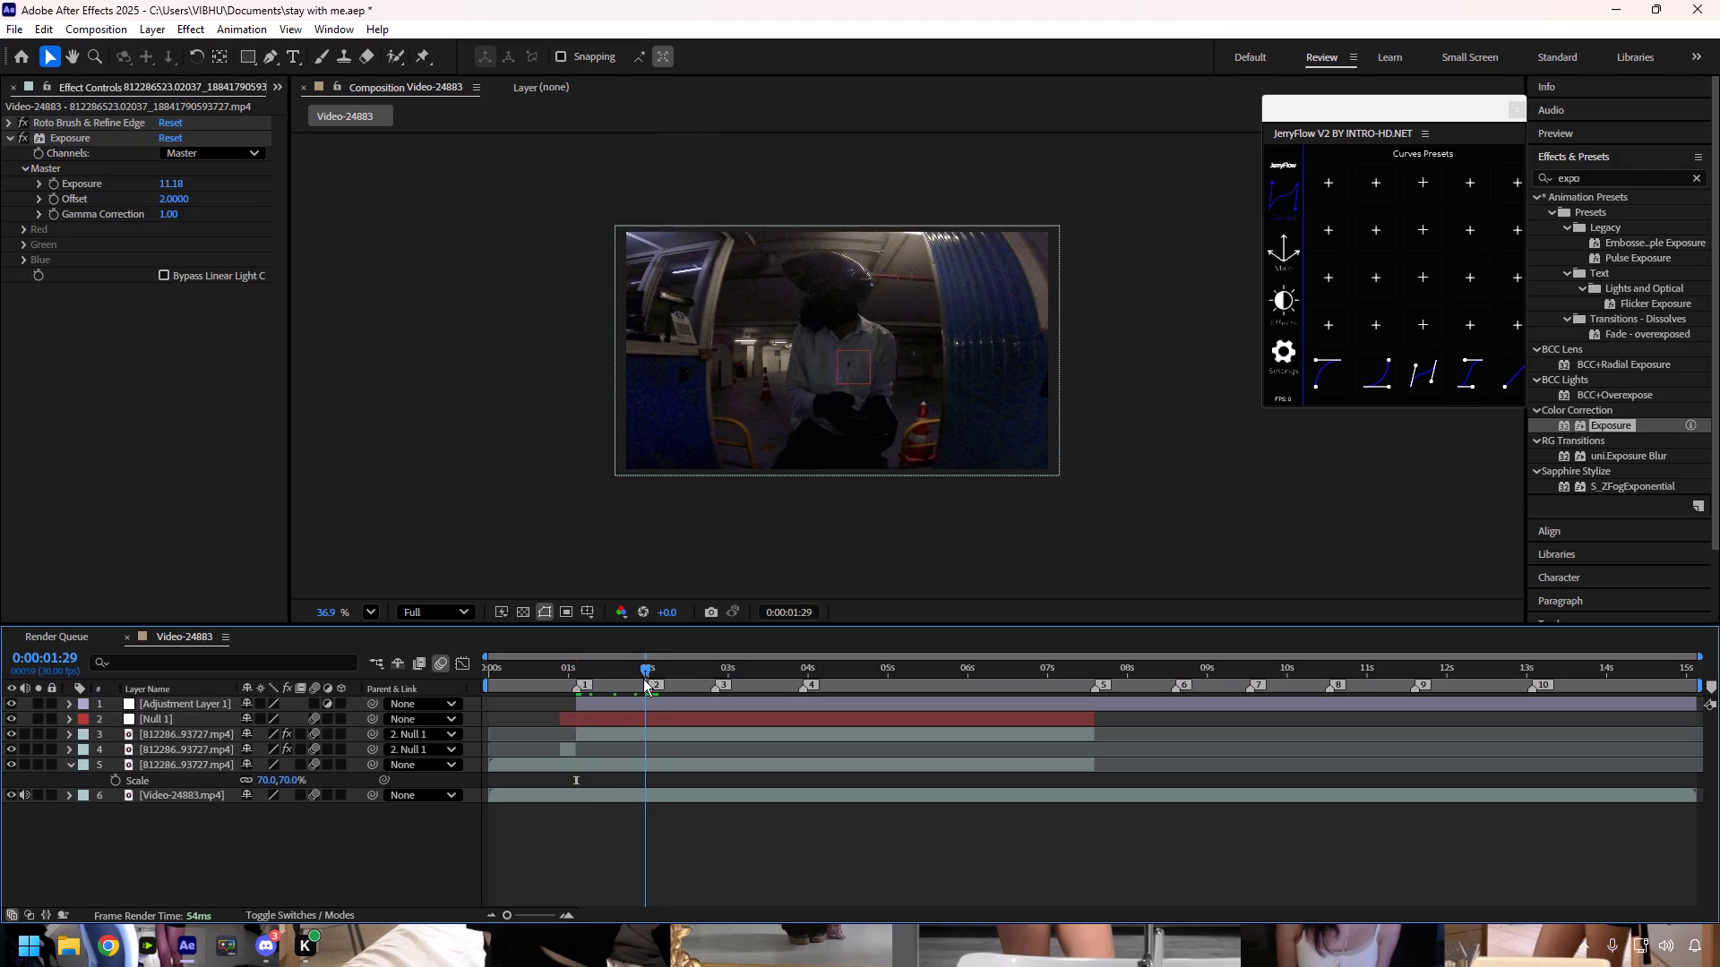
left_click_drag(643, 679, 645, 675)
left_click(645, 706)
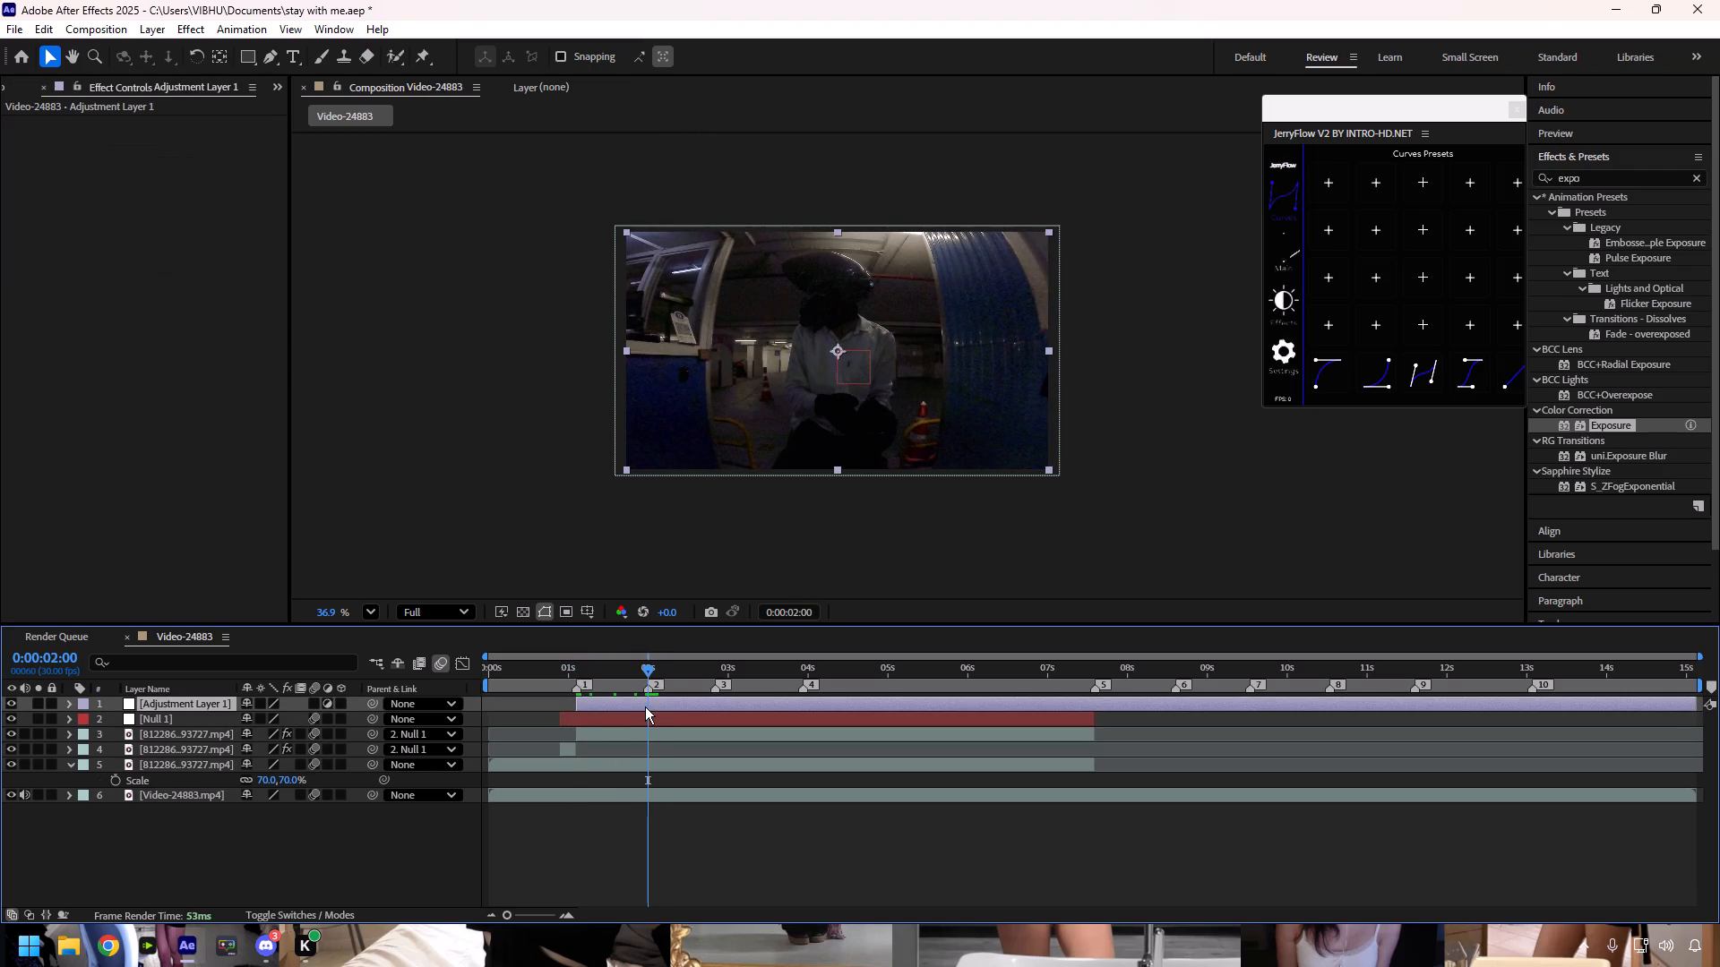
key("ctrl+shift+d")
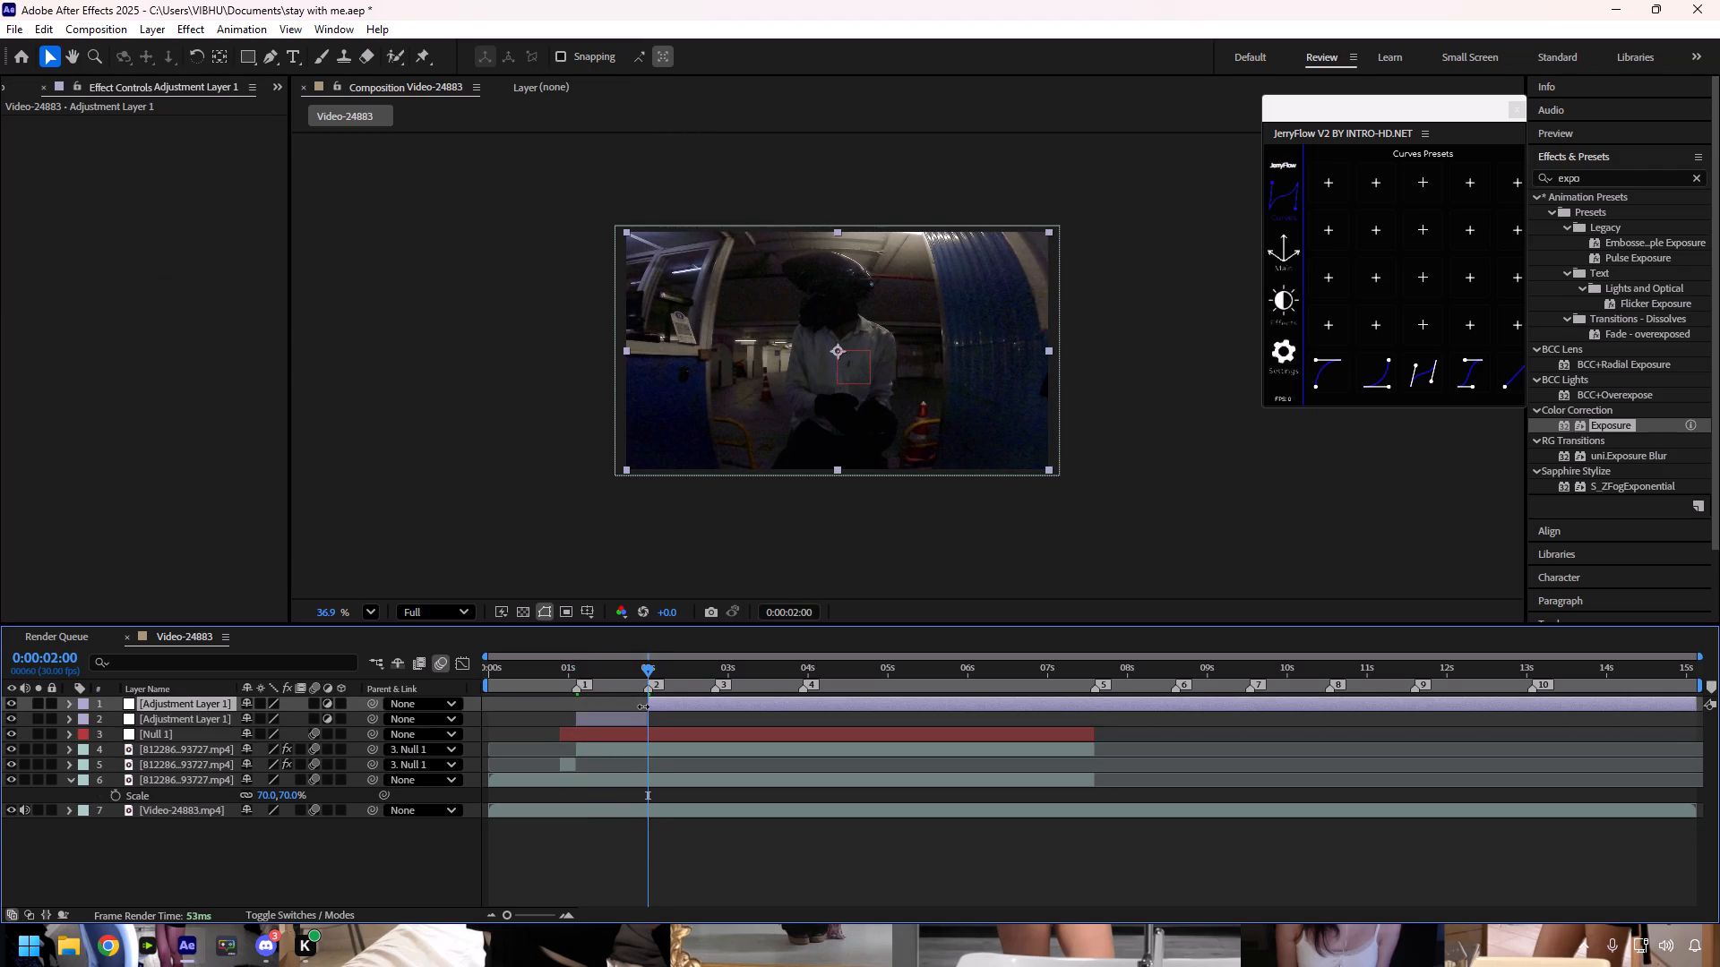
key("Return")
key("Delete")
left_click(655, 696)
left_click(658, 704)
key("Delete")
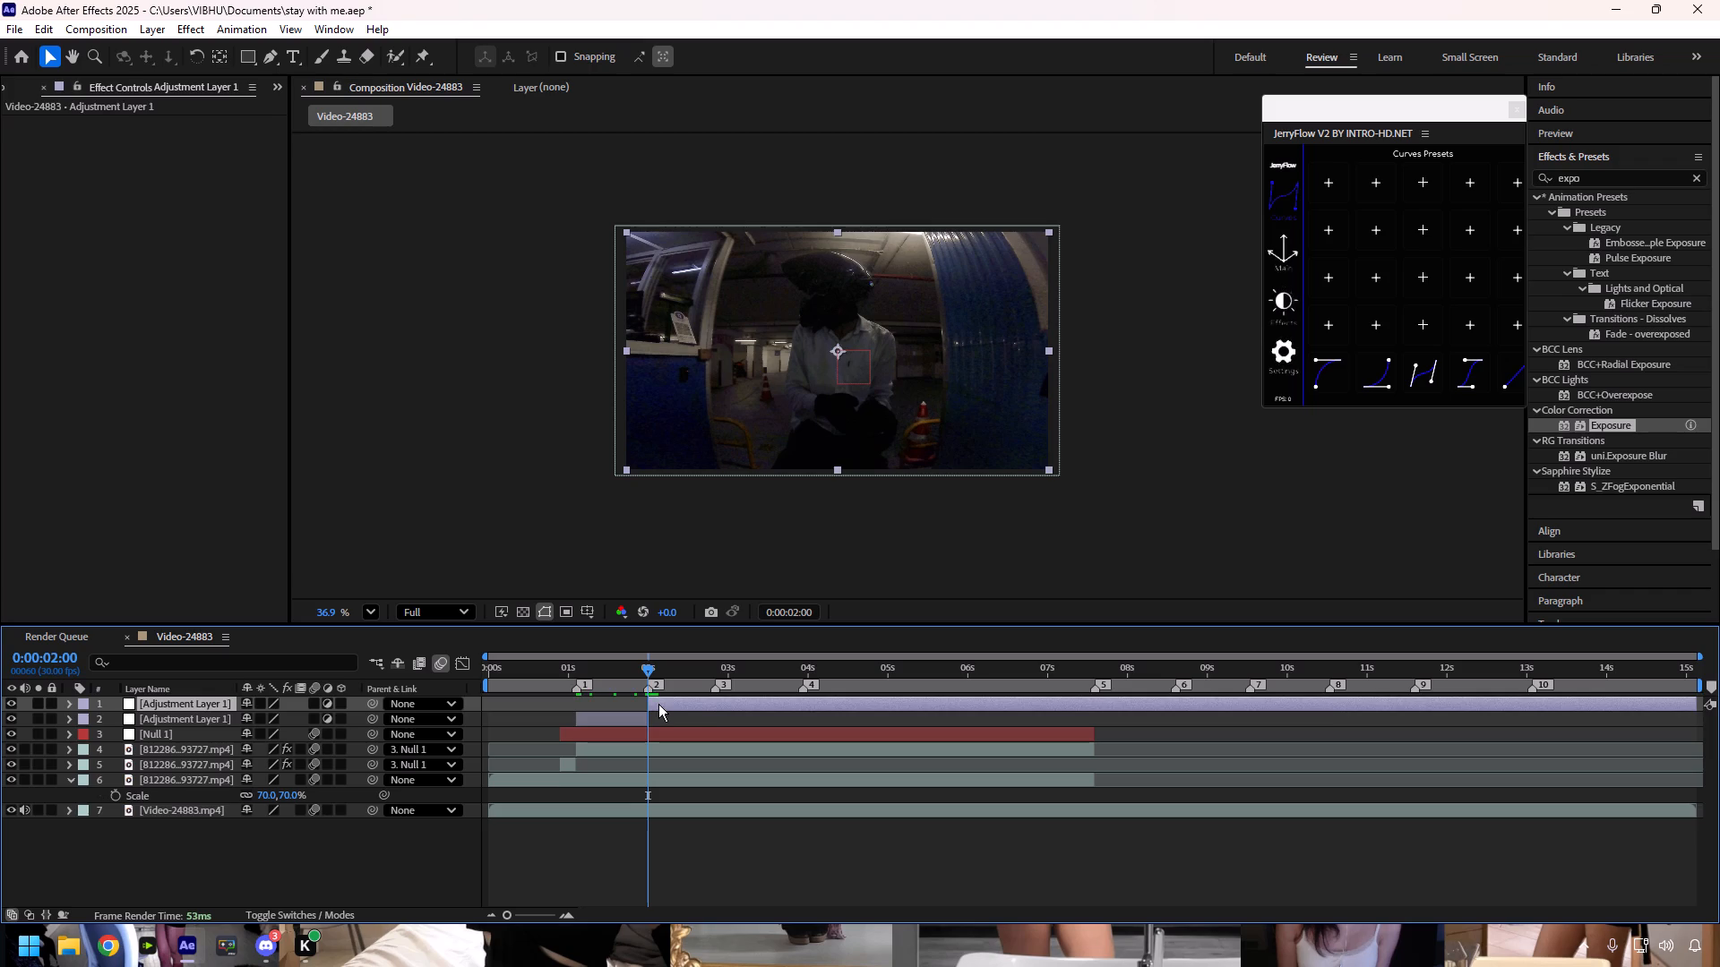
Find Directional Blur by searching the effects for "direction" and apply it to the adjustment layer at 0;00;01;03.
left_click_drag(644, 670, 570, 689)
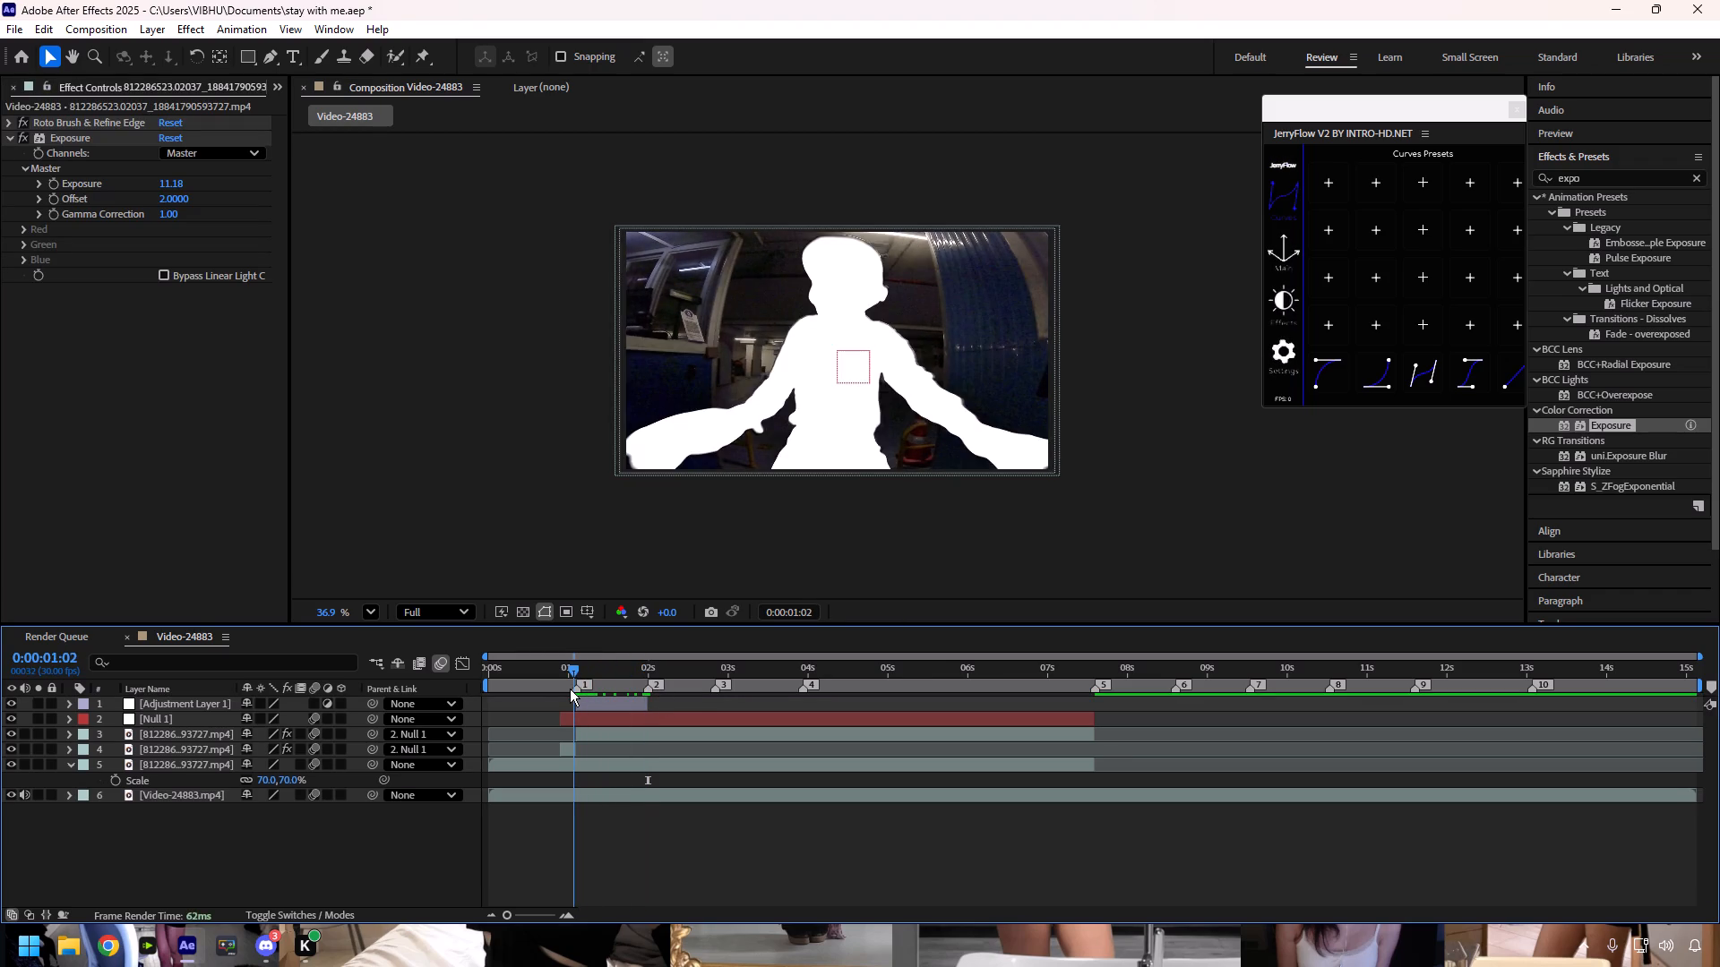
left_click_drag(570, 689, 572, 687)
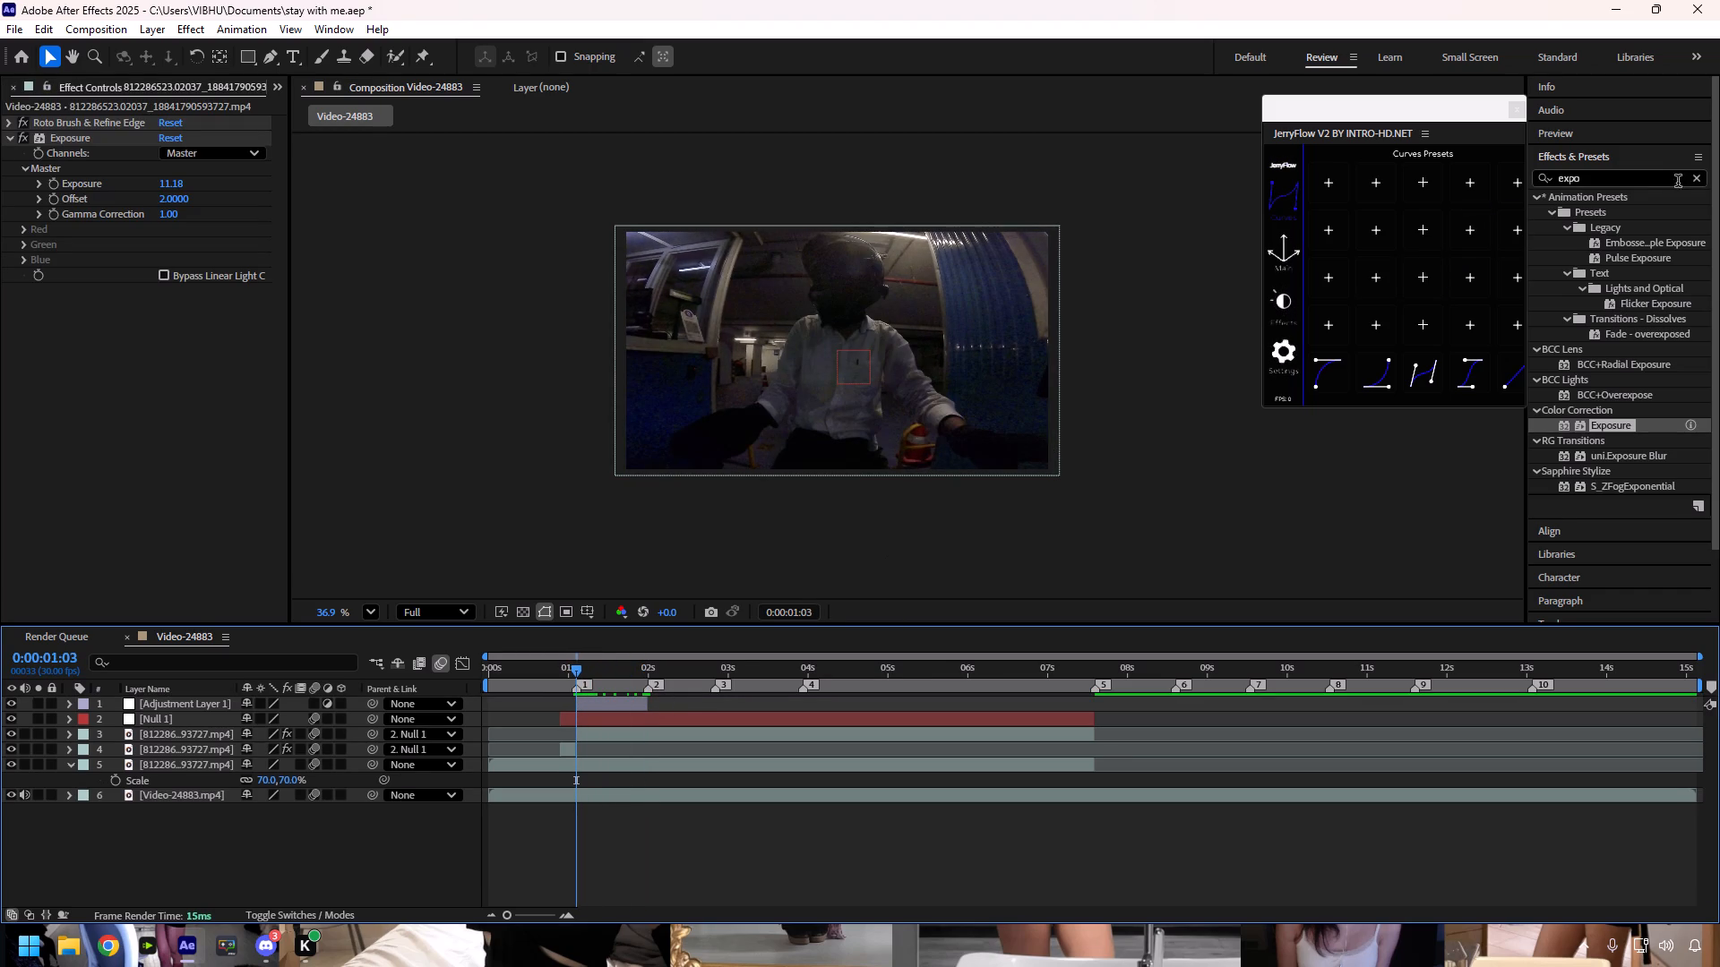
left_click(1695, 178)
left_click(1602, 178)
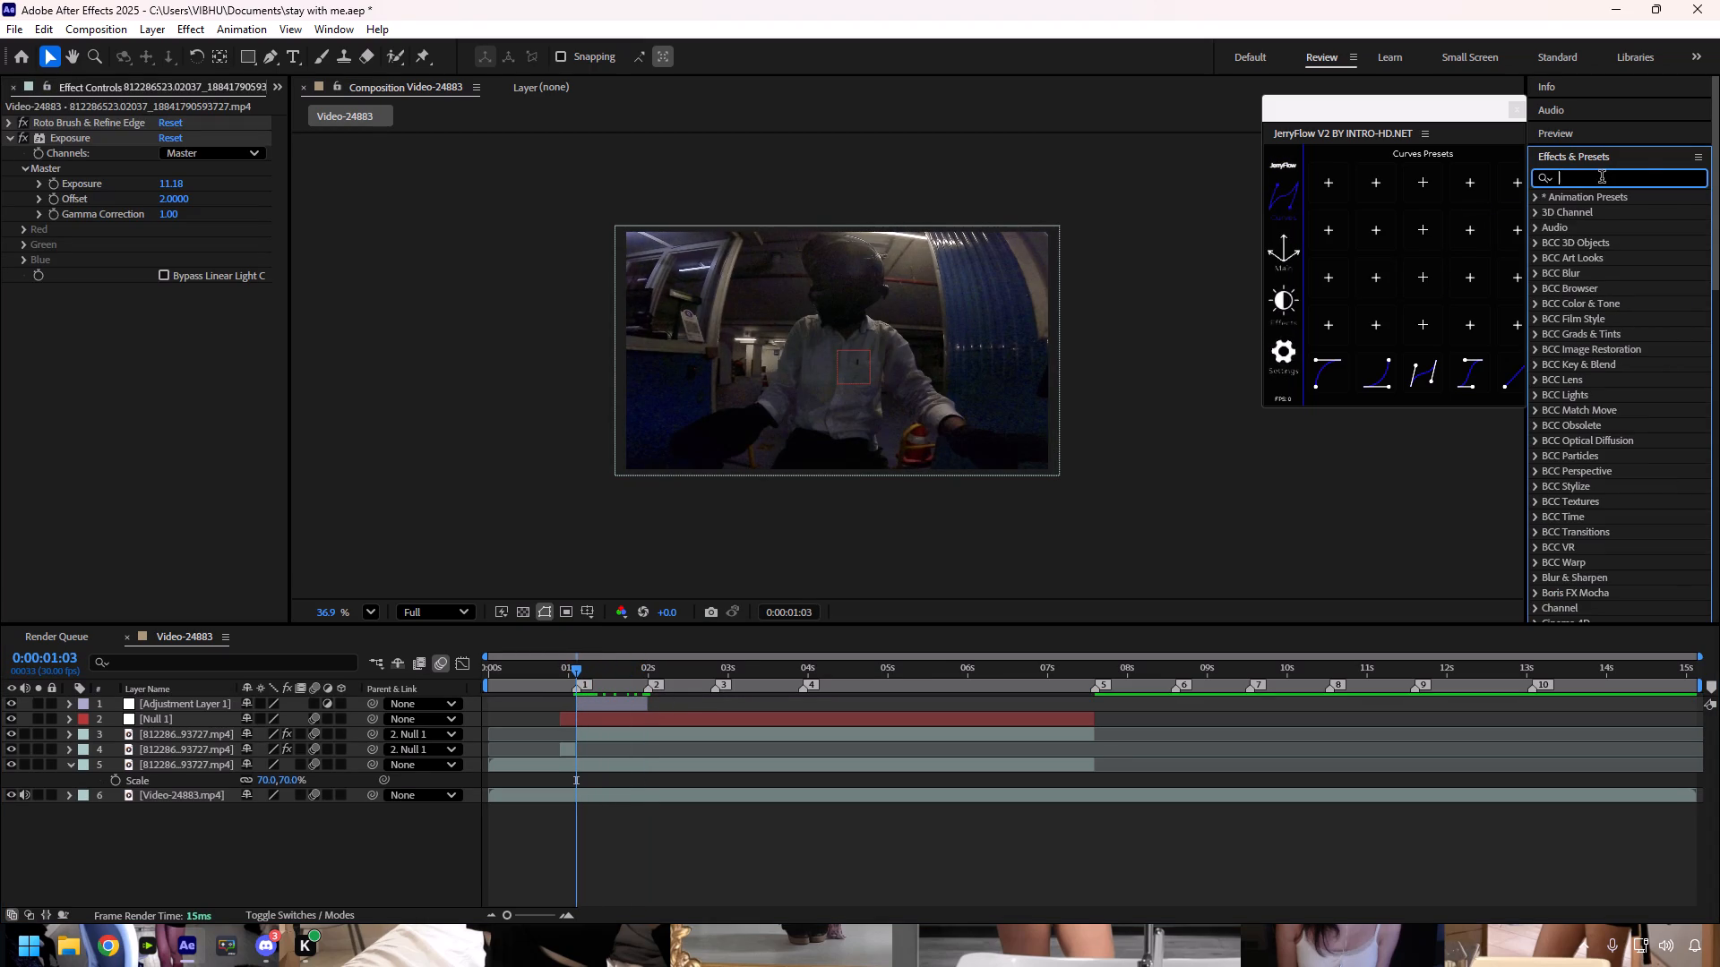
type("direction")
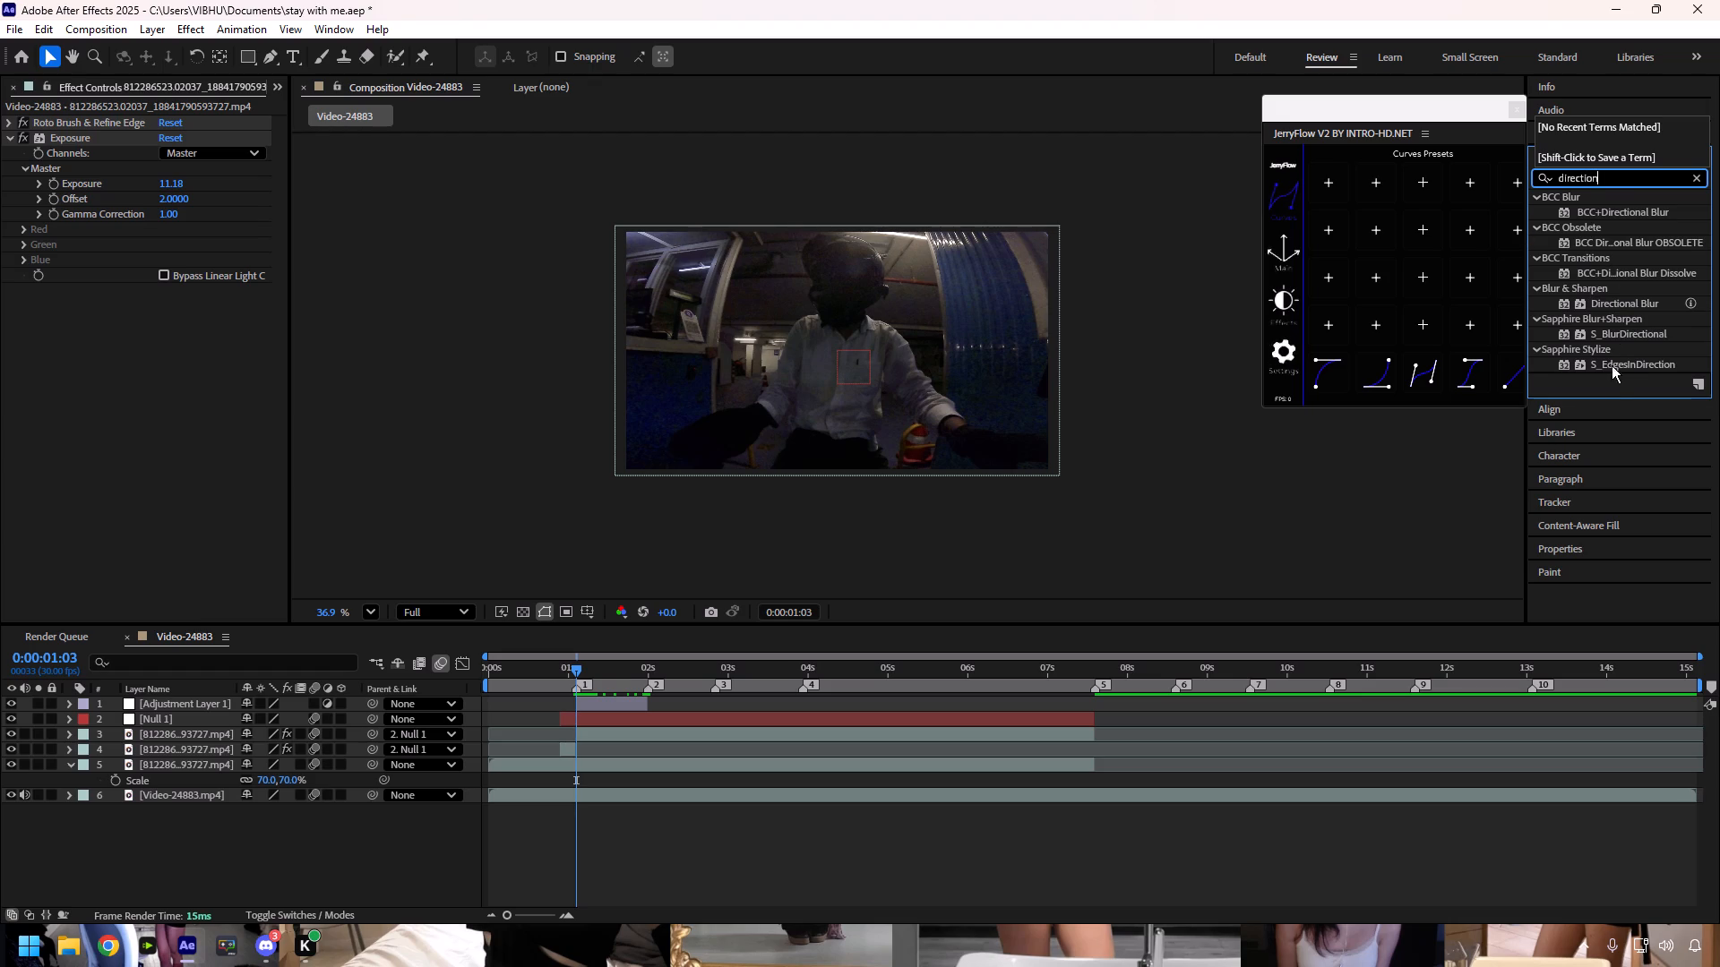
left_click_drag(1616, 308, 629, 714)
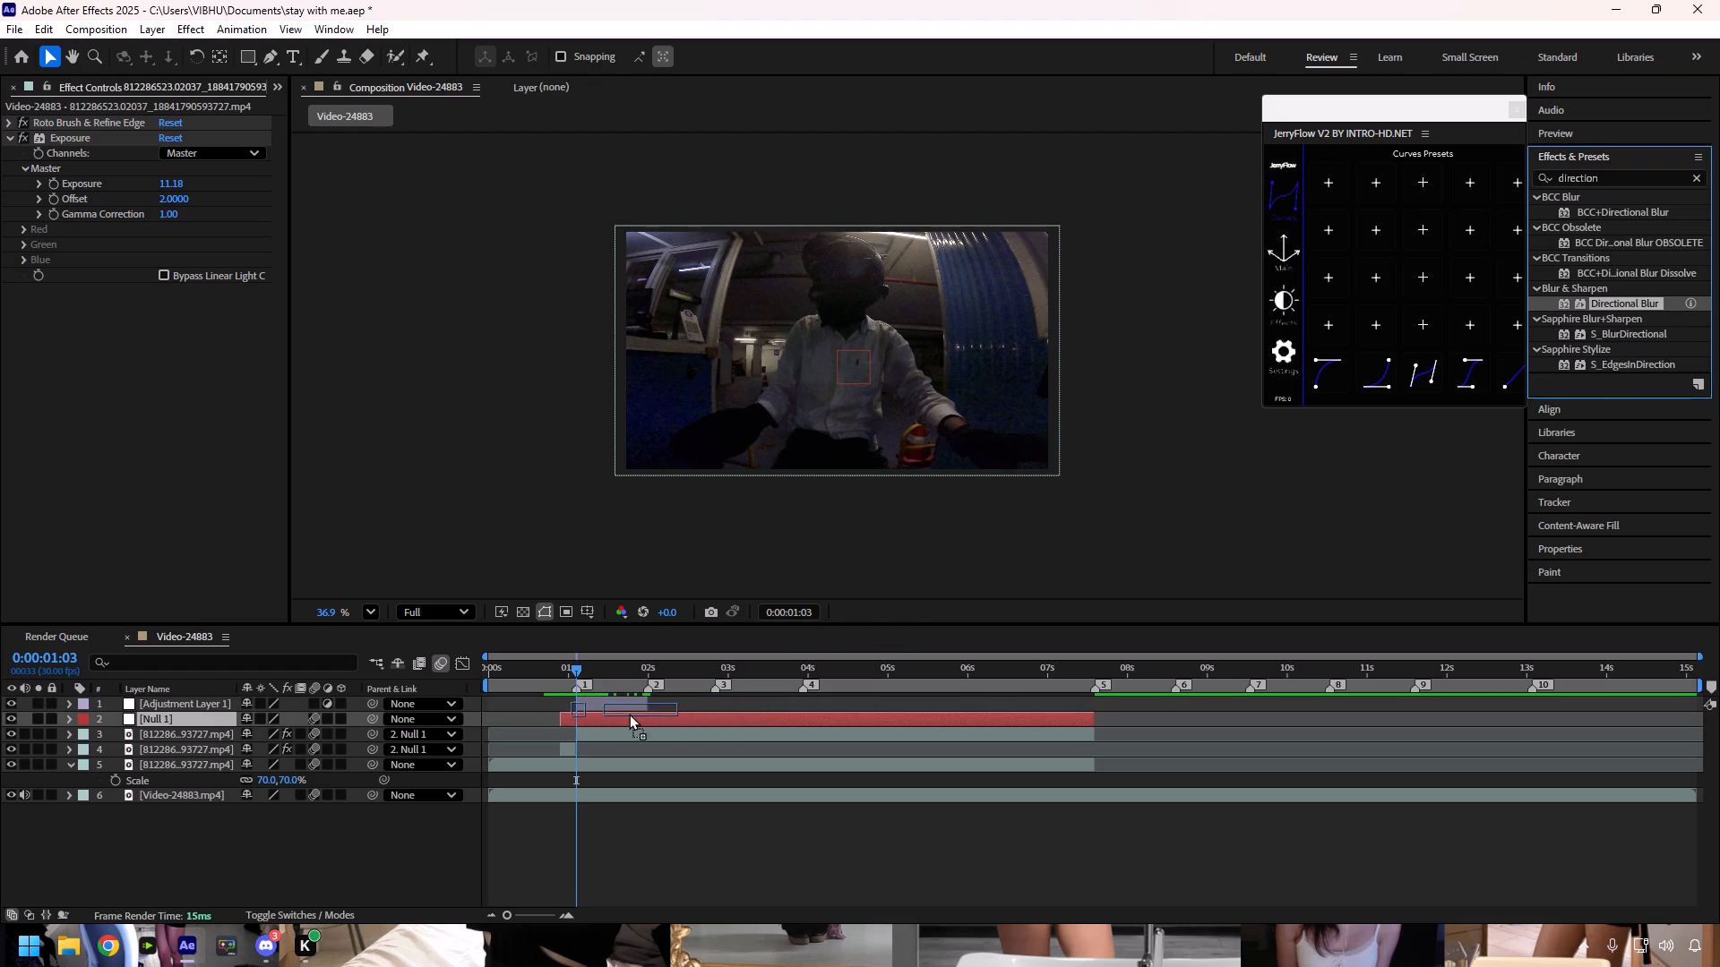
left_click_drag(629, 714, 613, 704)
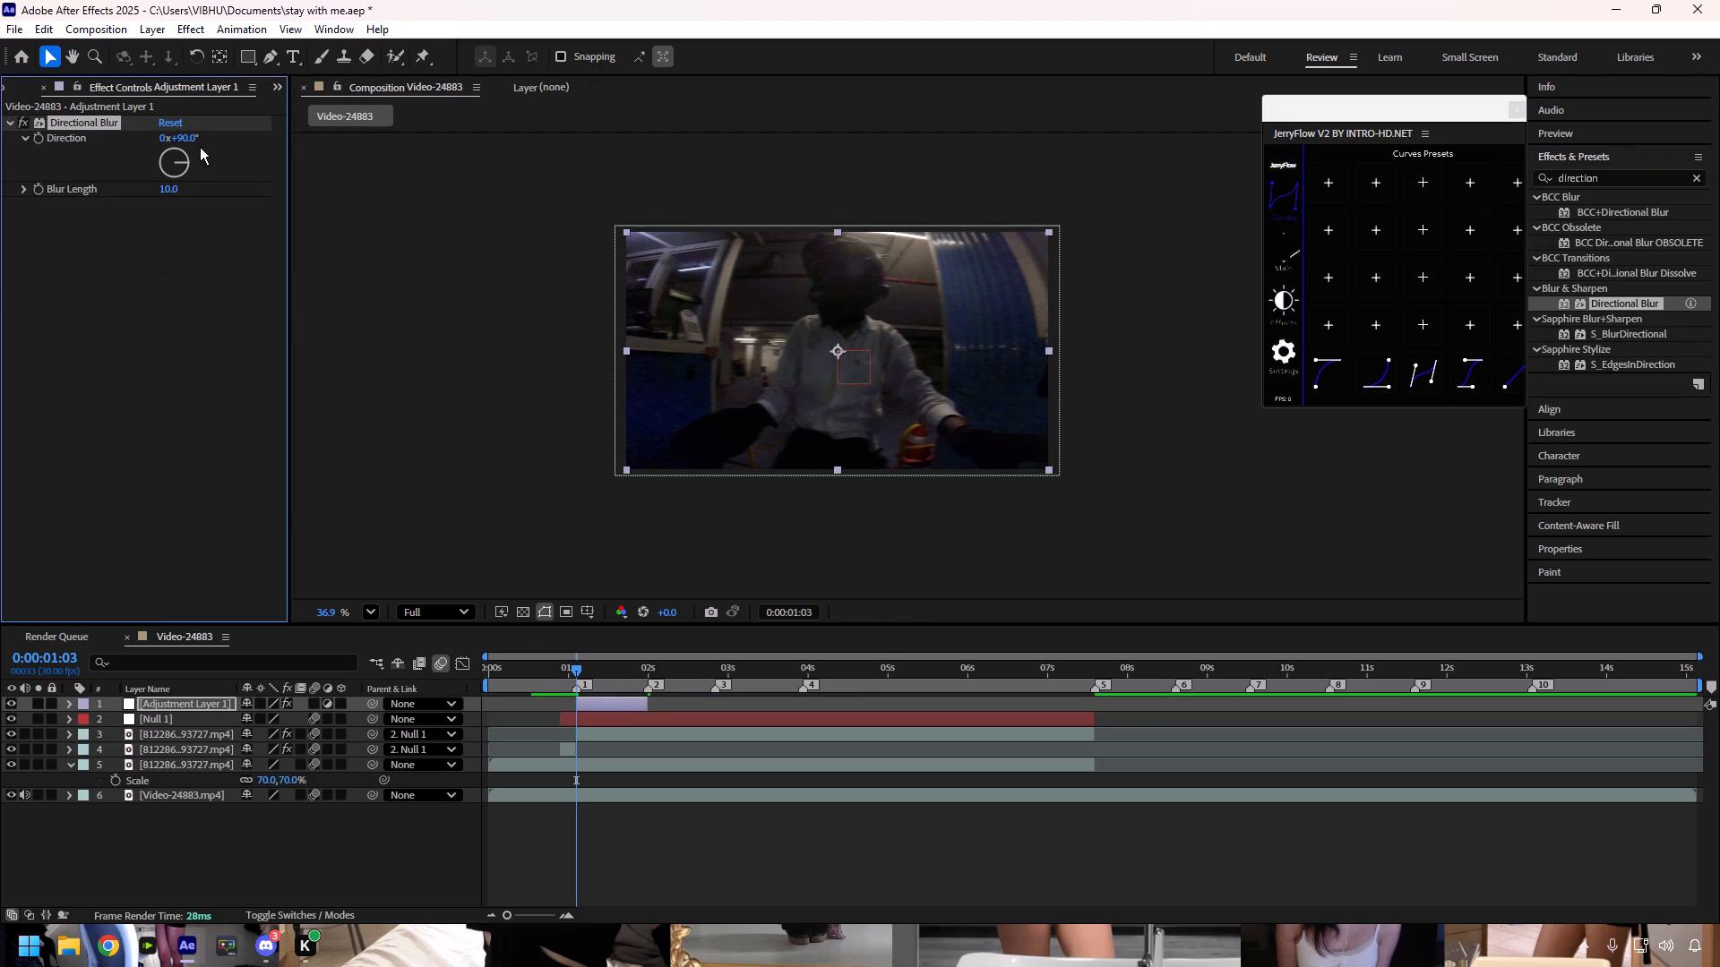
Set the Directional Blur's Direction to 180° and its Blur Length to 150.
left_click_drag(183, 160, 133, 202)
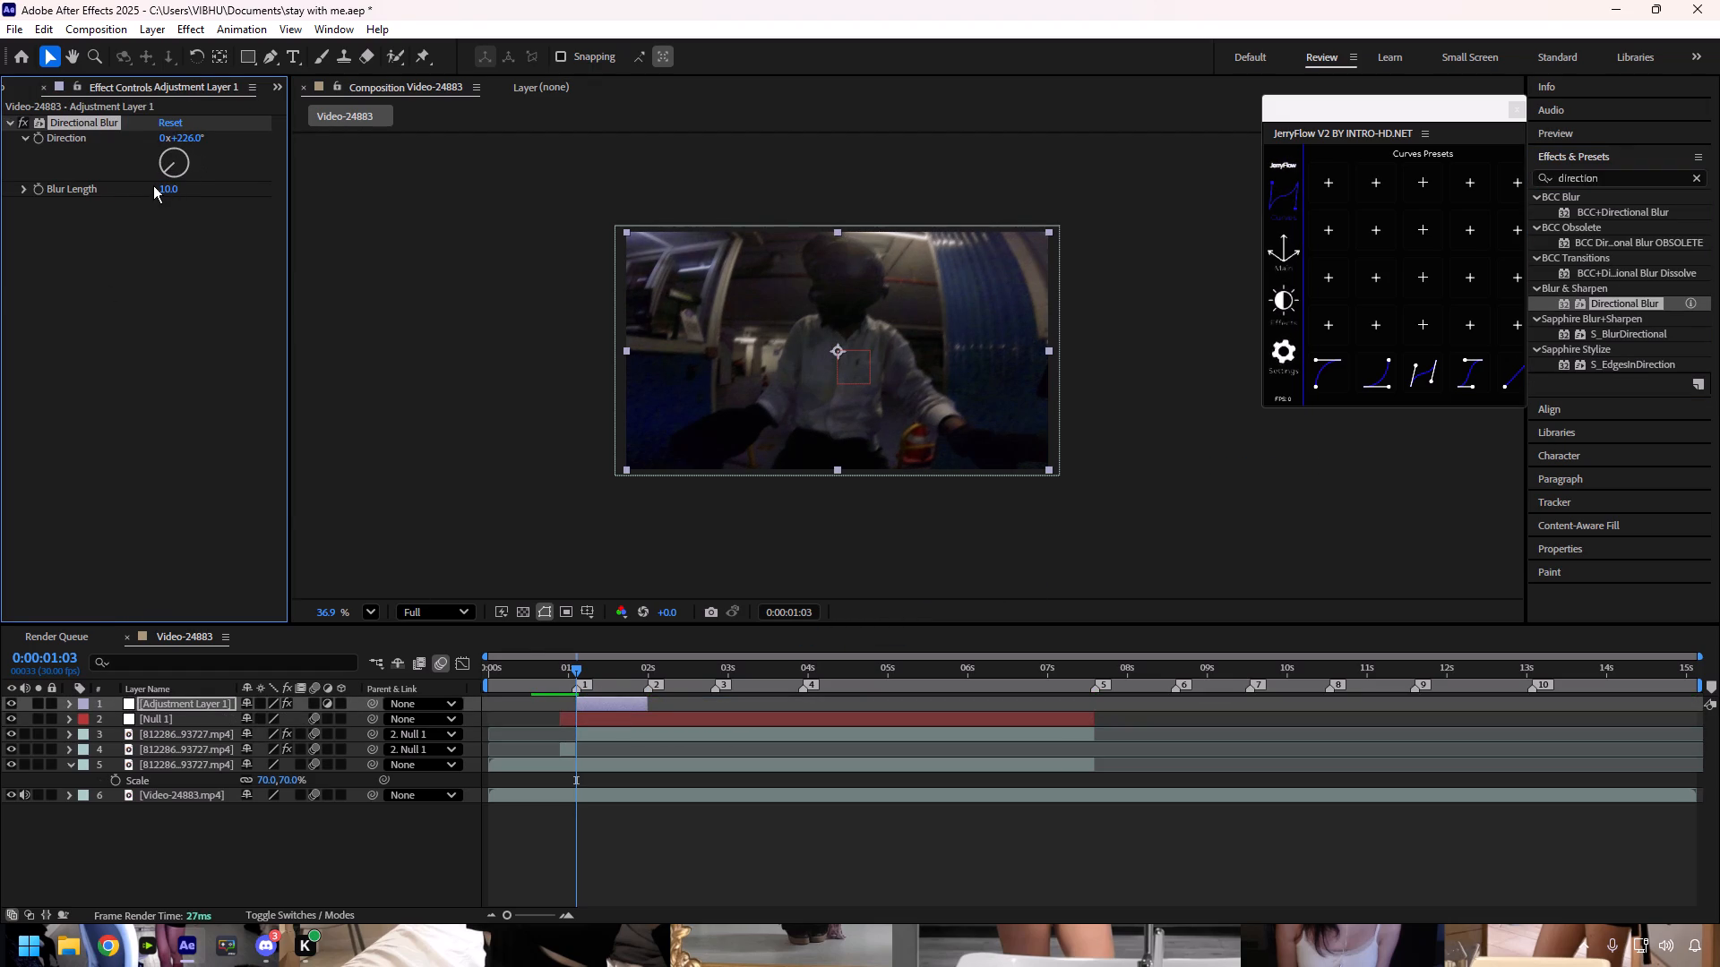
left_click_drag(165, 190, 377, 197)
left_click_drag(165, 176, 168, 190)
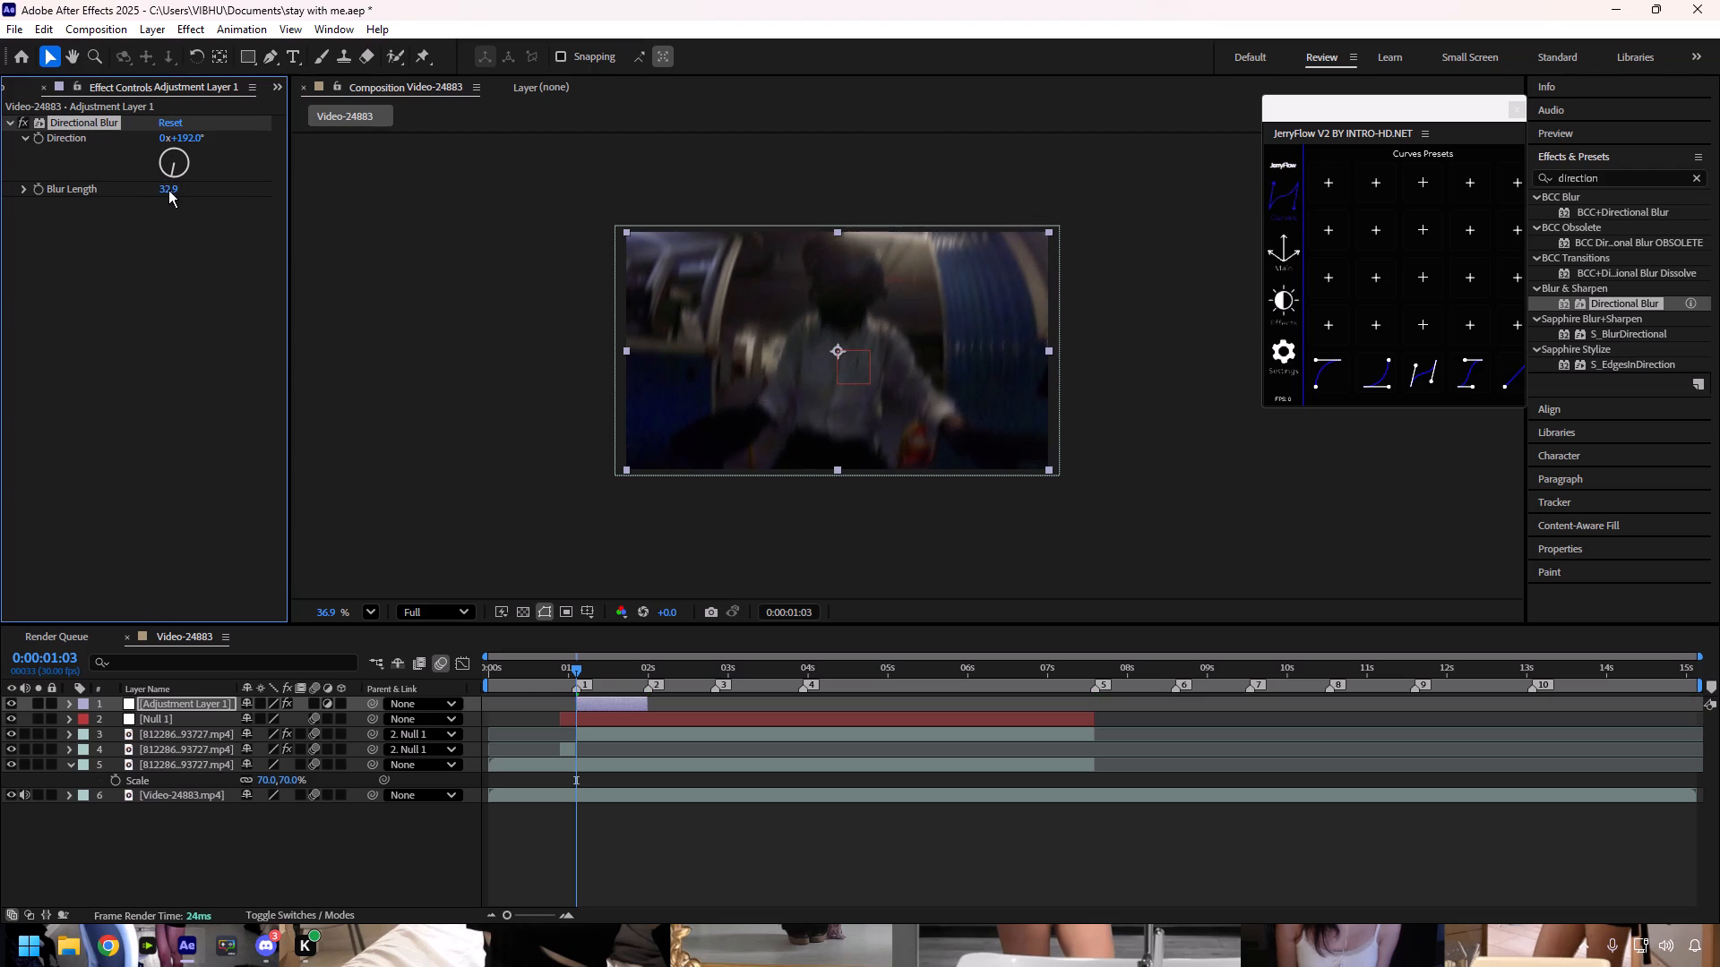
left_click_drag(168, 190, 176, 196)
left_click_drag(176, 196, 174, 200)
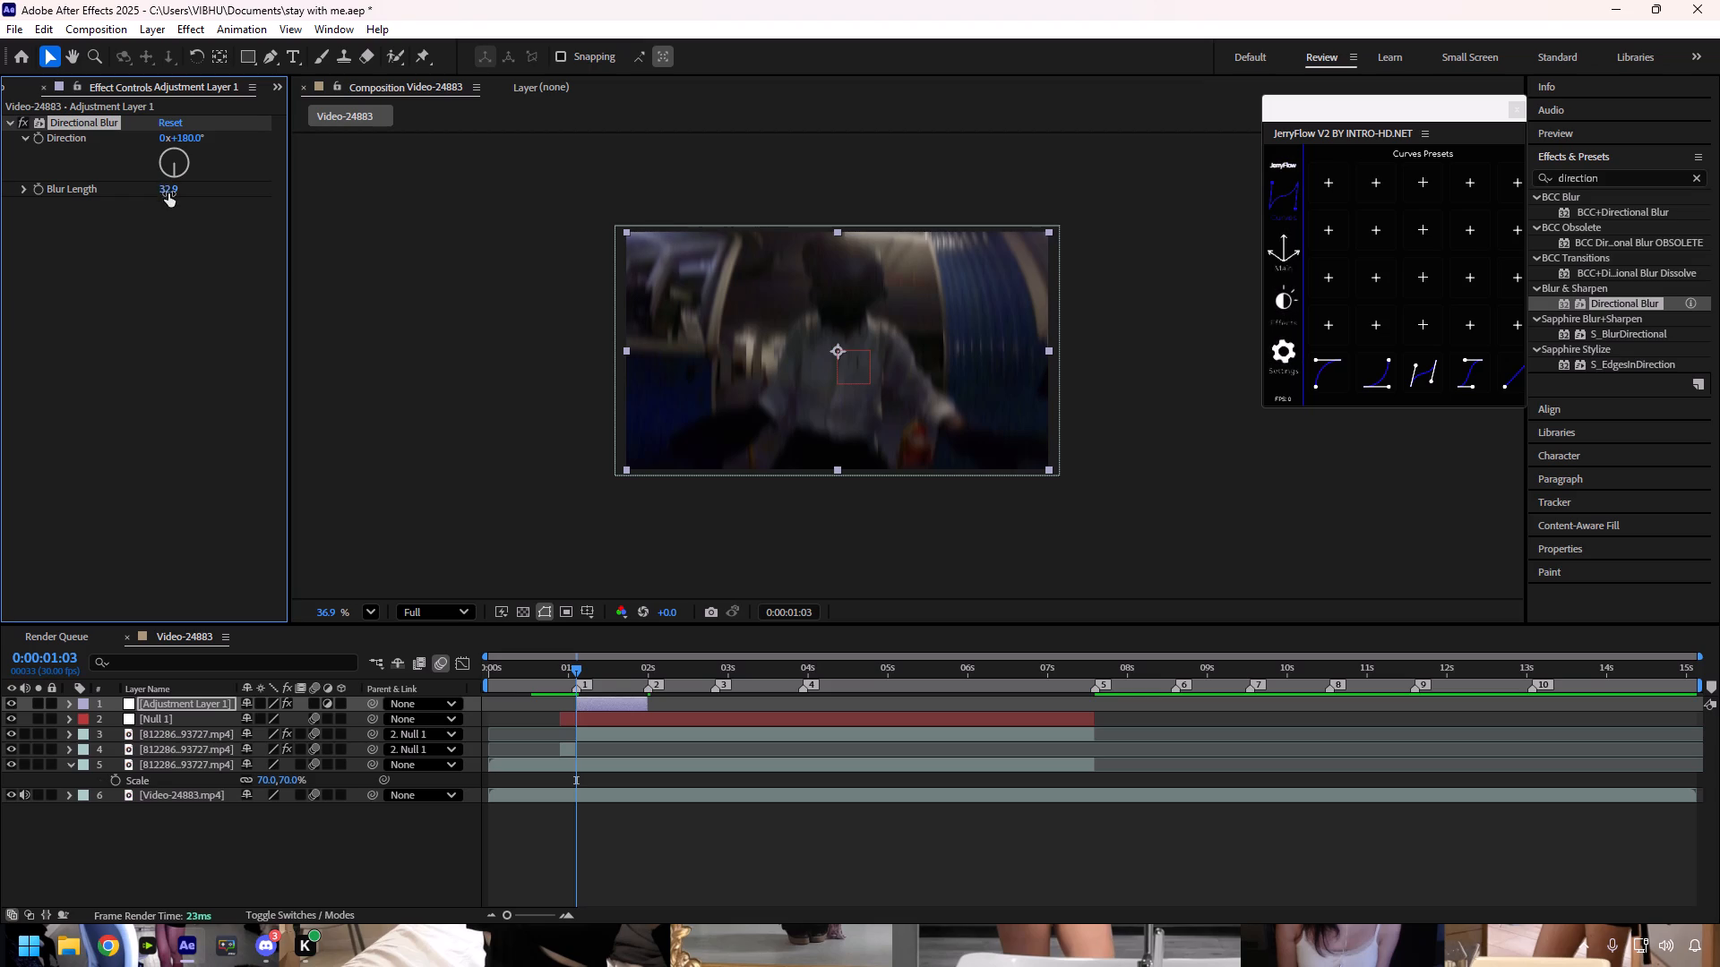
left_click_drag(168, 193, 743, 218)
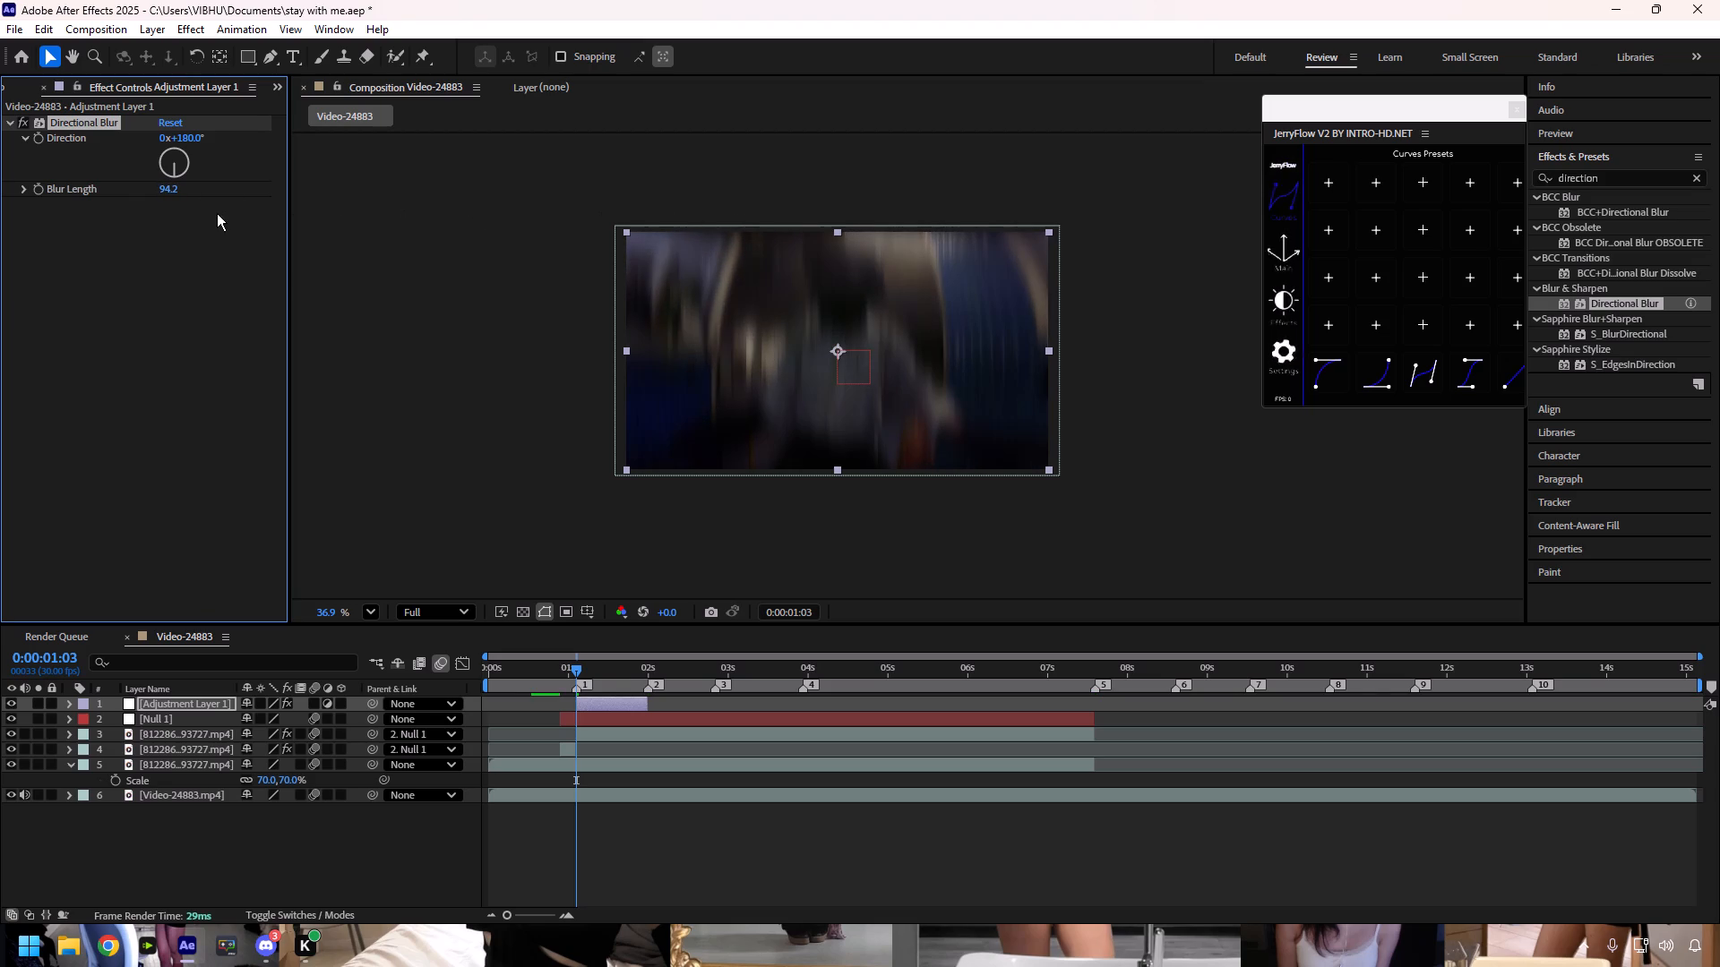
left_click_drag(161, 195, 551, 210)
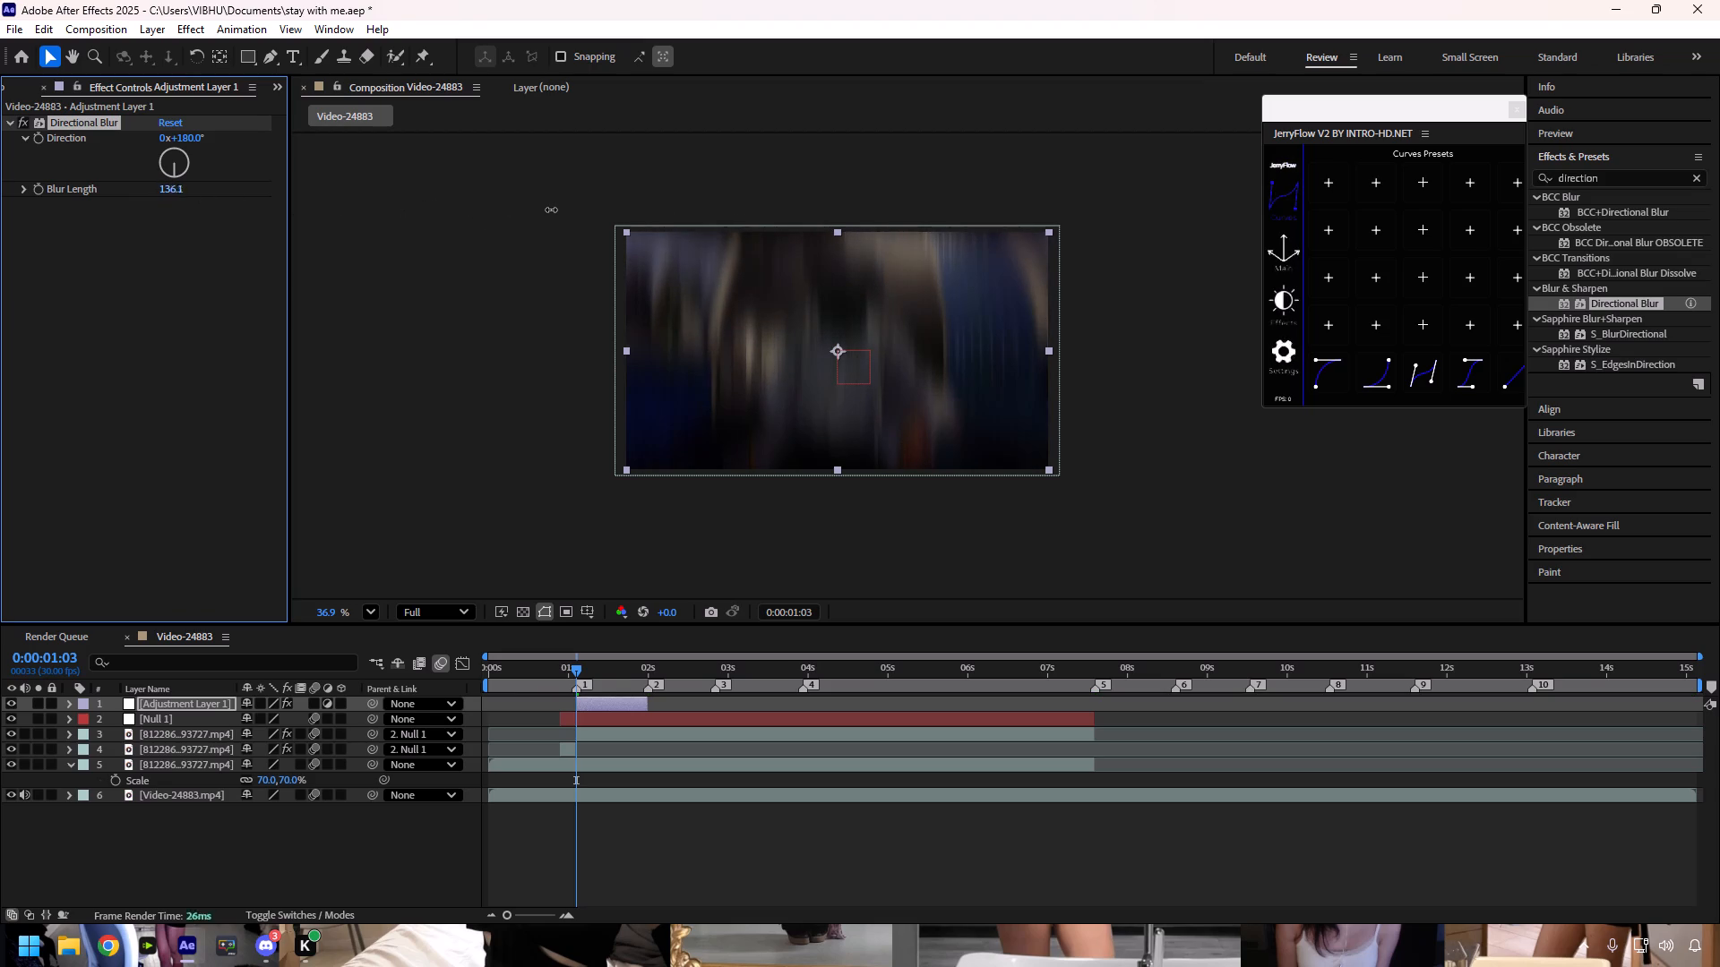
left_click_drag(551, 210, 656, 208)
left_click(165, 195)
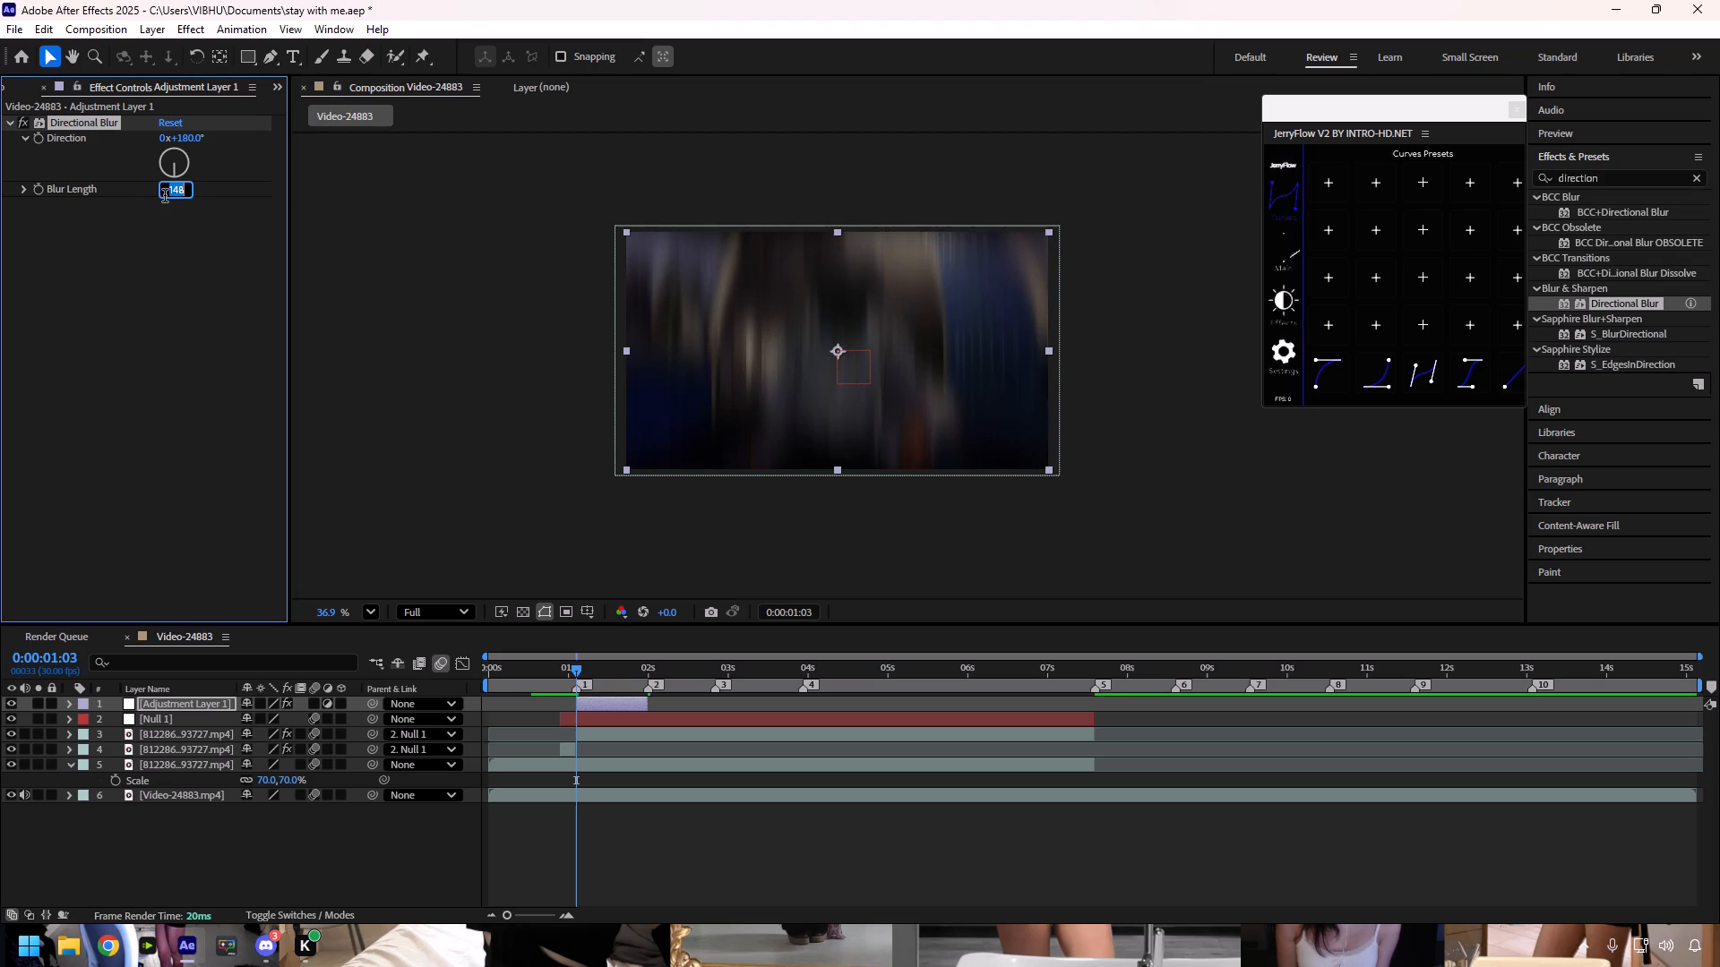
type("150")
key("Return")
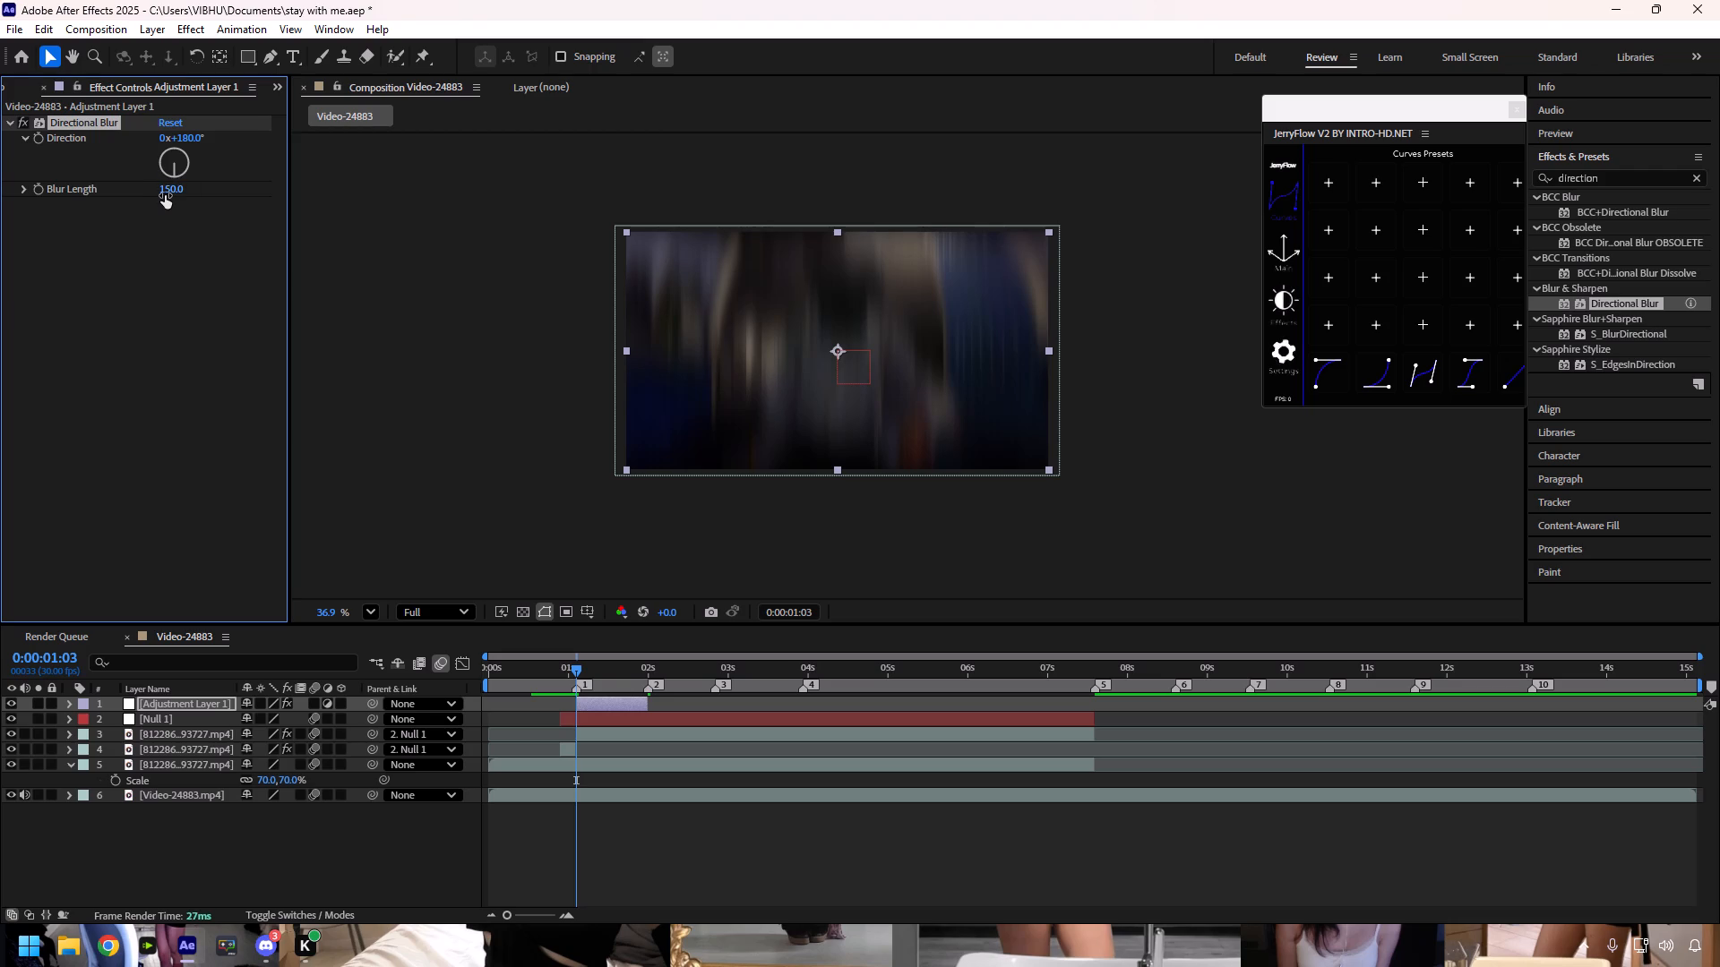
Keyframe the Blur Length at 150 on 0;00;01;03 and bring it down to 0 at 0;00;01;11.
left_click(35, 187)
left_click_drag(574, 667, 612, 675)
left_click_drag(612, 672, 608, 672)
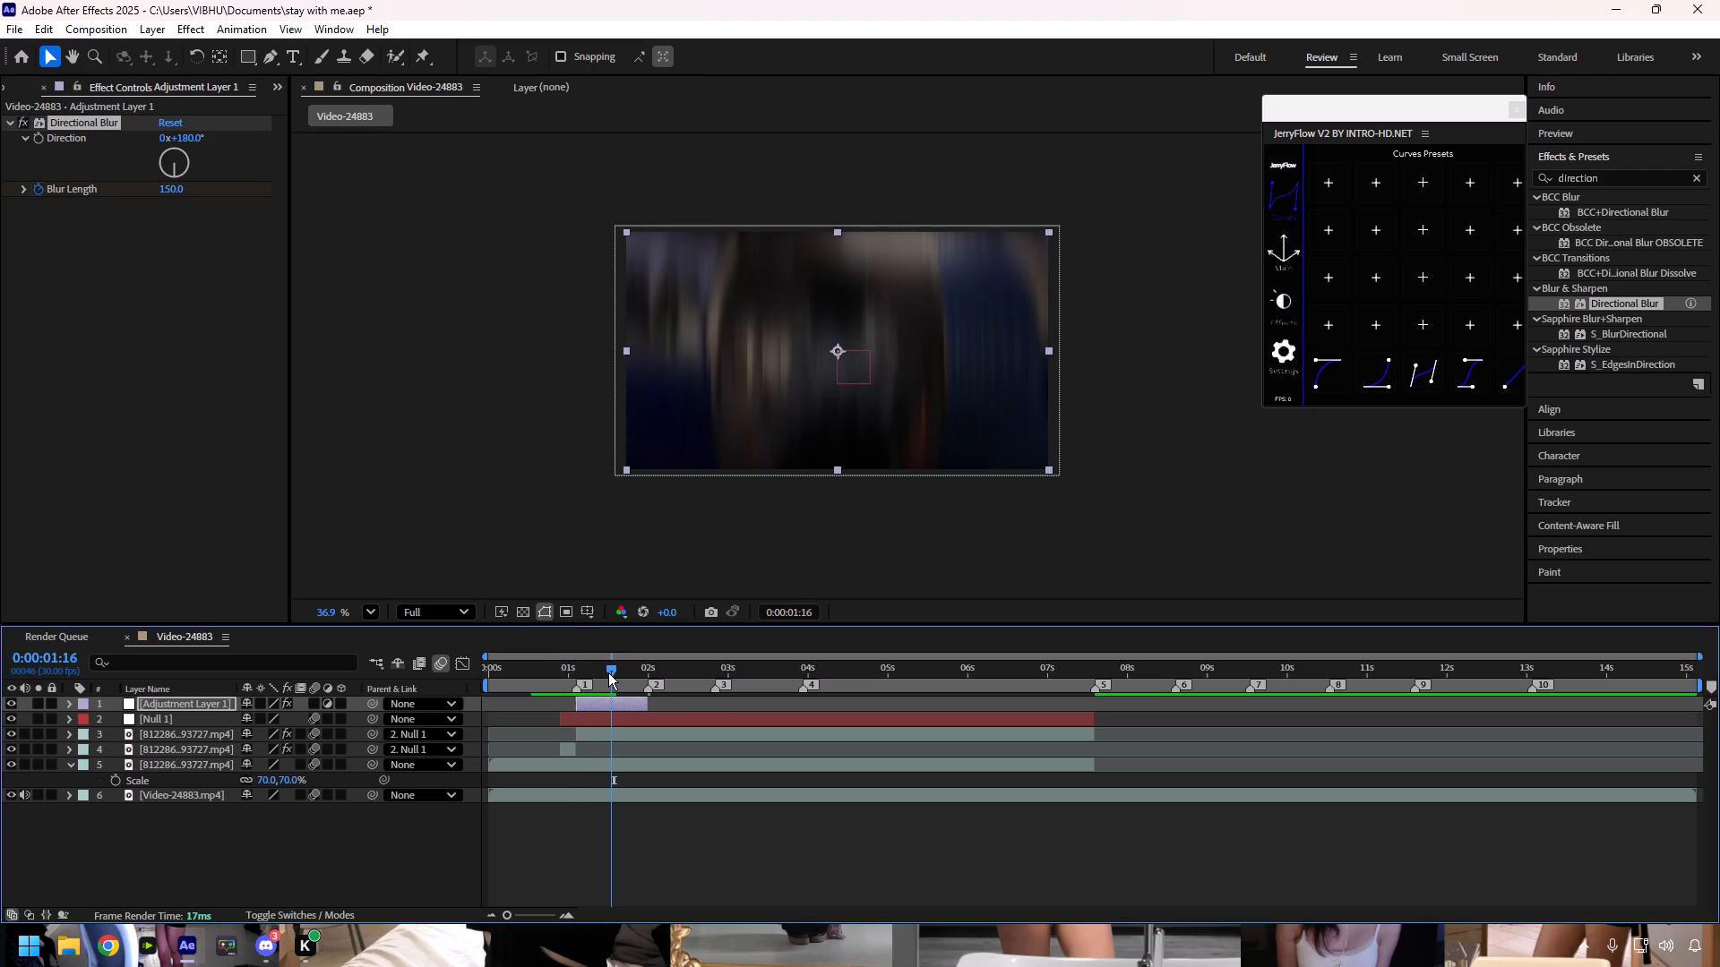
left_click_drag(608, 672, 595, 672)
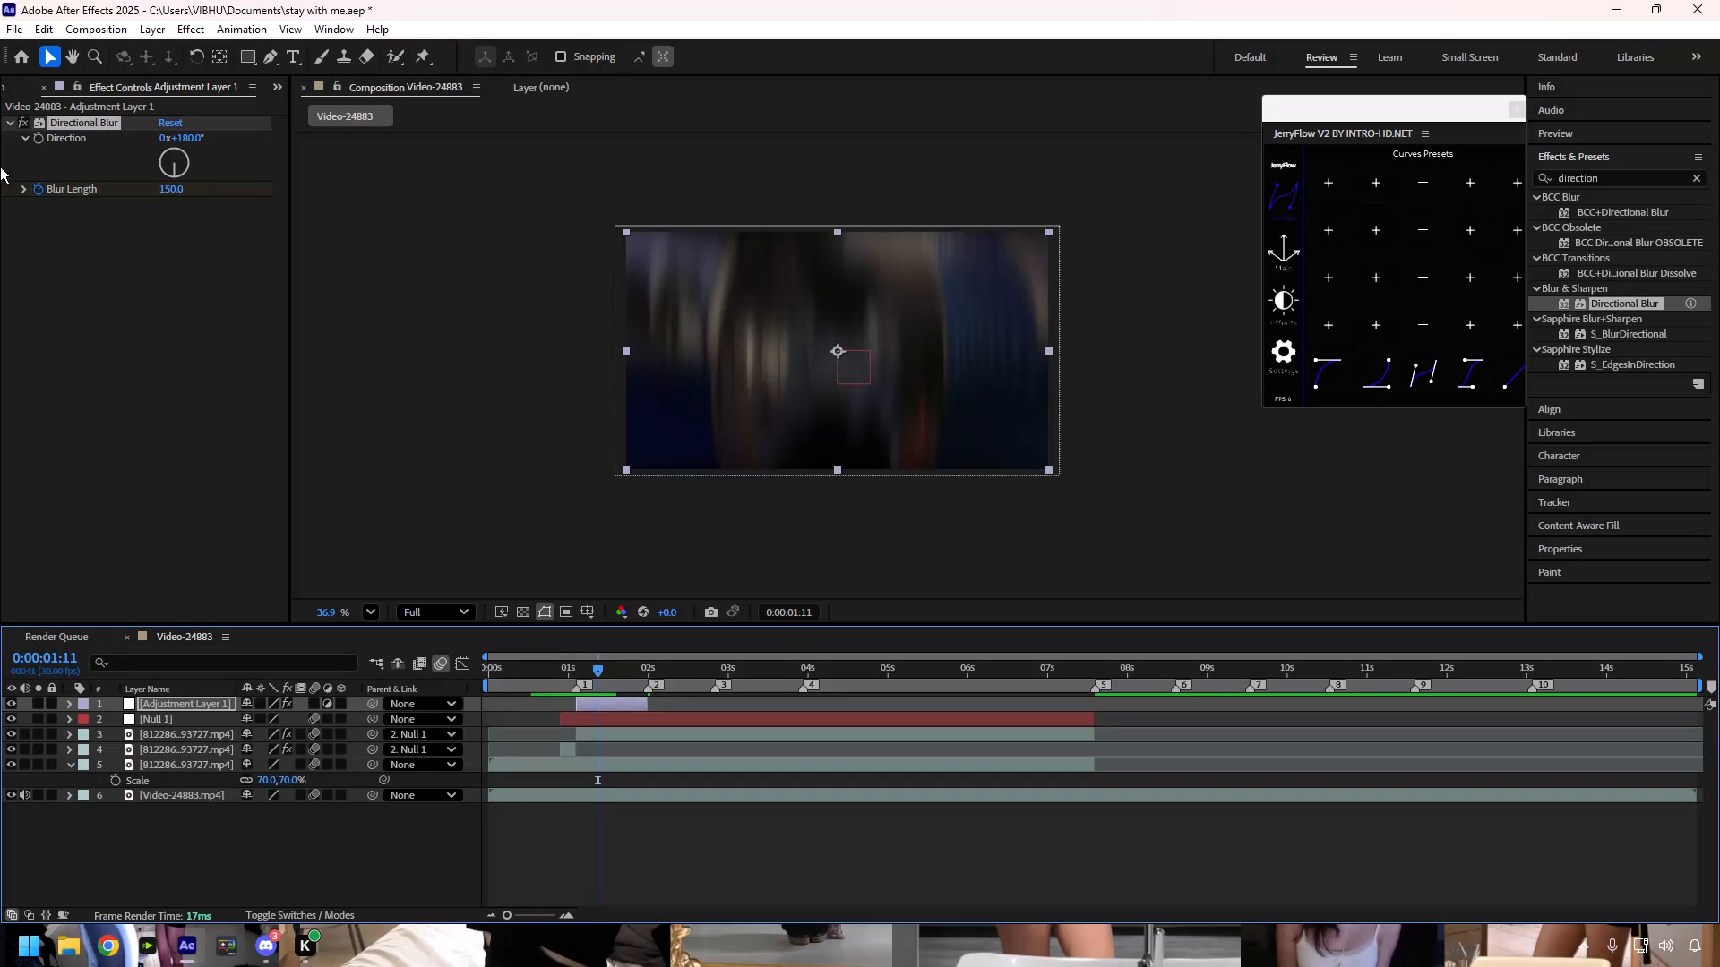
left_click(175, 188)
key("0")
key("Return")
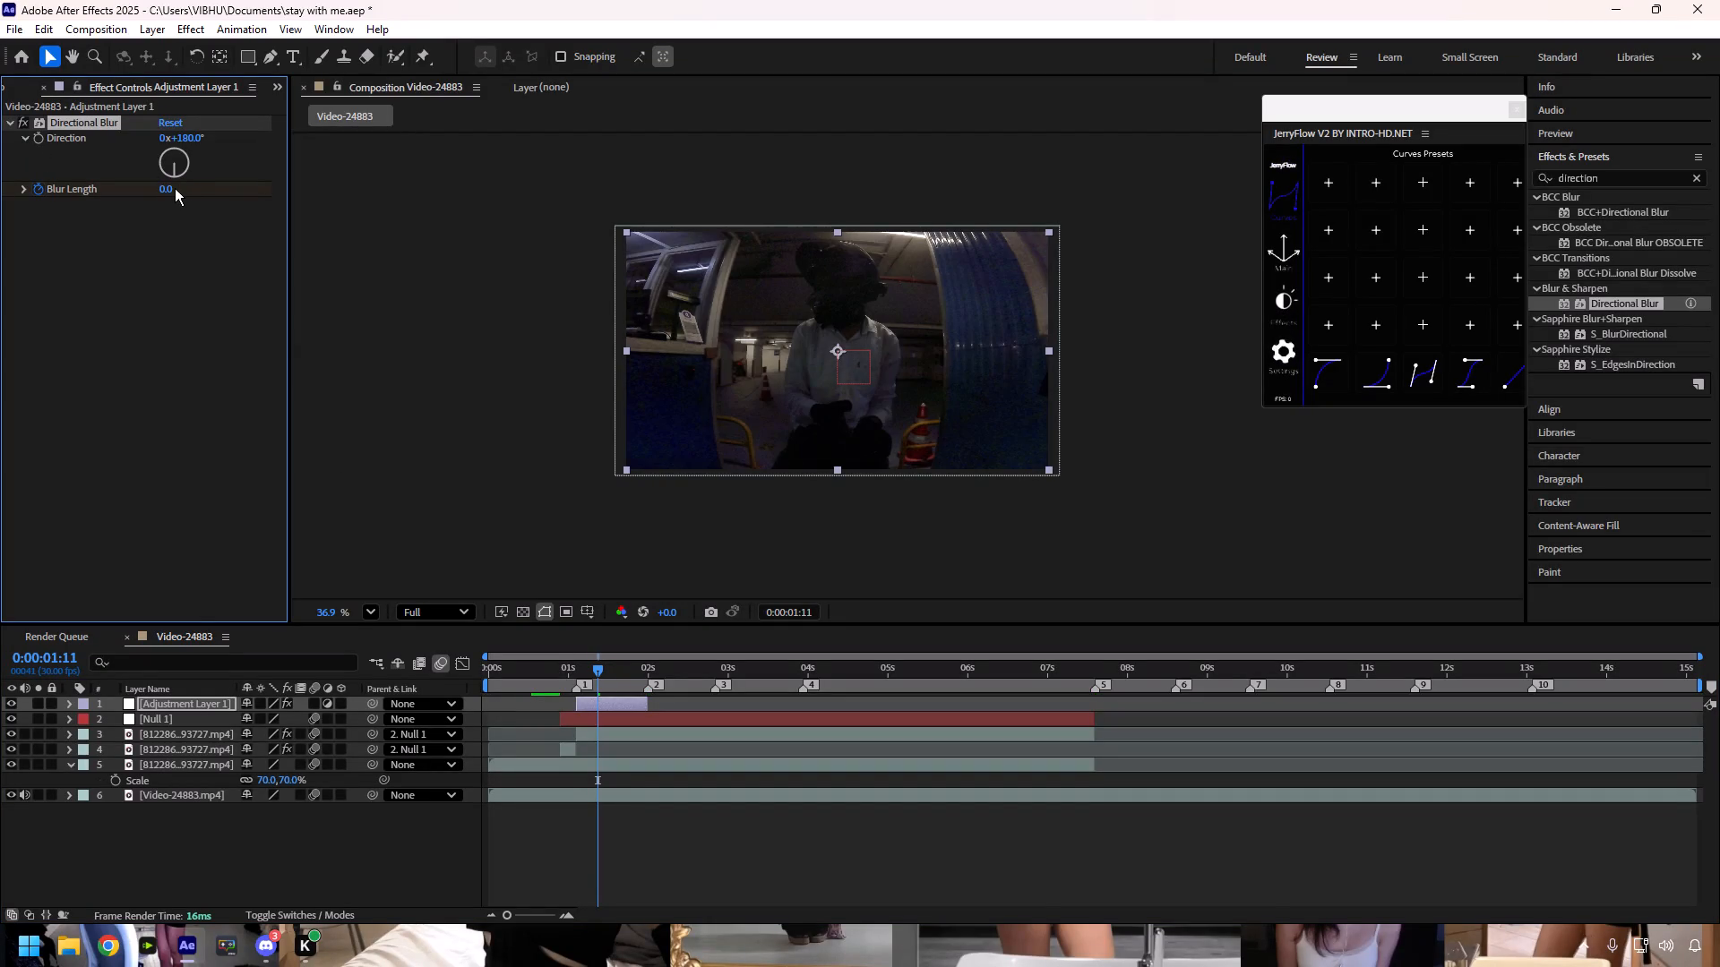
Reveal the adjustment layer's two Blur Length keyframes, give both Easy Ease and apply the first saved JerryFlow curve preset.
left_click(614, 706)
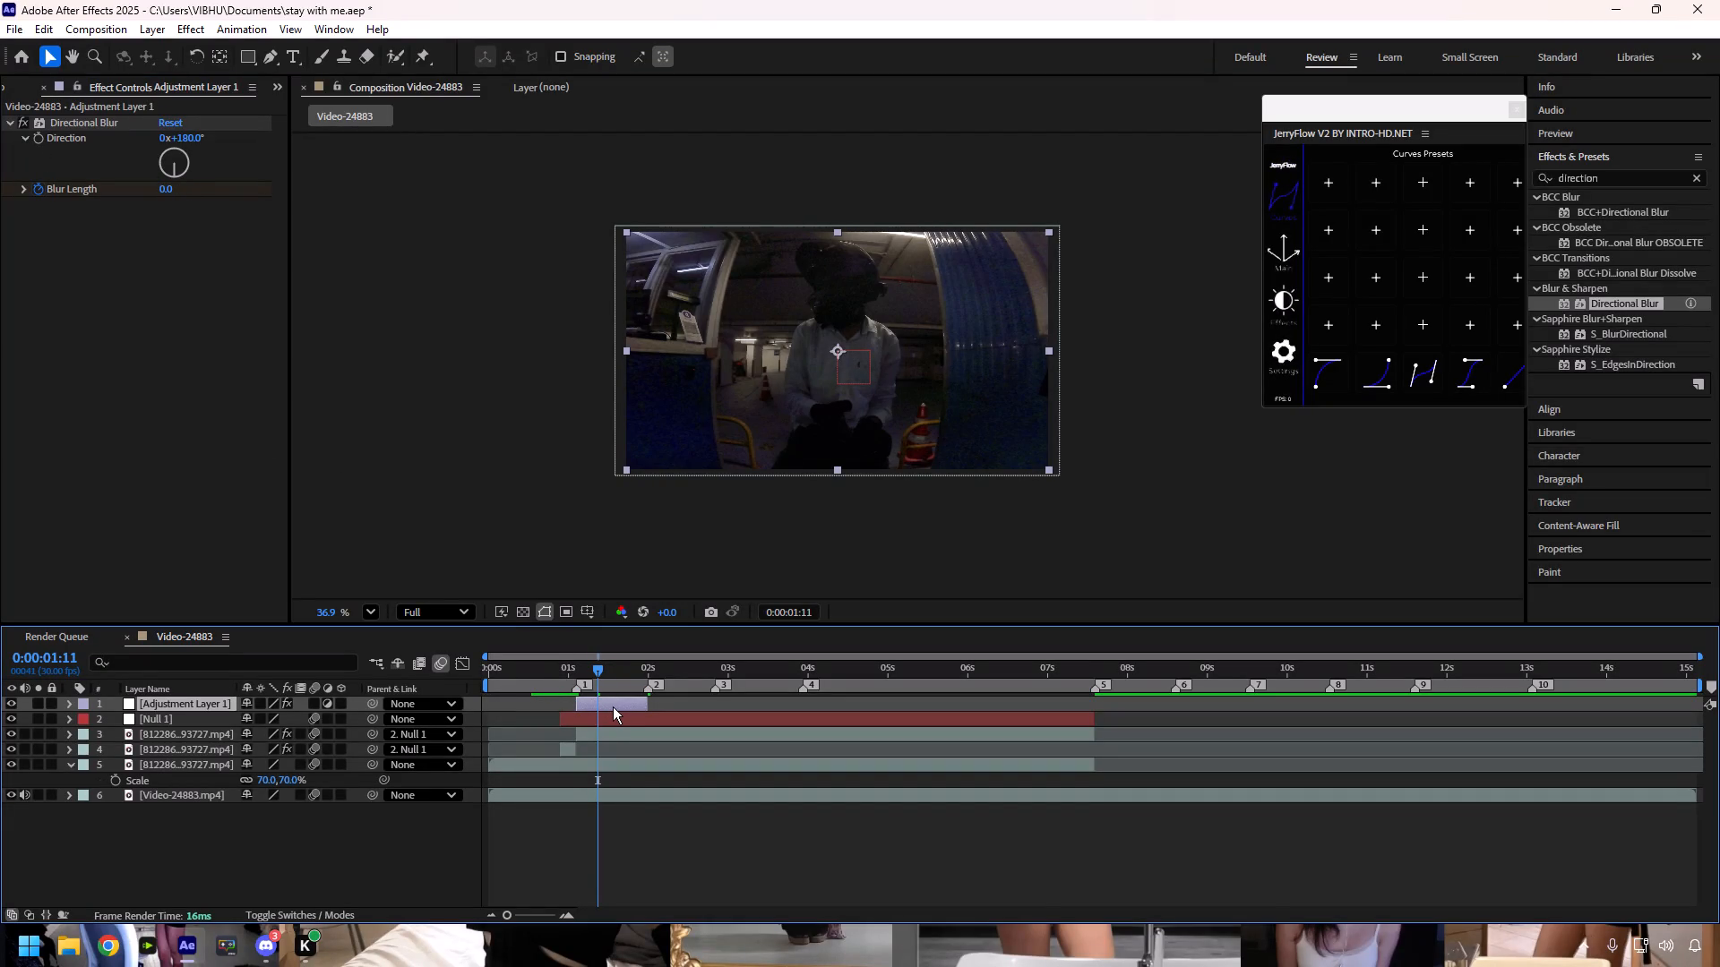
key("i")
left_click(609, 707)
key("i")
left_click(609, 707)
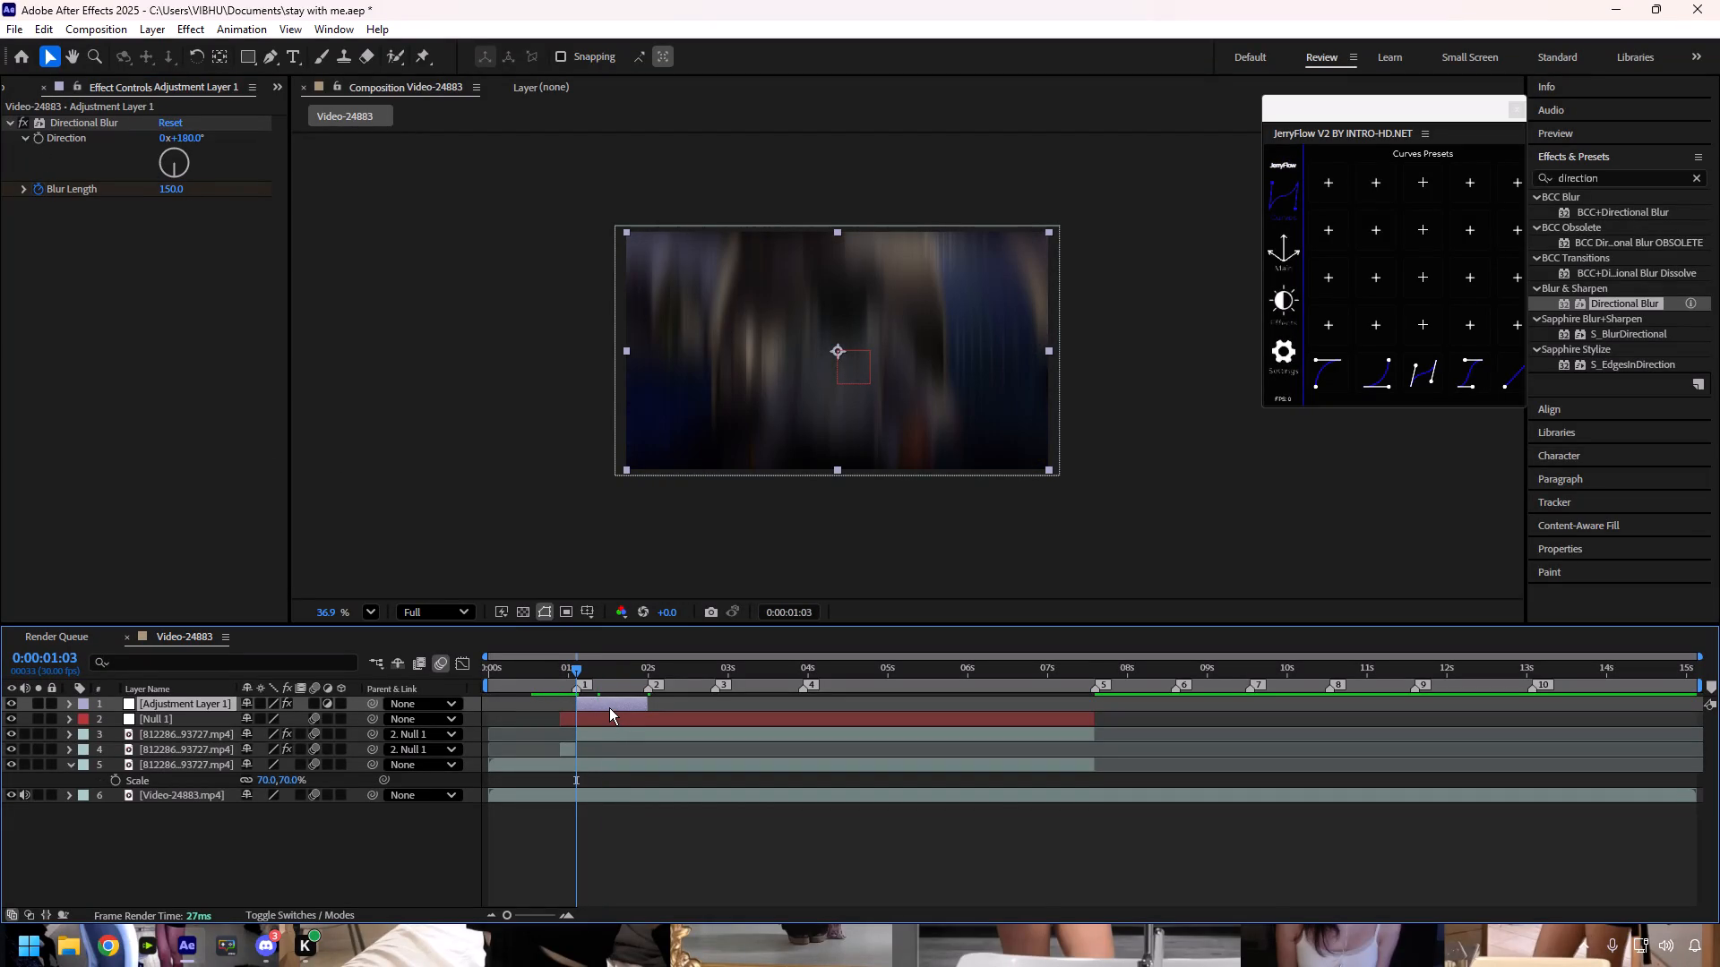
left_click(609, 697)
left_click(609, 704)
key("i")
key("u")
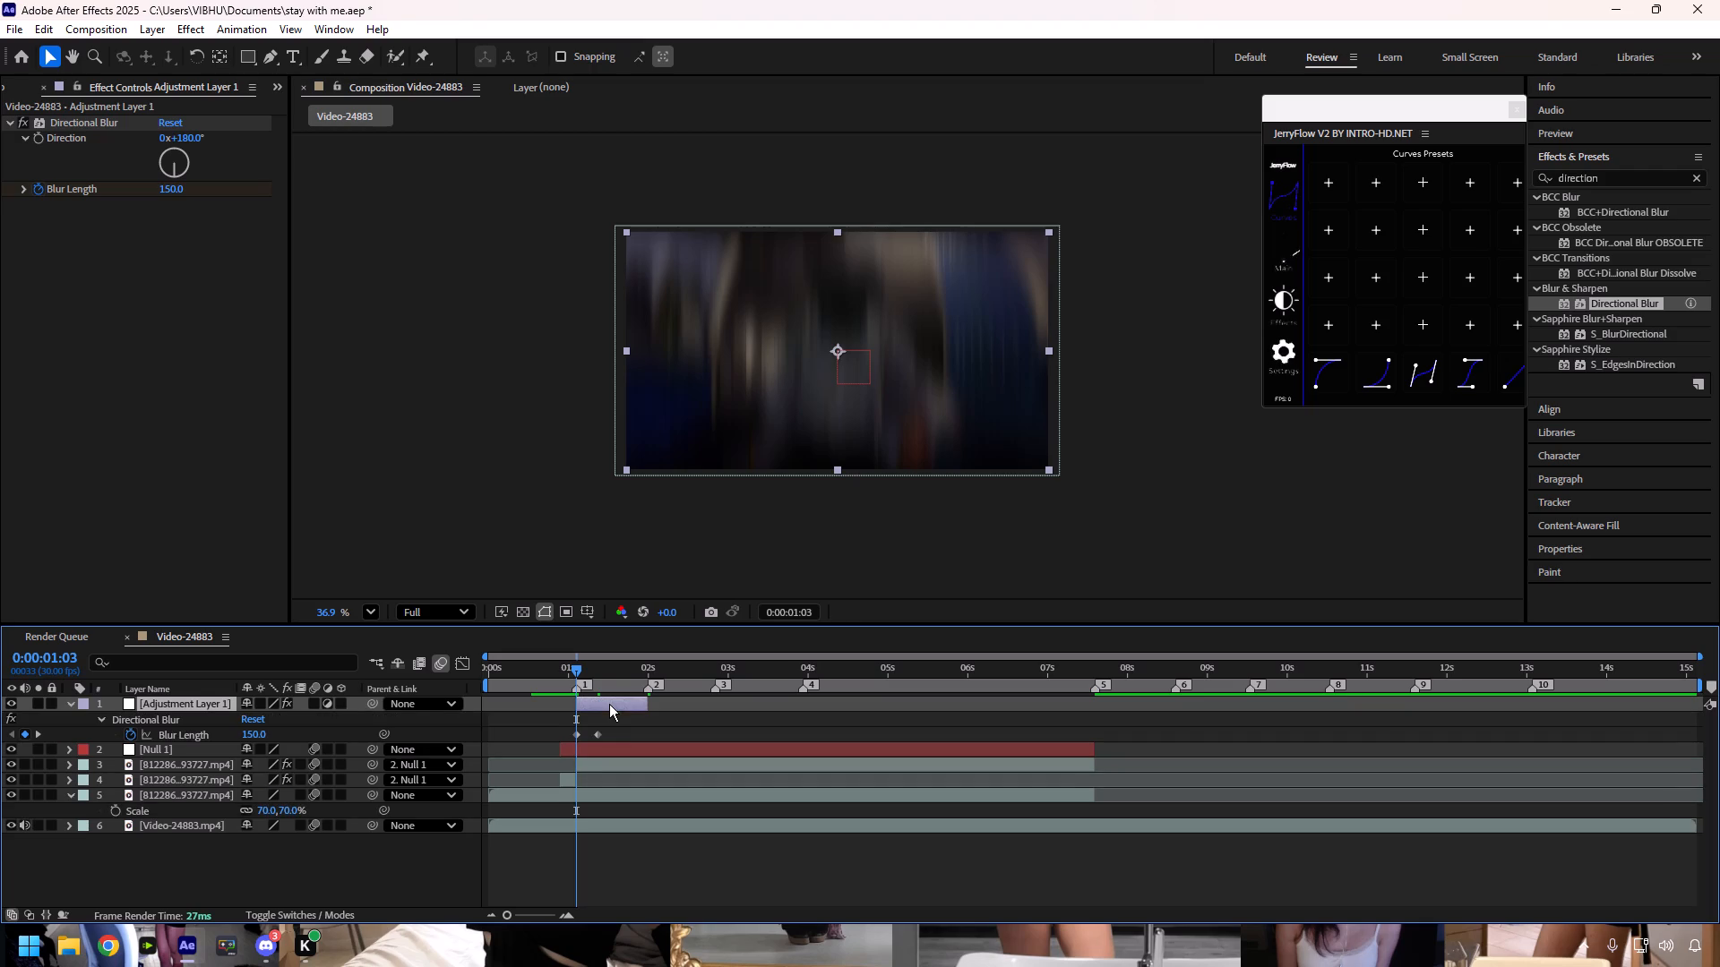
left_click_drag(619, 723, 556, 761)
key("F9")
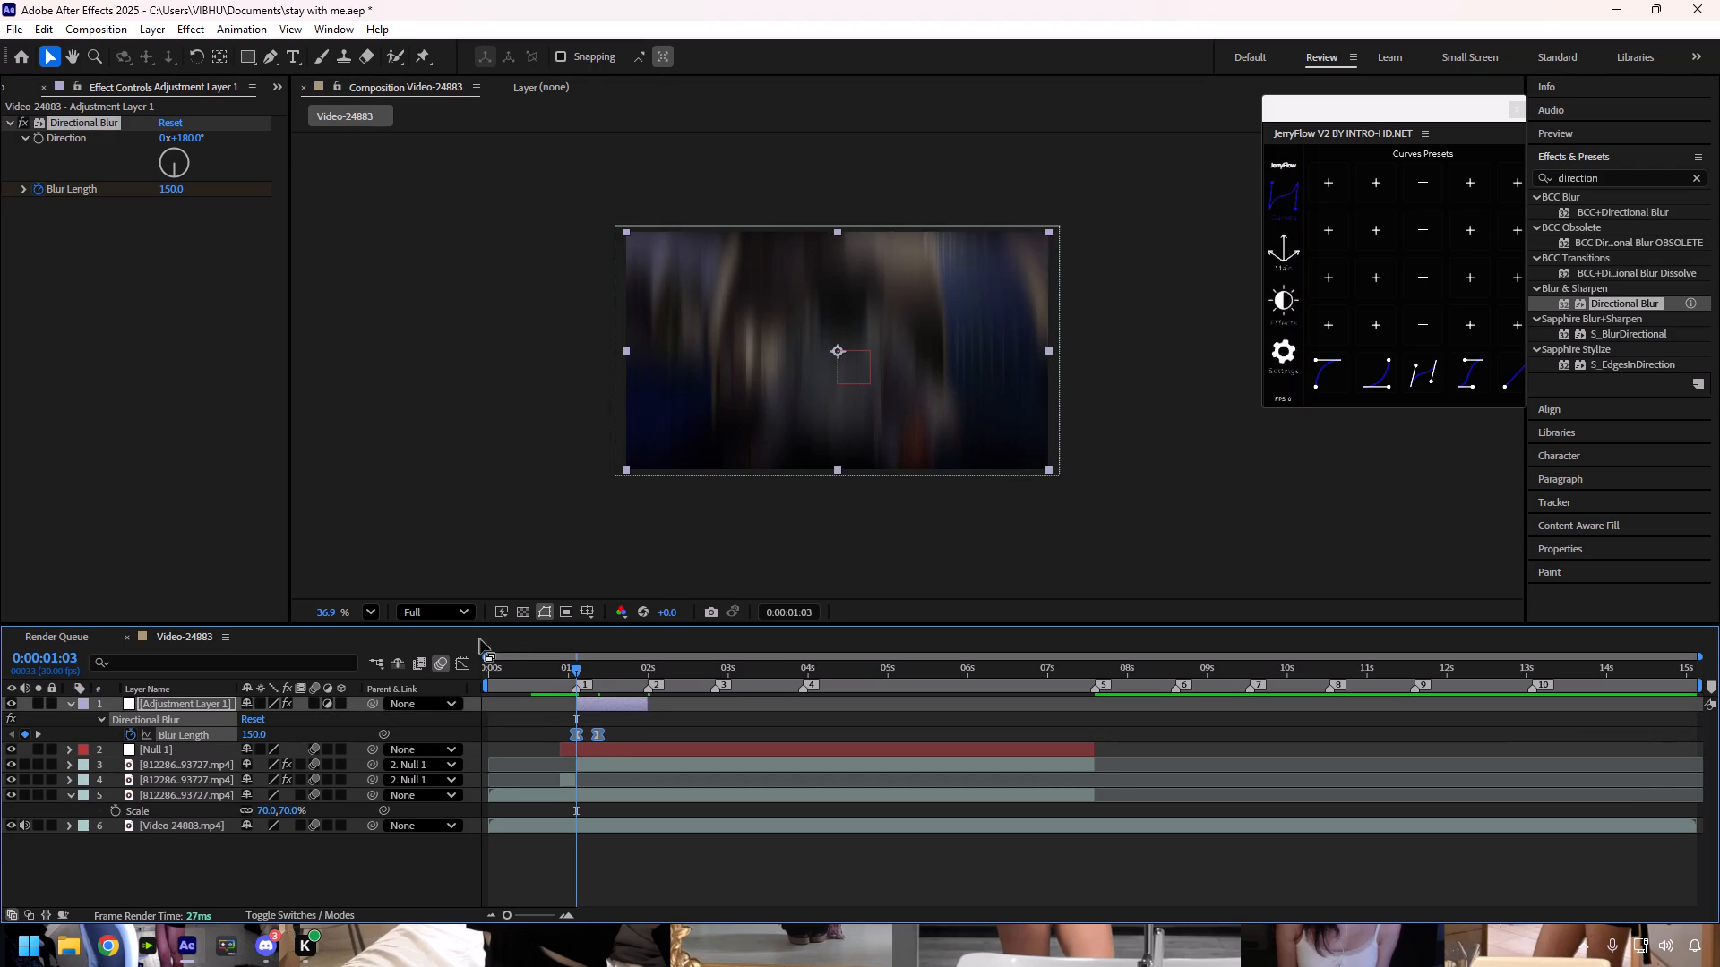
left_click(1312, 369)
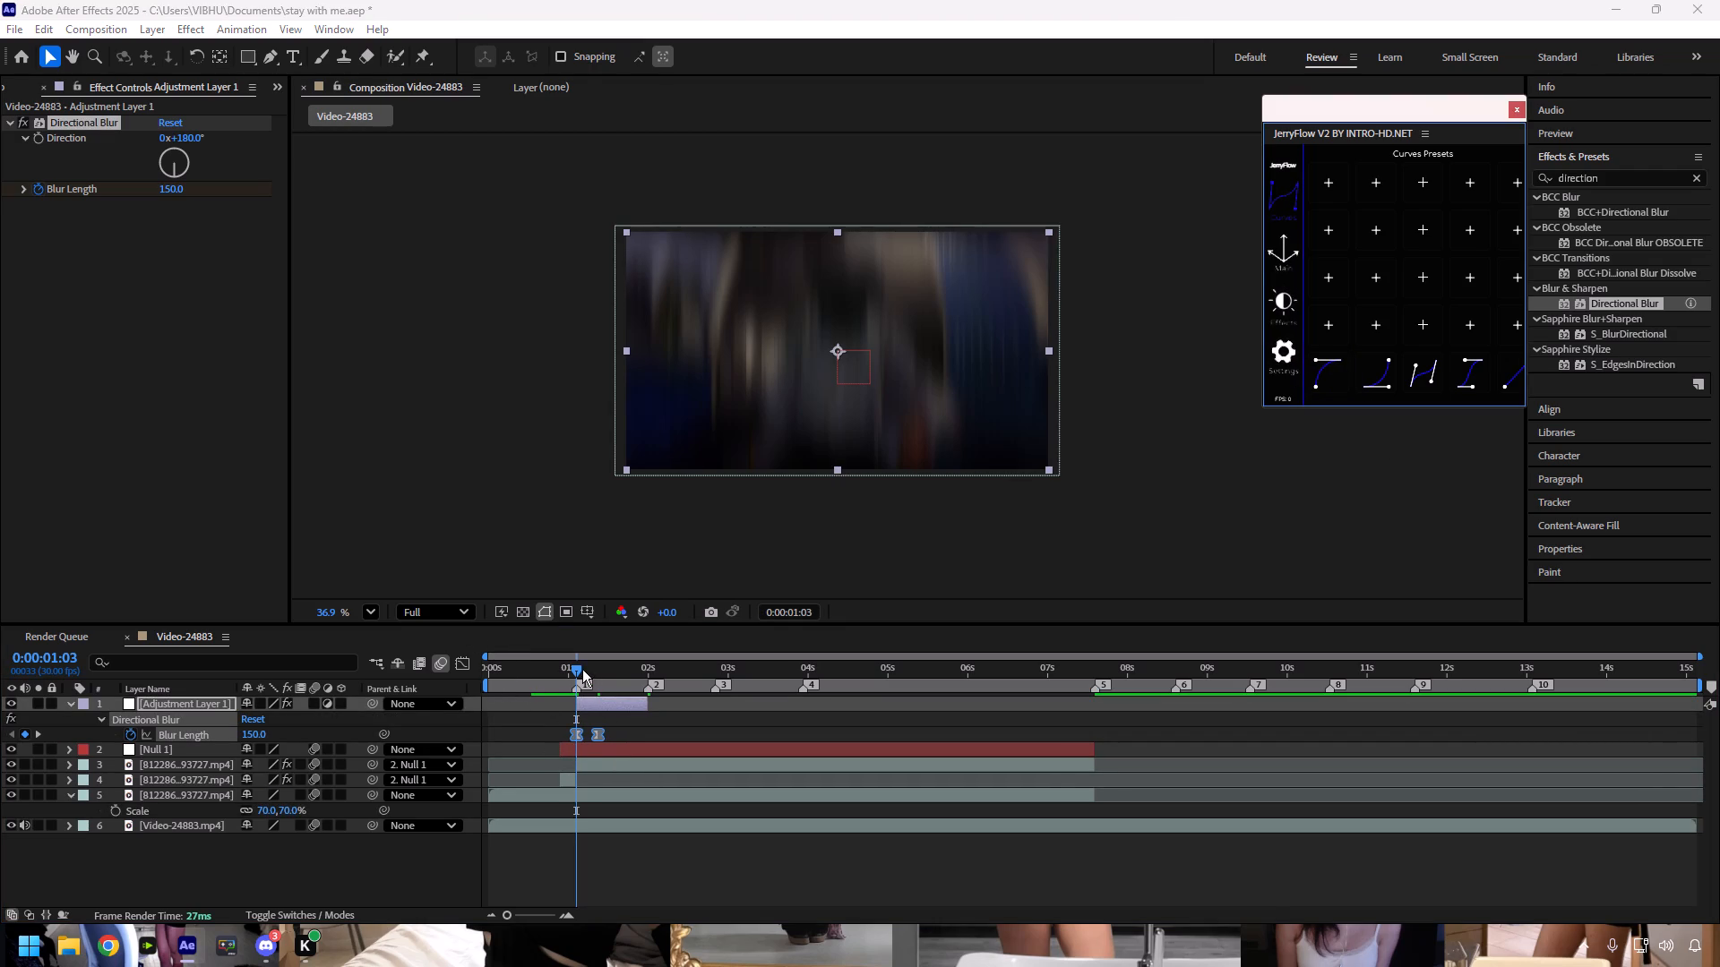
Play the composition repeatedly from its start to check the eased directional-blur transition at the first beat marker.
left_click_drag(581, 669, 515, 681)
key("space")
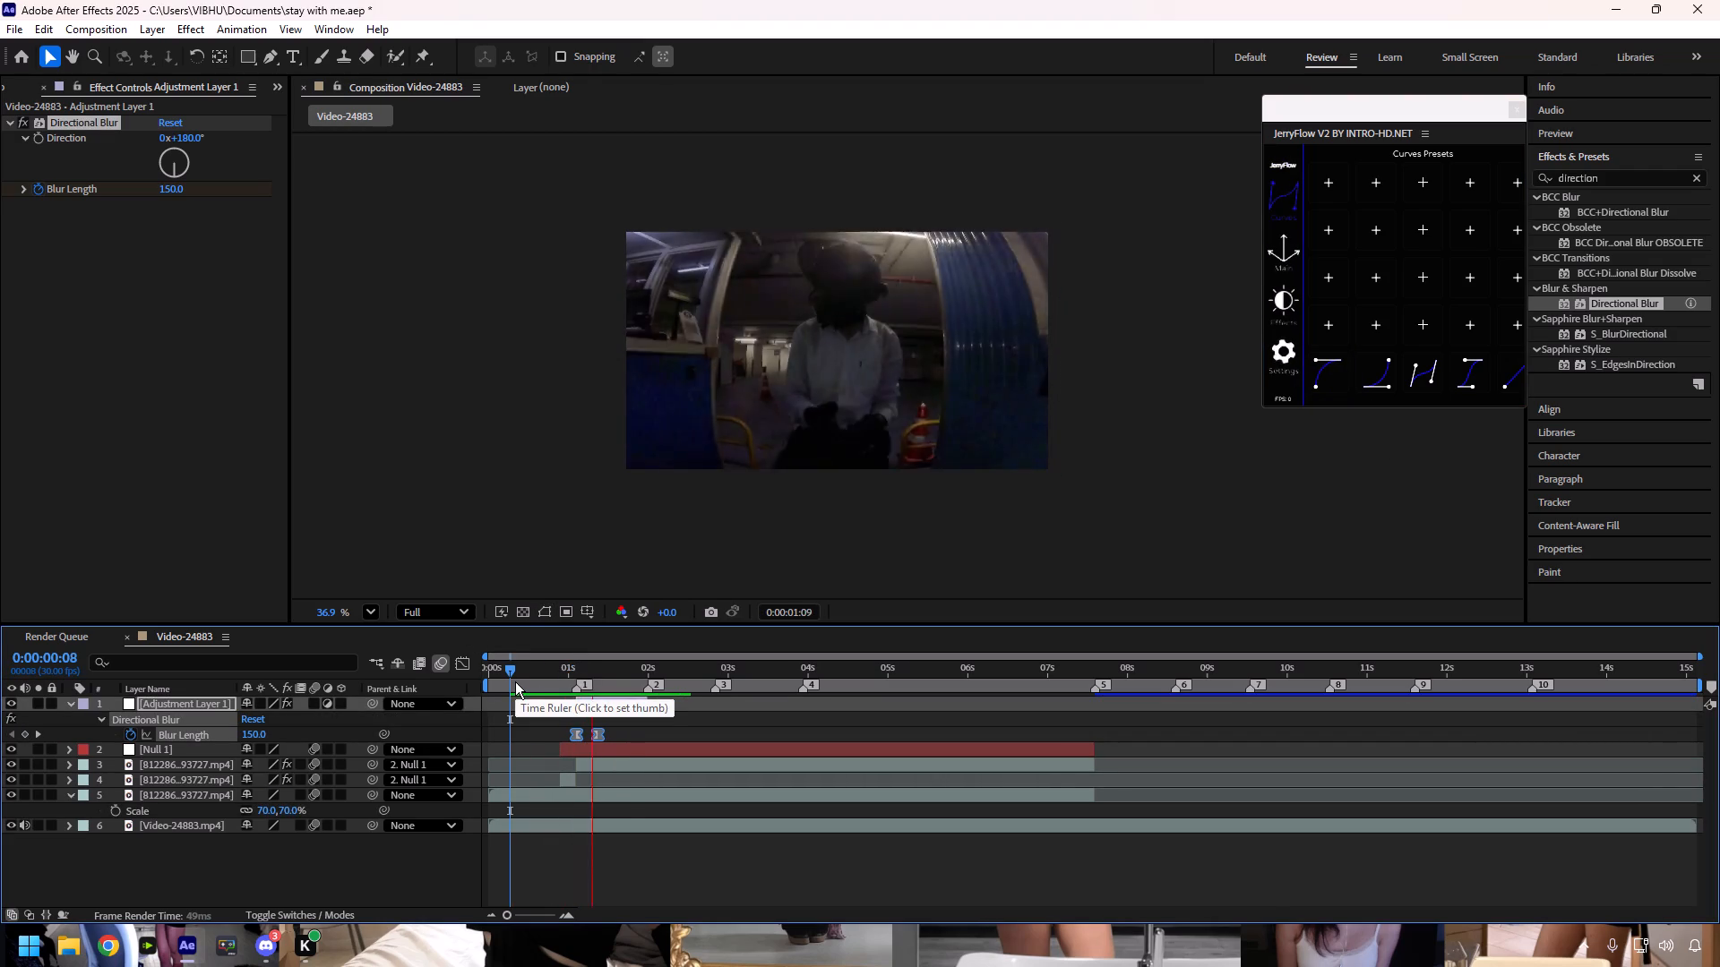
left_click_drag(508, 667, 409, 672)
key("space")
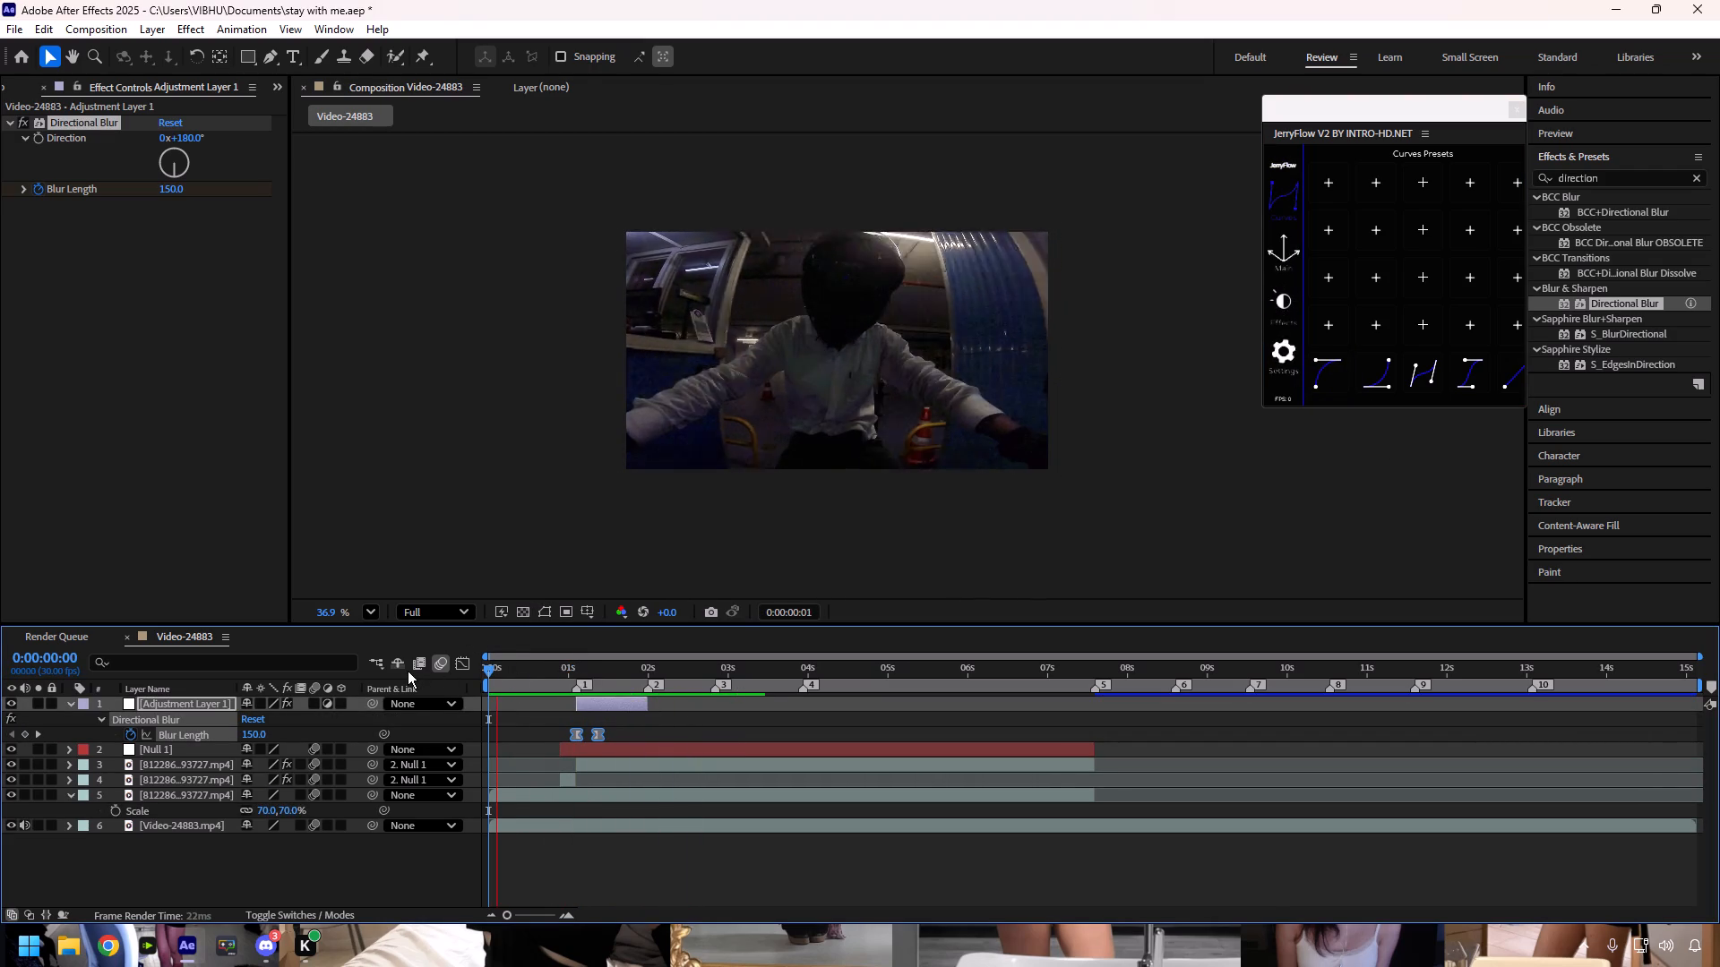
left_click(488, 670)
key("space")
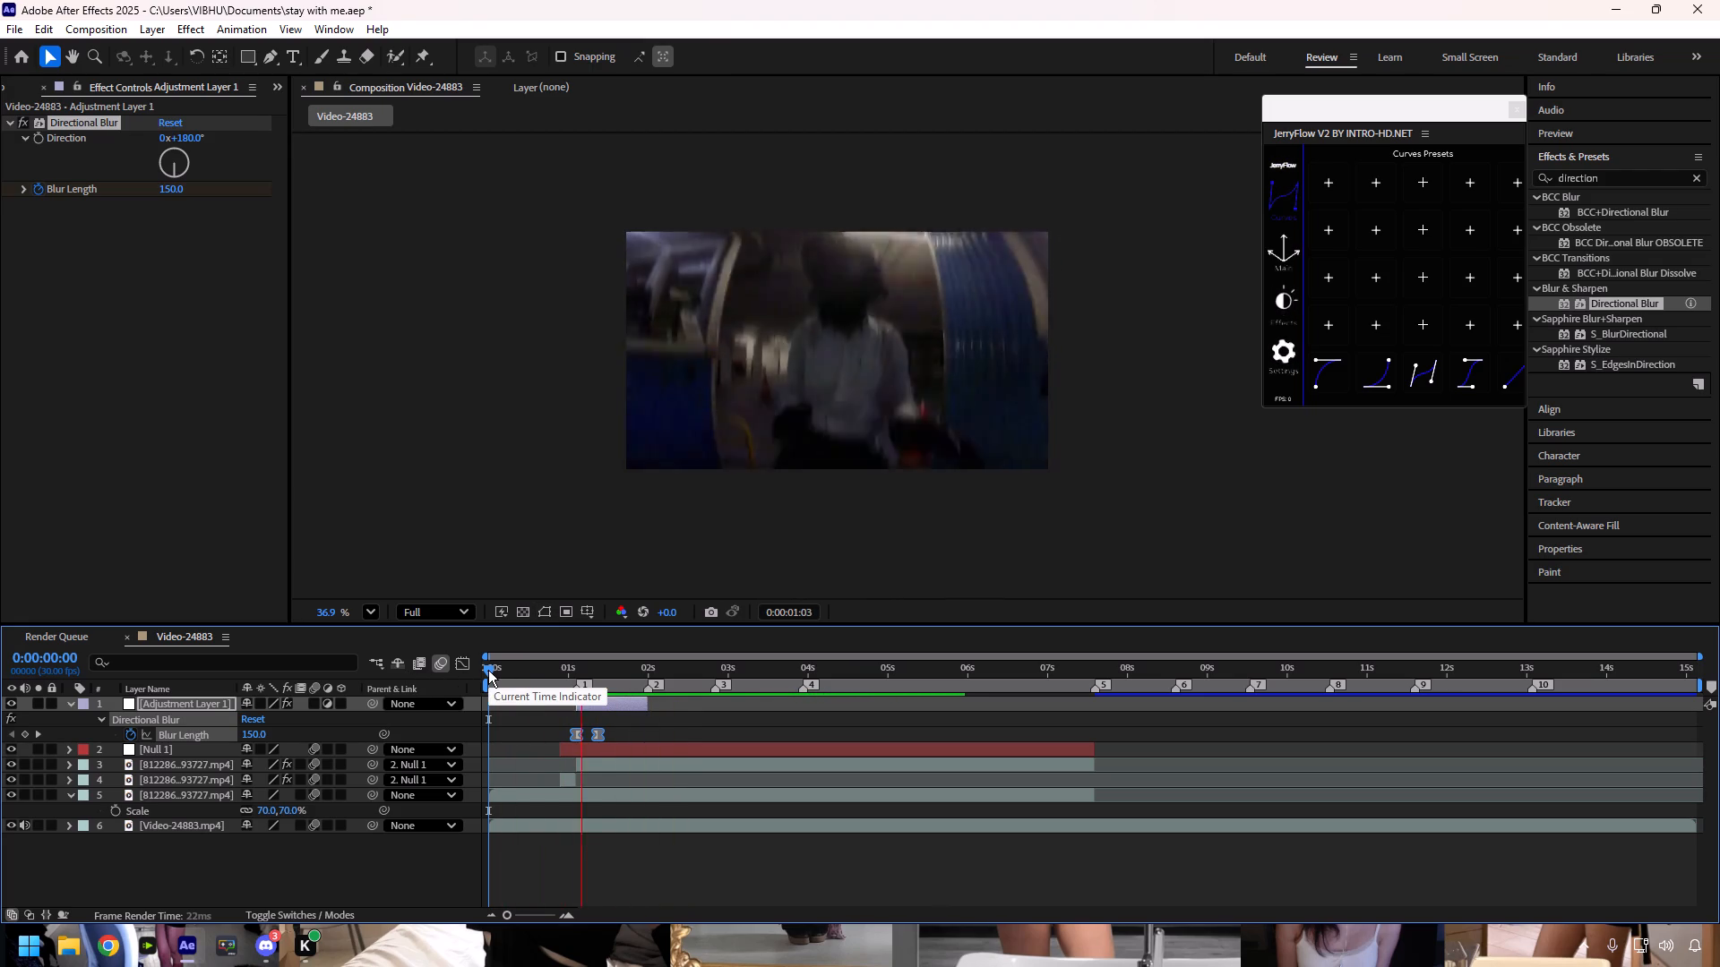
left_click_drag(488, 670, 475, 671)
key("space")
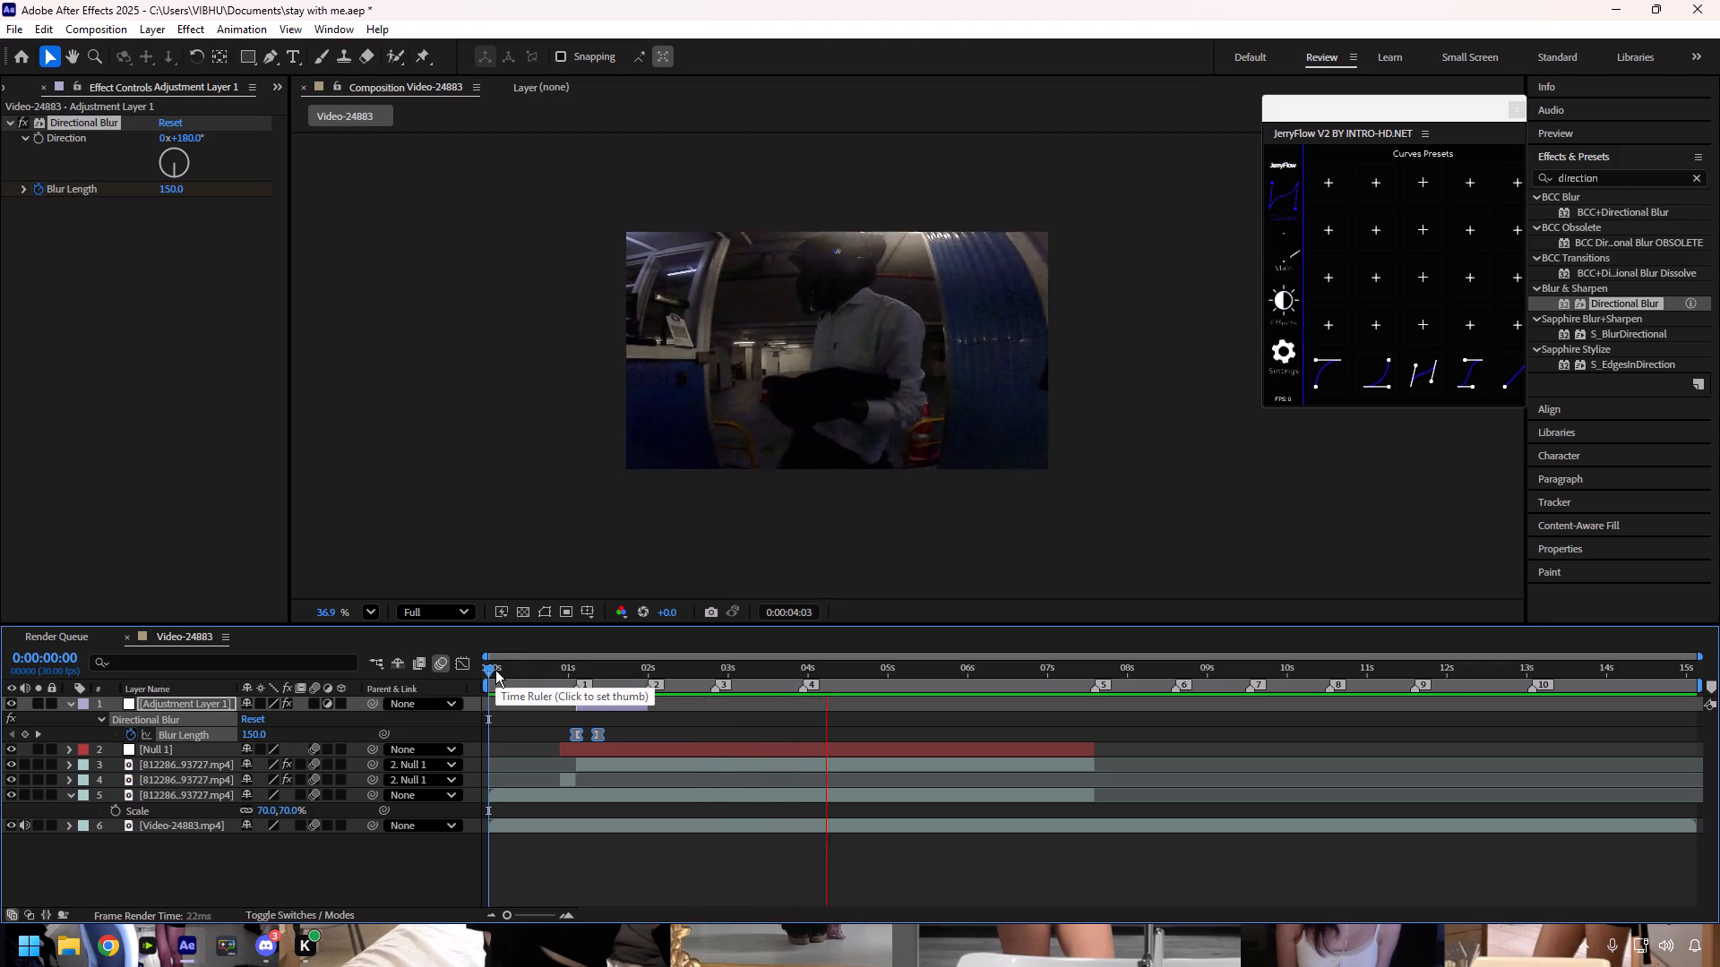
left_click_drag(495, 670, 455, 672)
key("space")
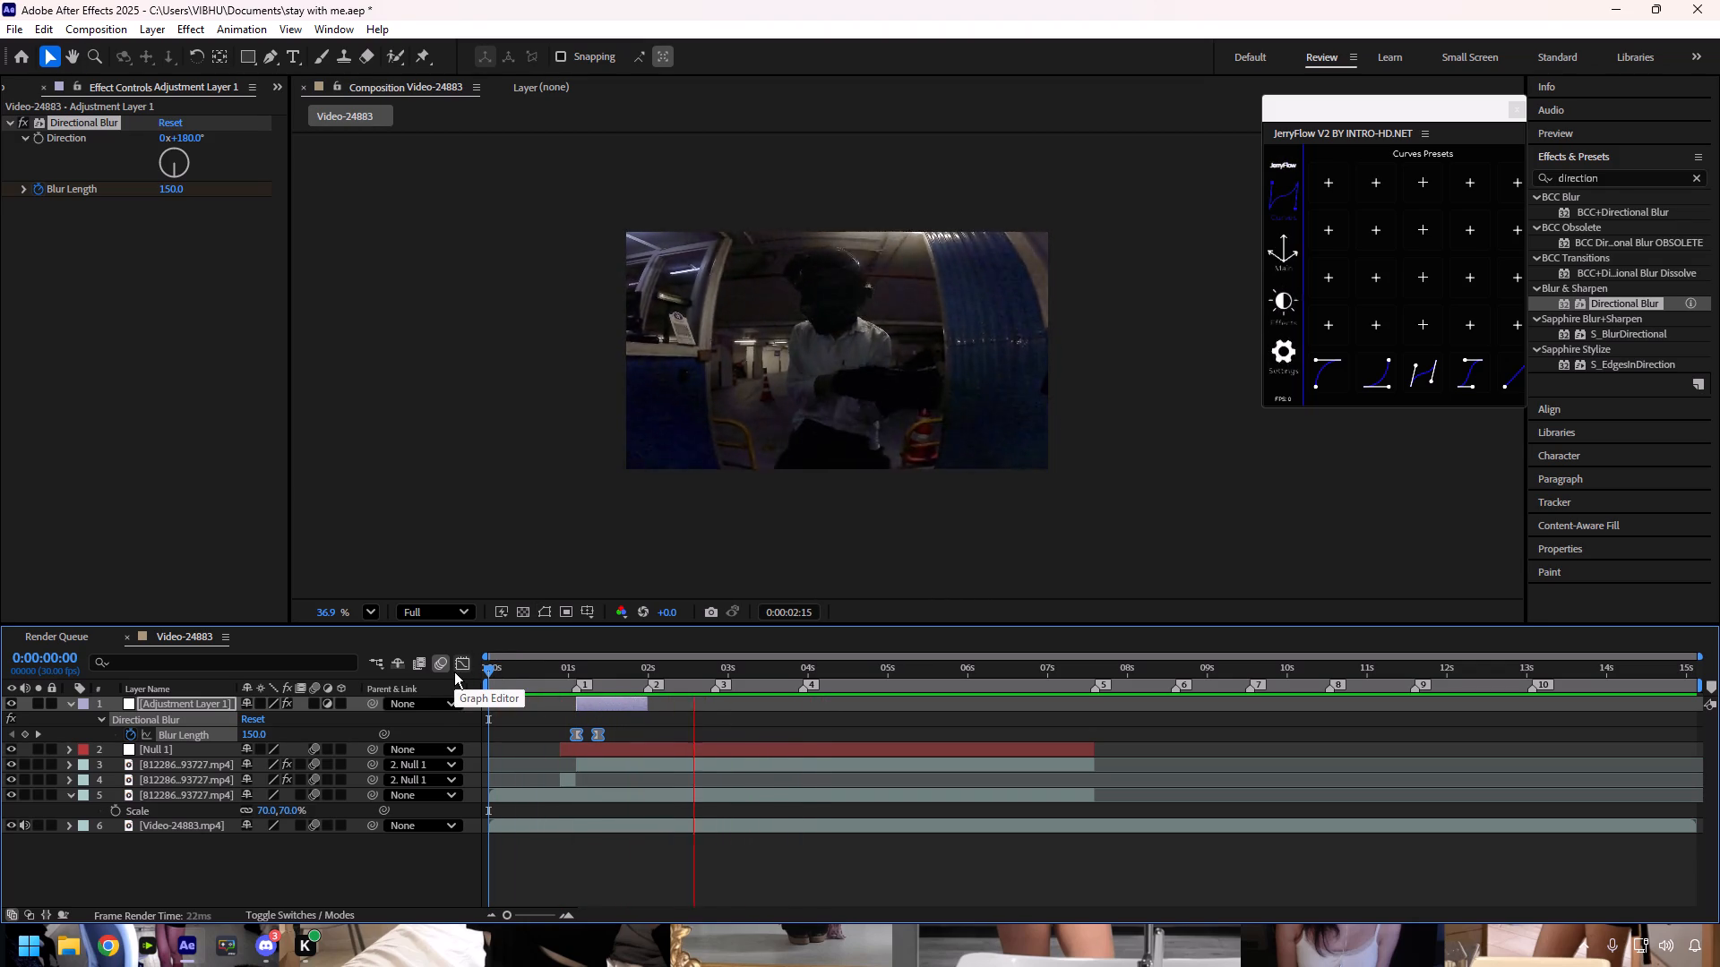
left_click(486, 667)
key("space")
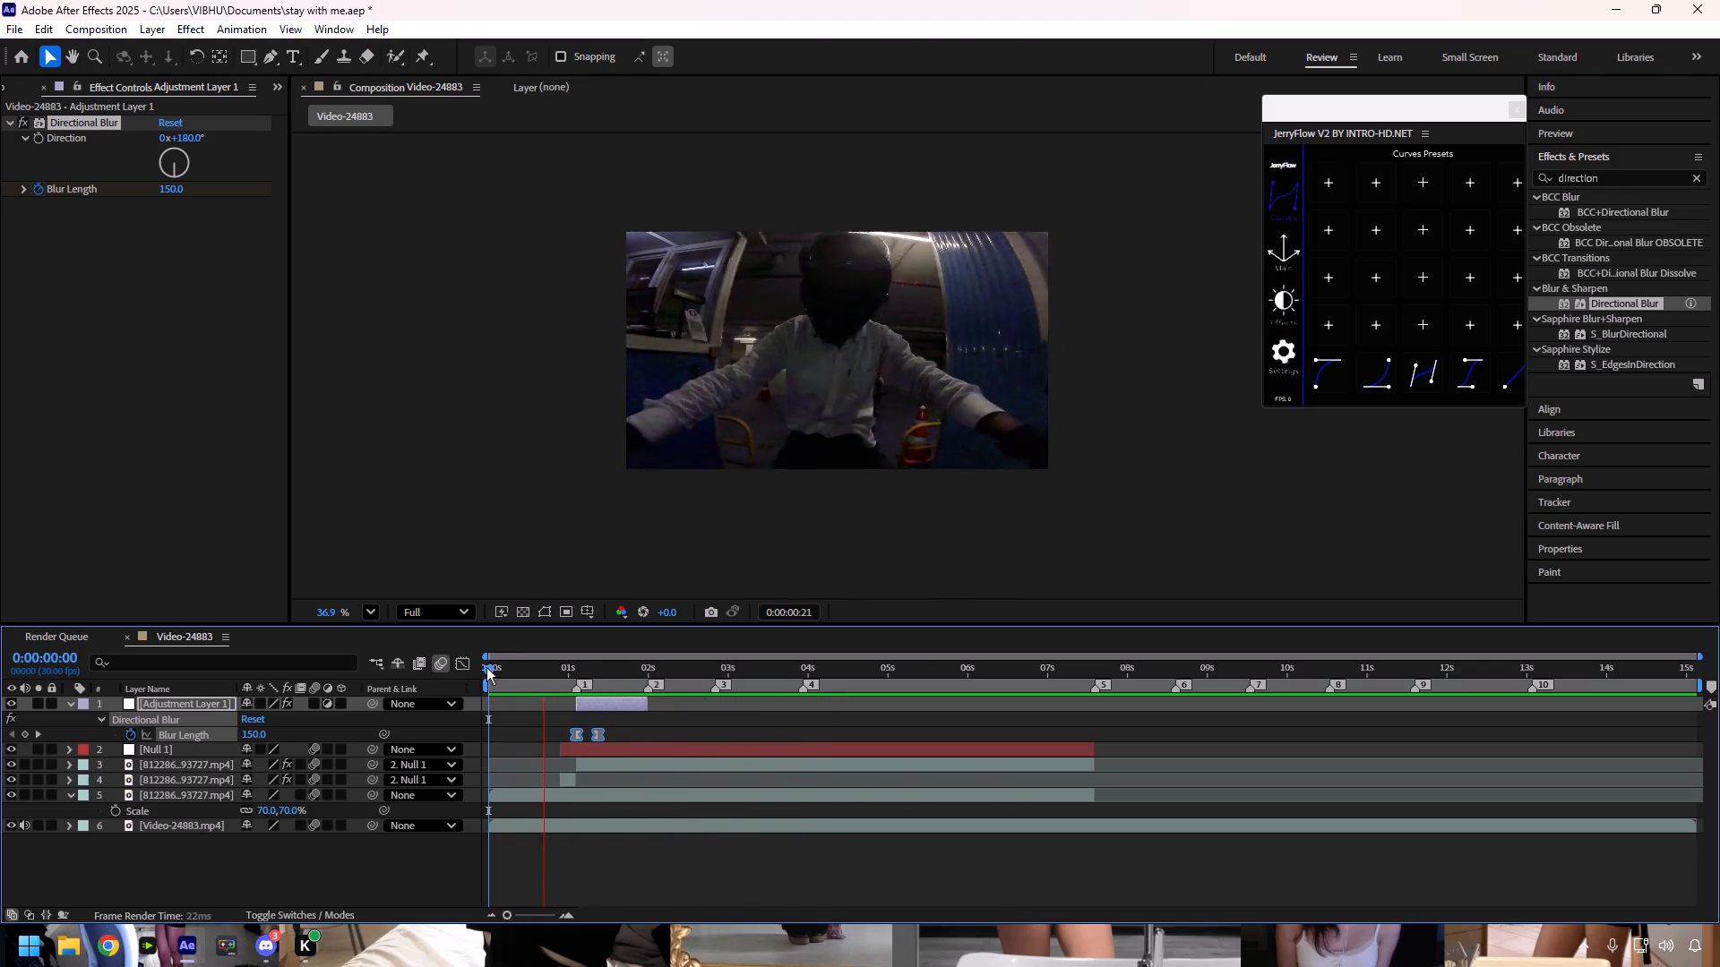
left_click(486, 670)
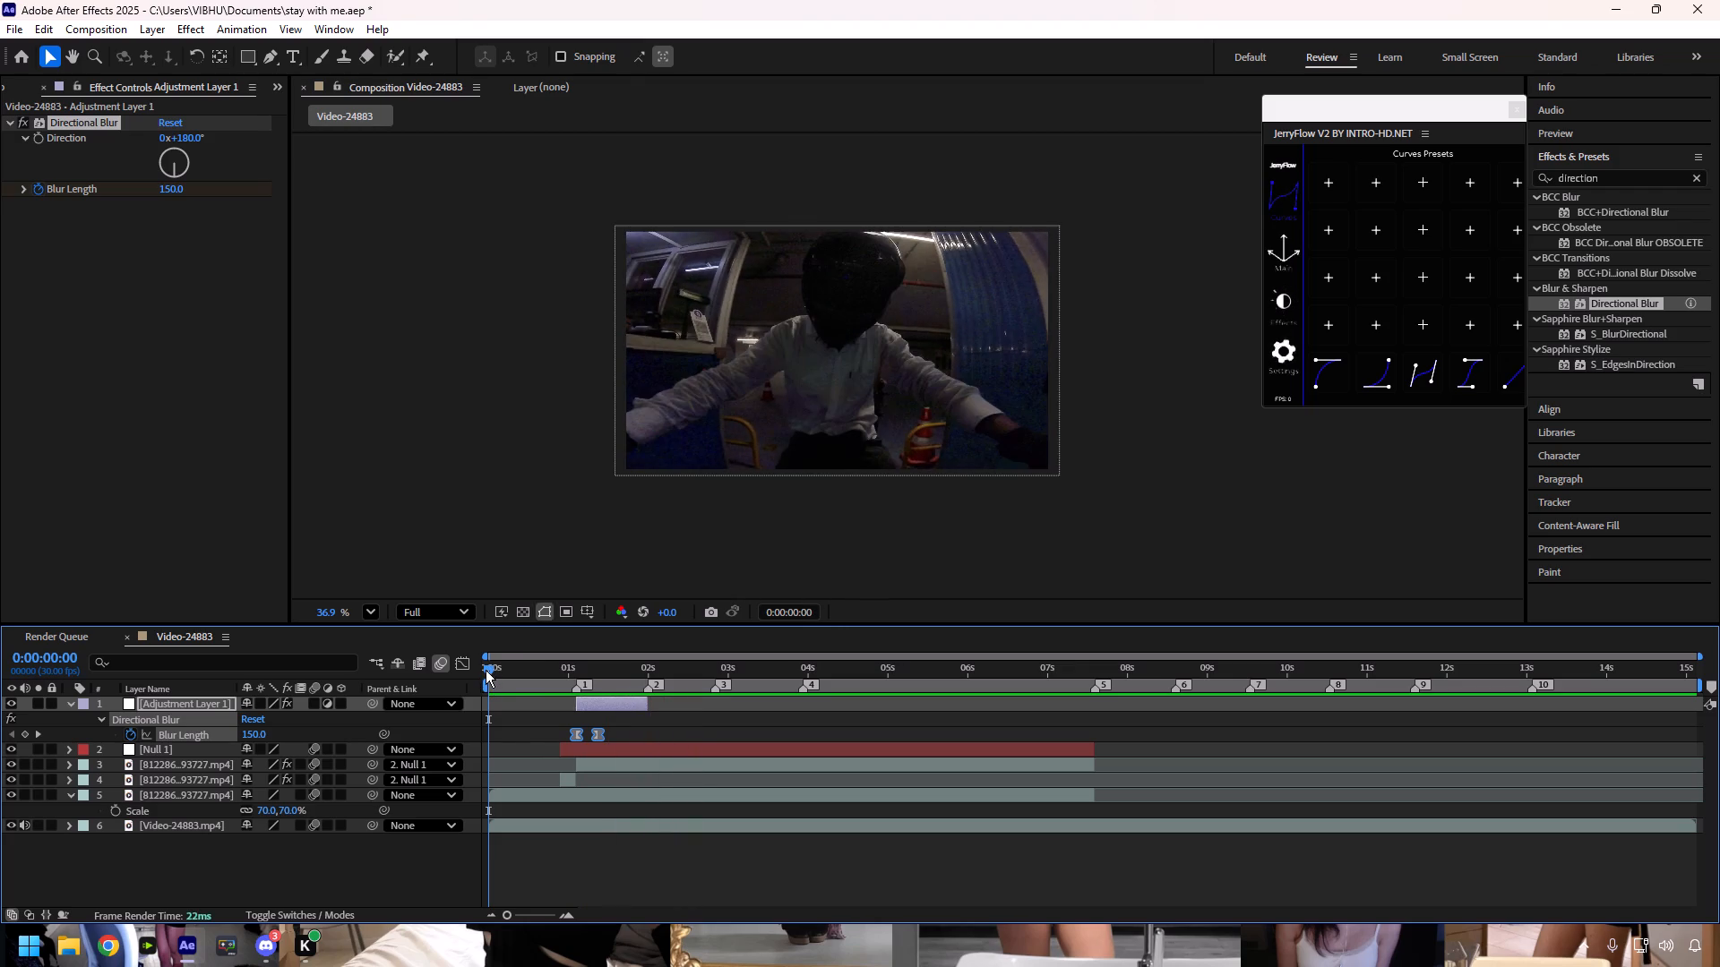
key("space")
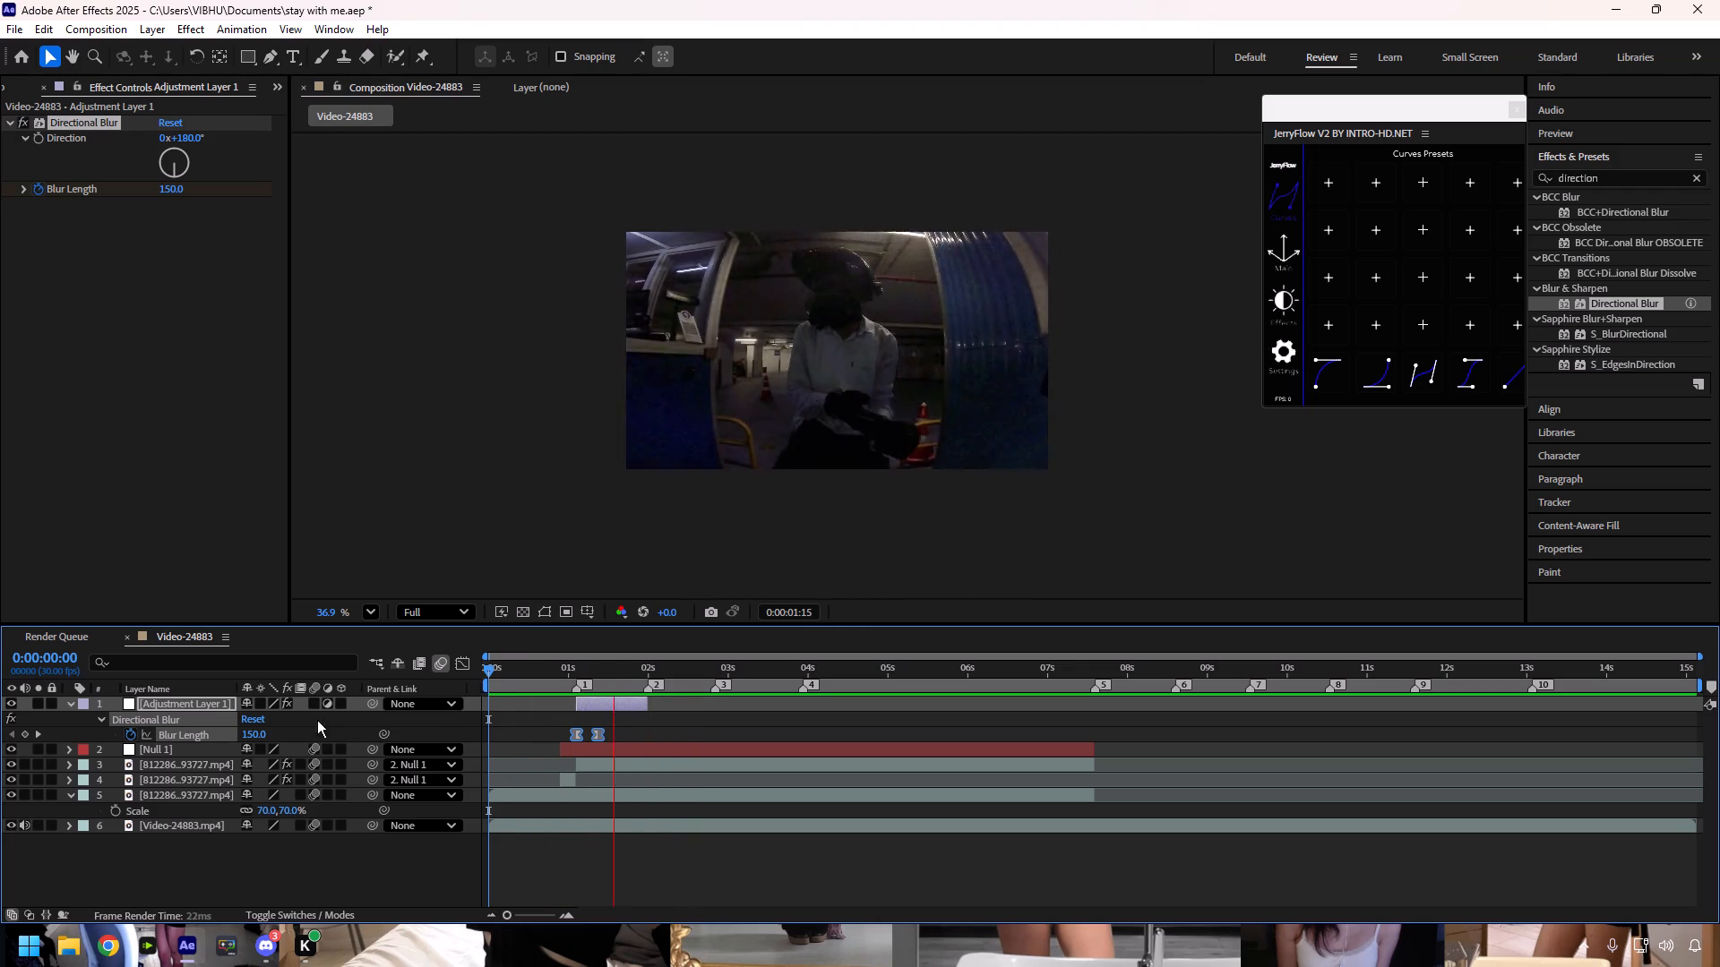
Collapse the adjustment layer's properties and save the project after a full playback.
left_click(80, 705)
left_click(73, 706)
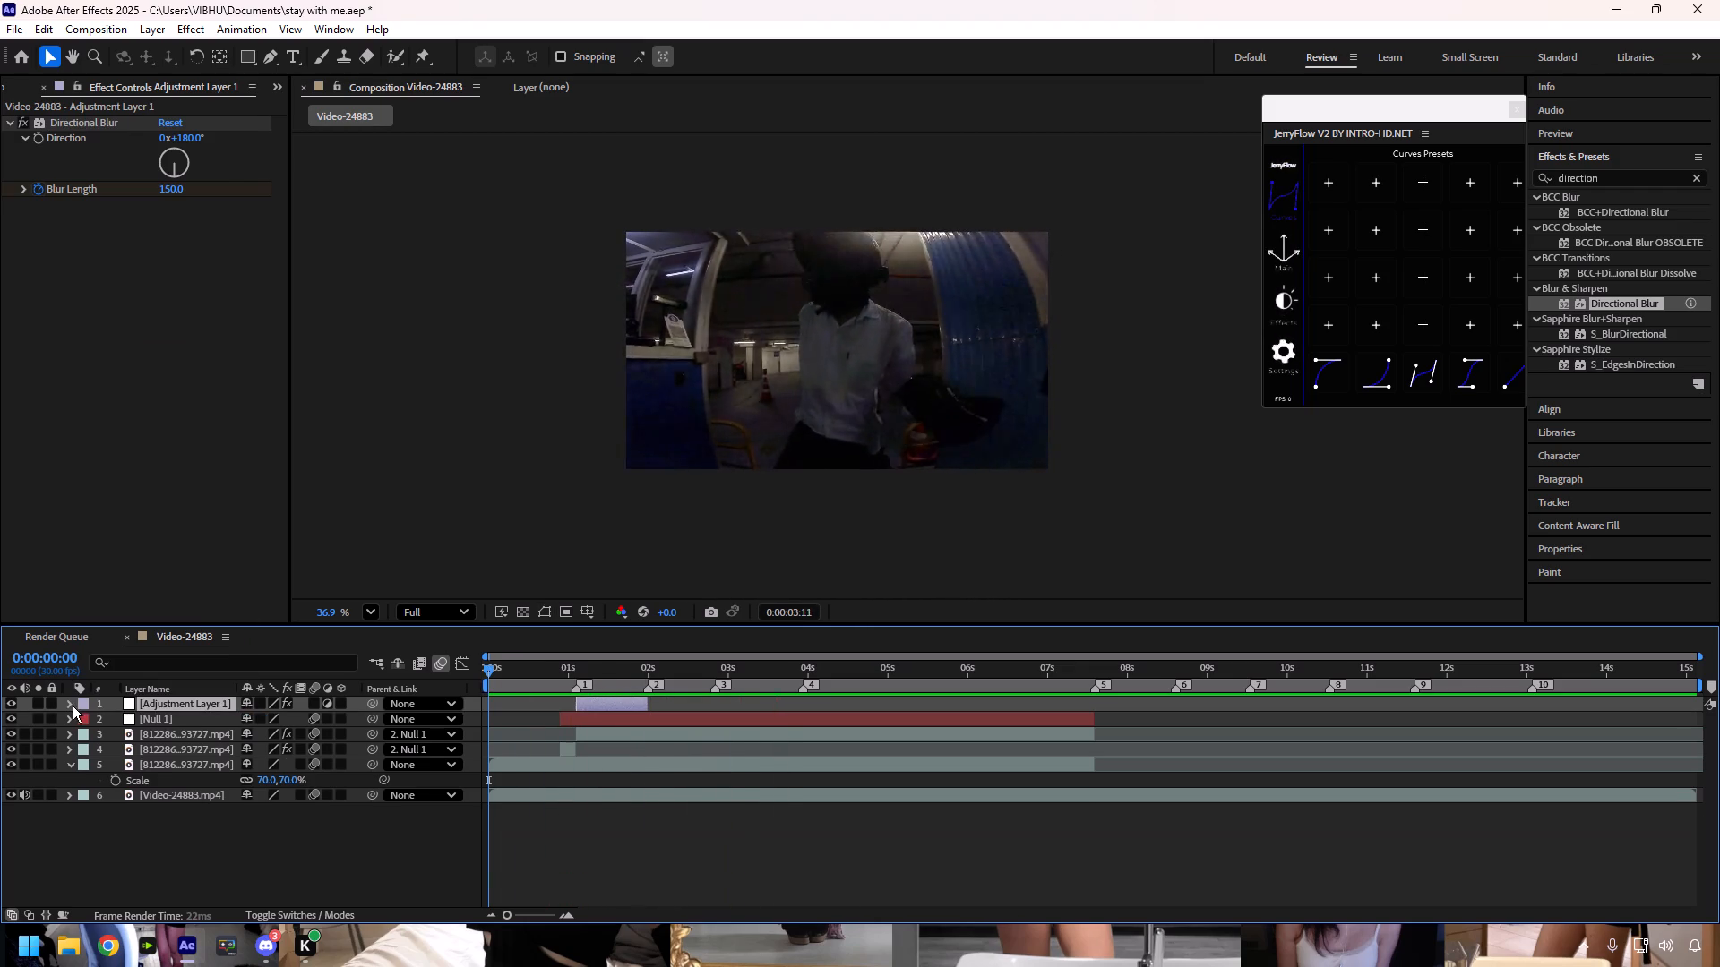
left_click(489, 672)
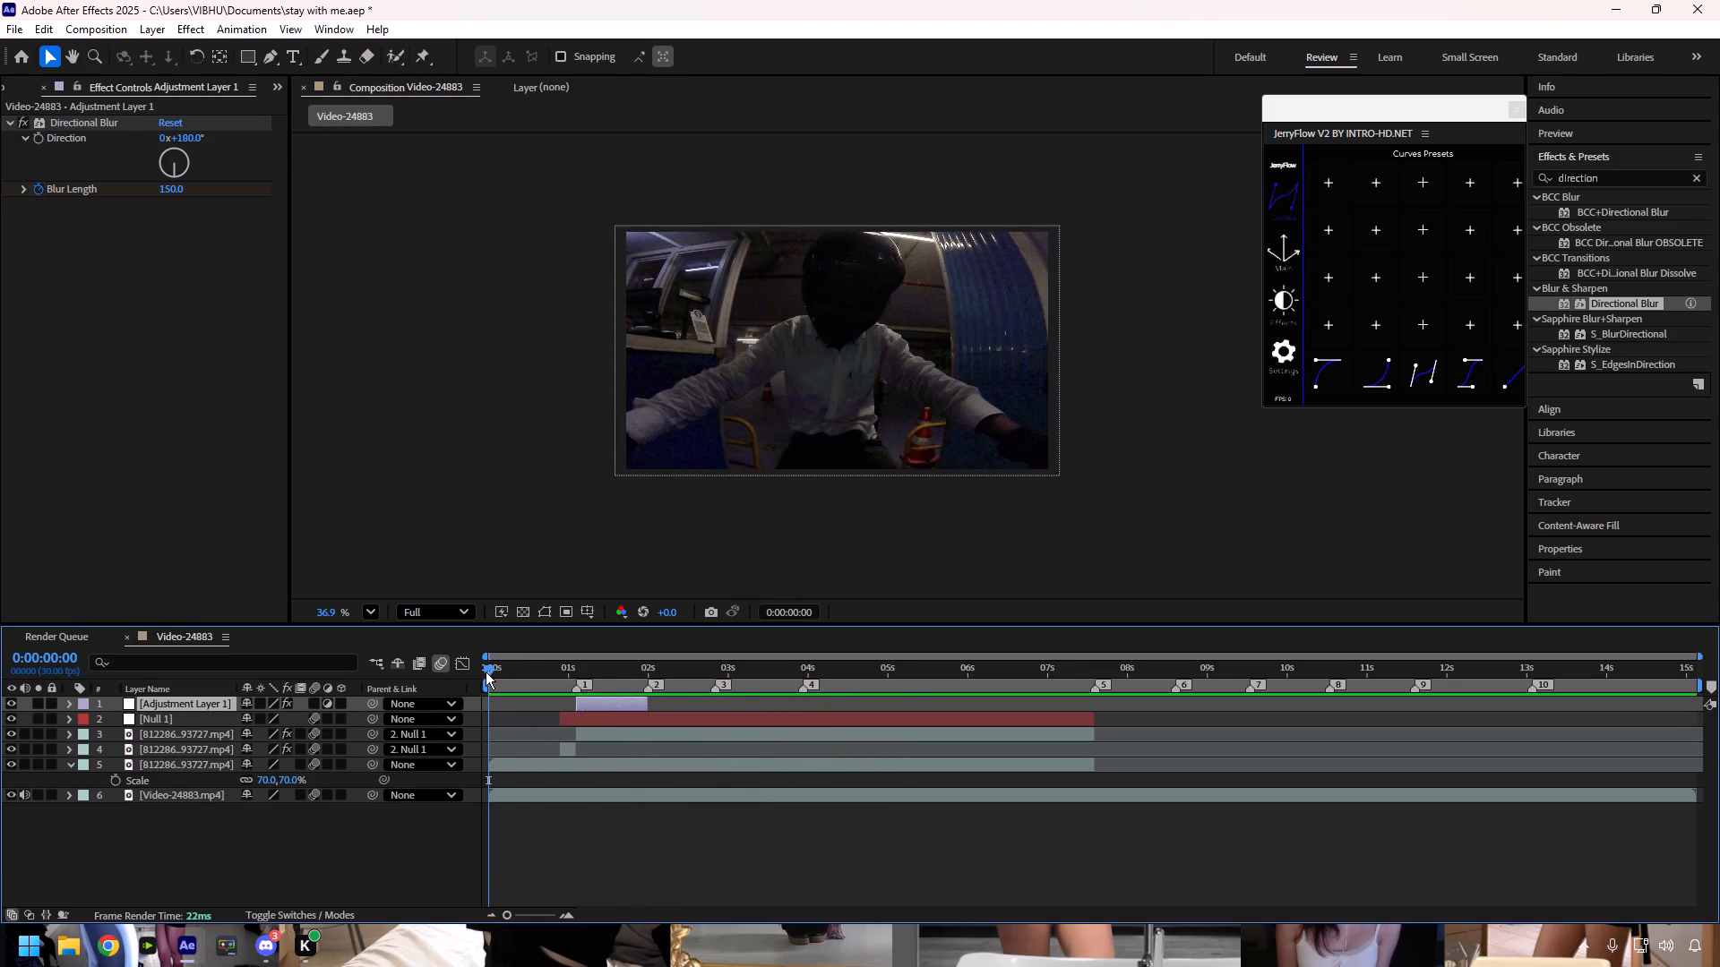
key("space")
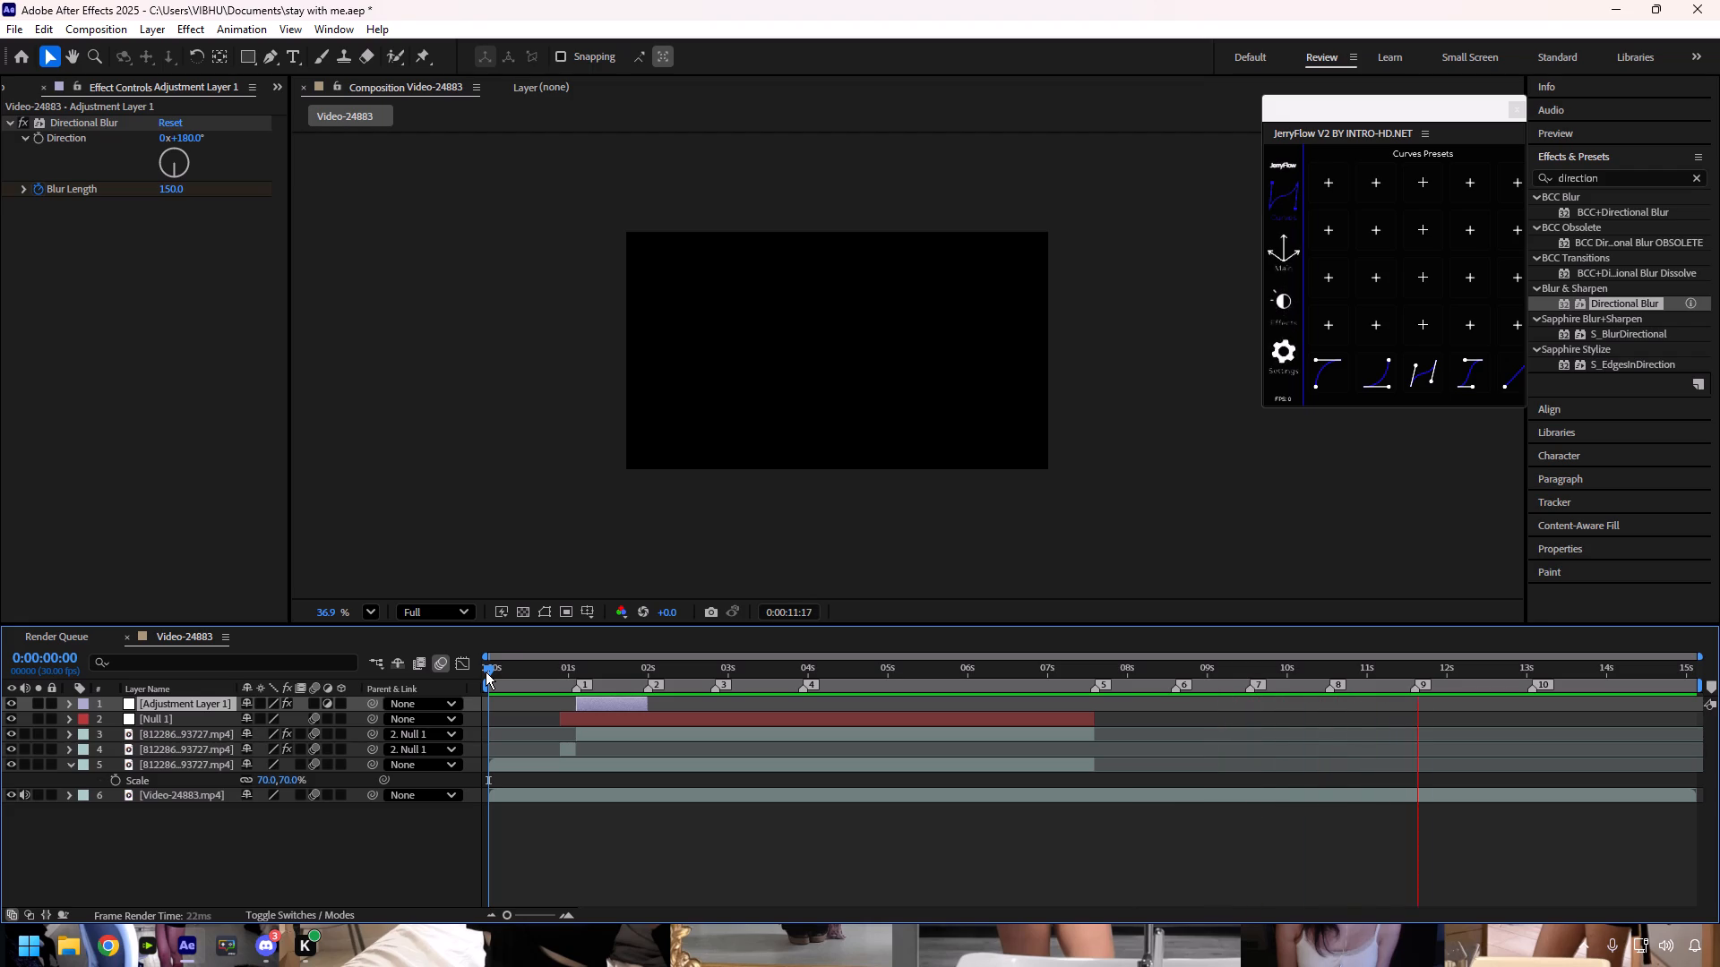
key("ctrl+s")
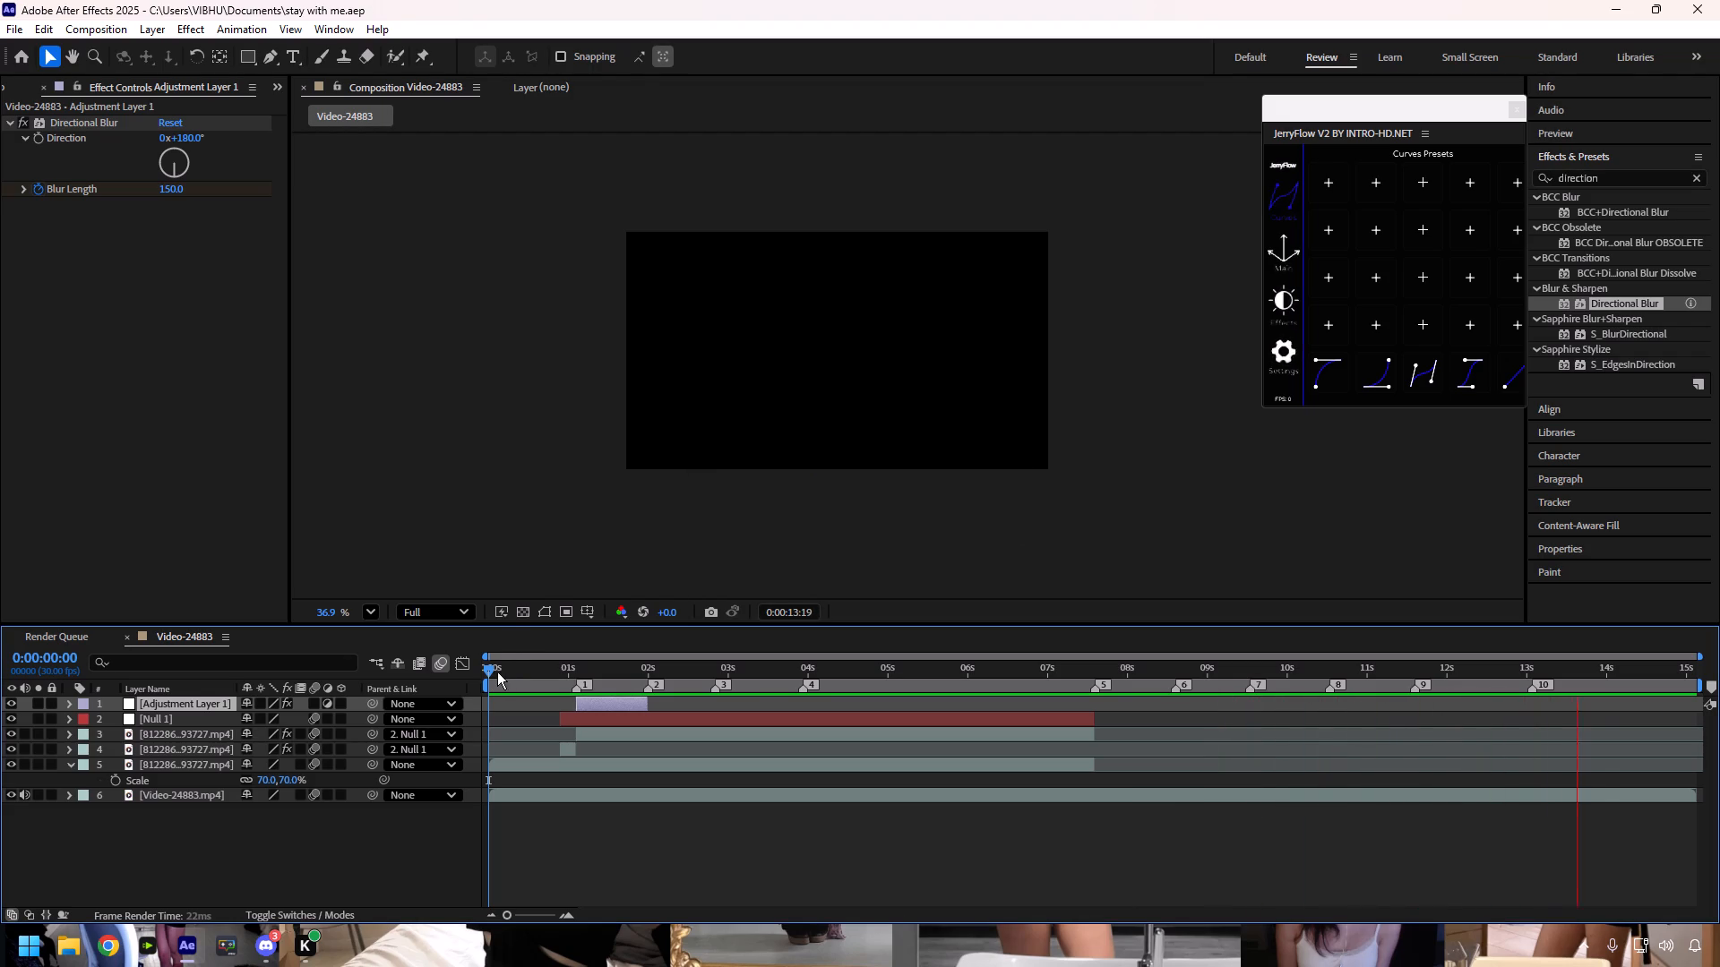
Replay the opening from 0;00;00;00 to review the white cutout flash and the blur transition.
left_click(486, 672)
key("space")
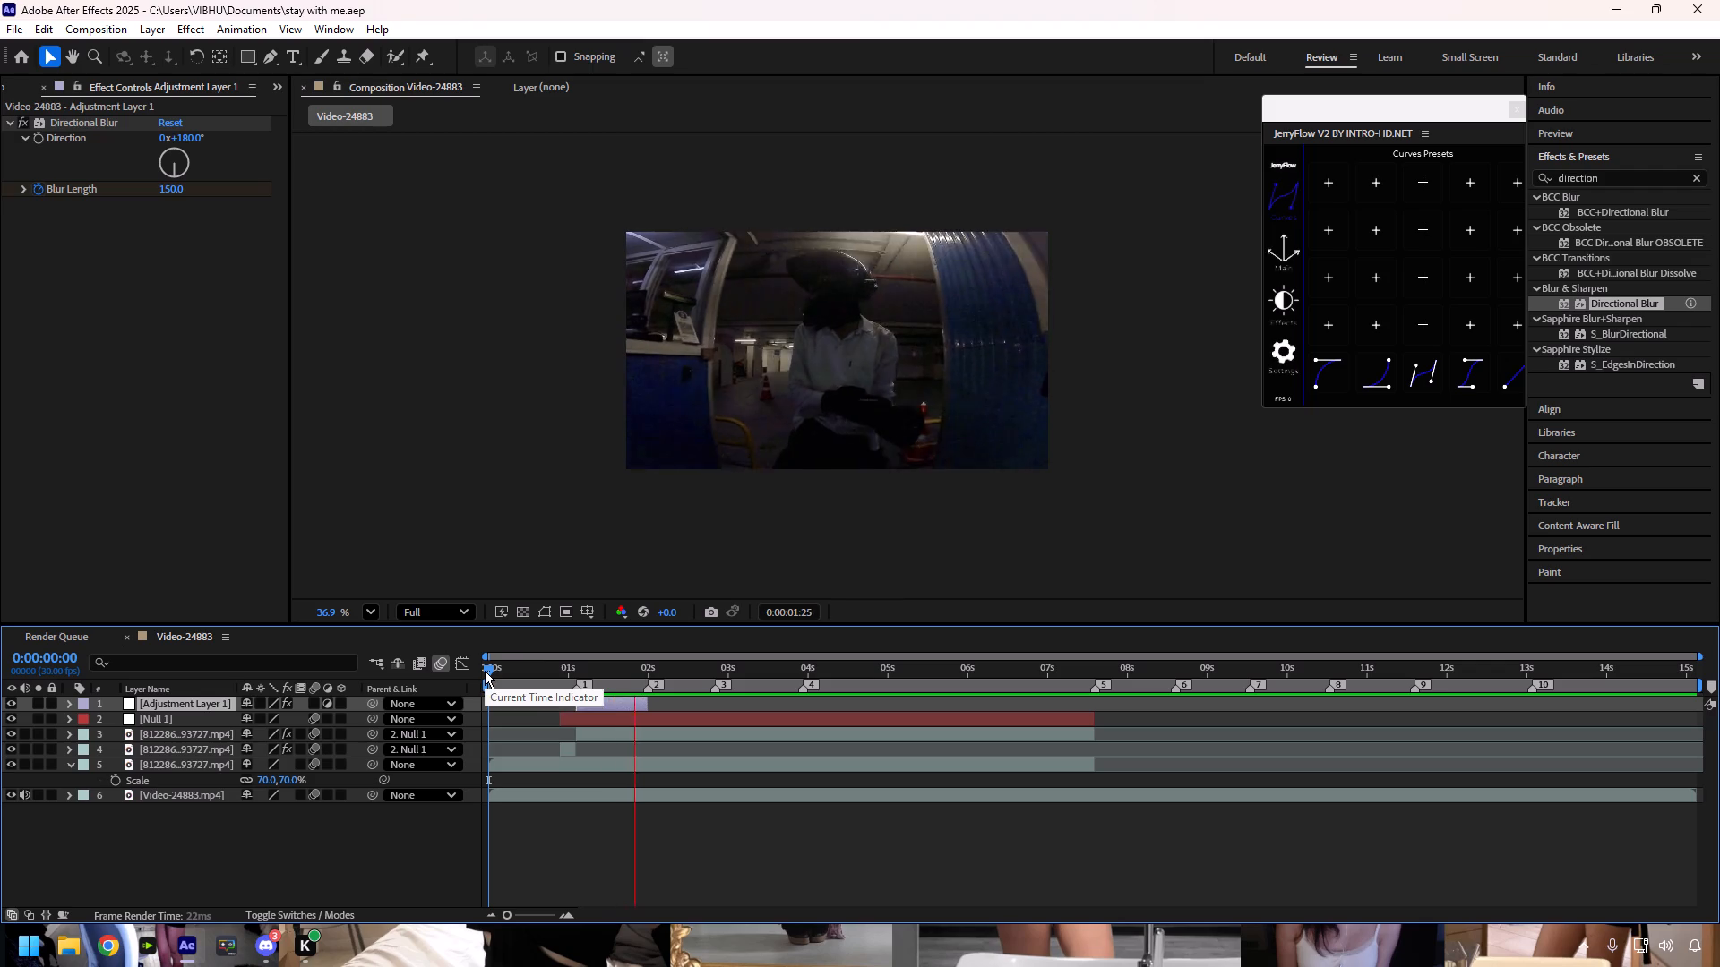
left_click(485, 671)
key("space")
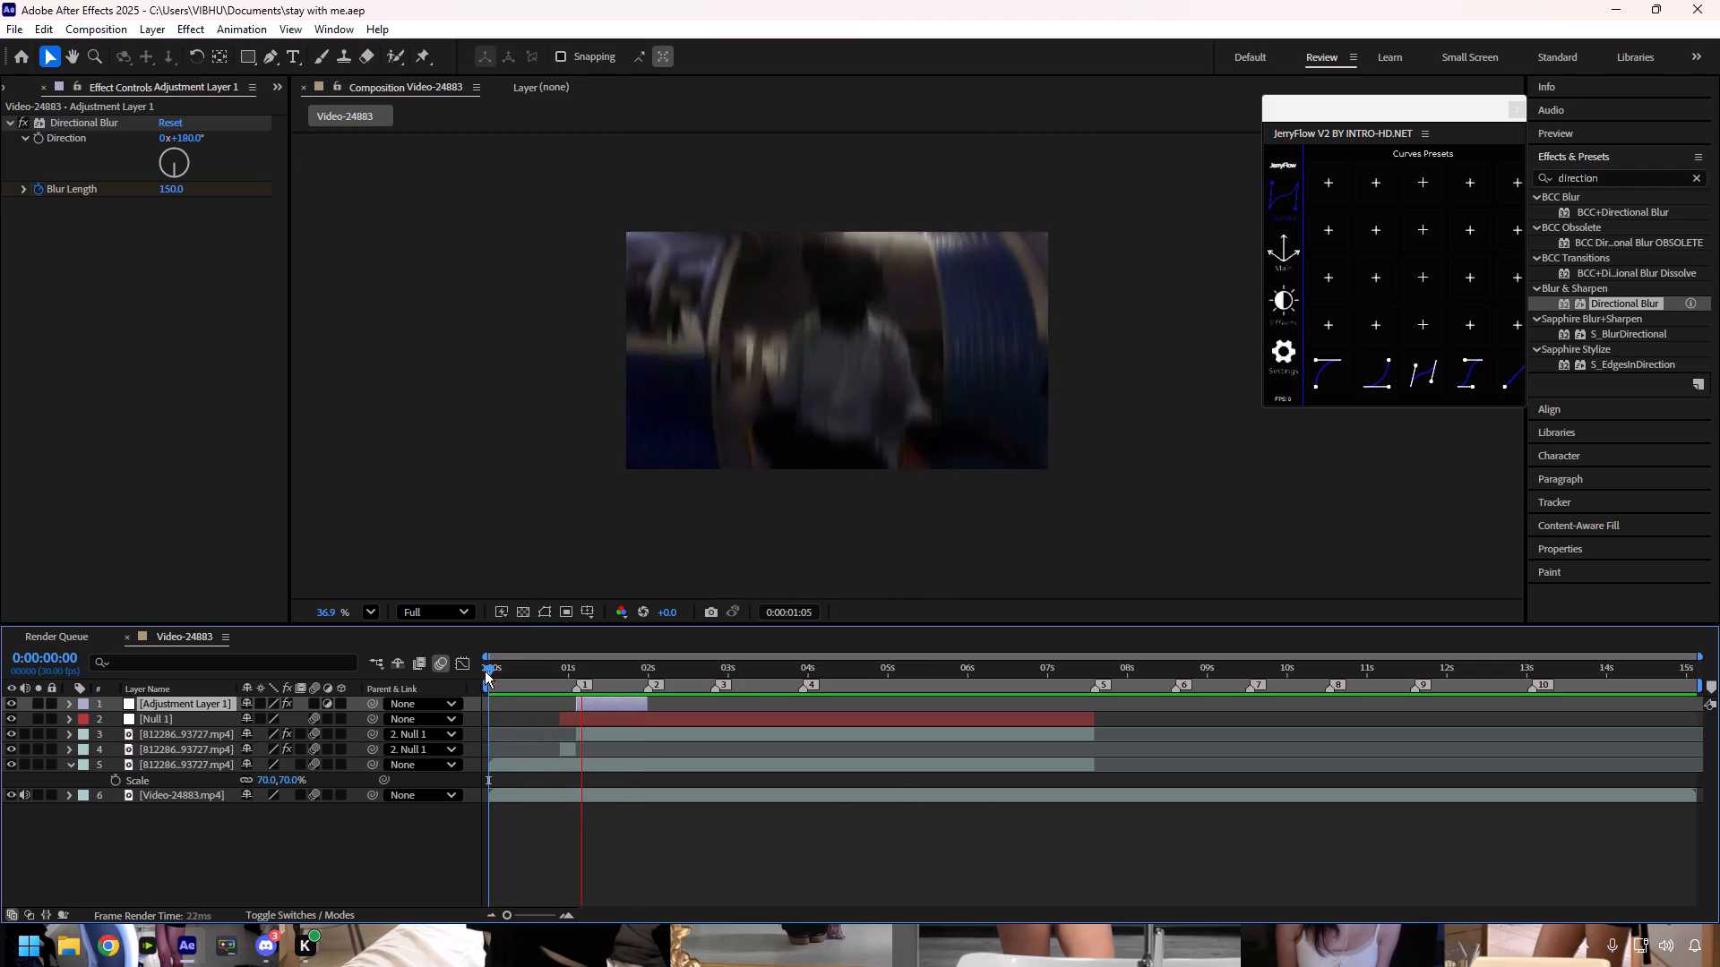
left_click(485, 671)
key("space")
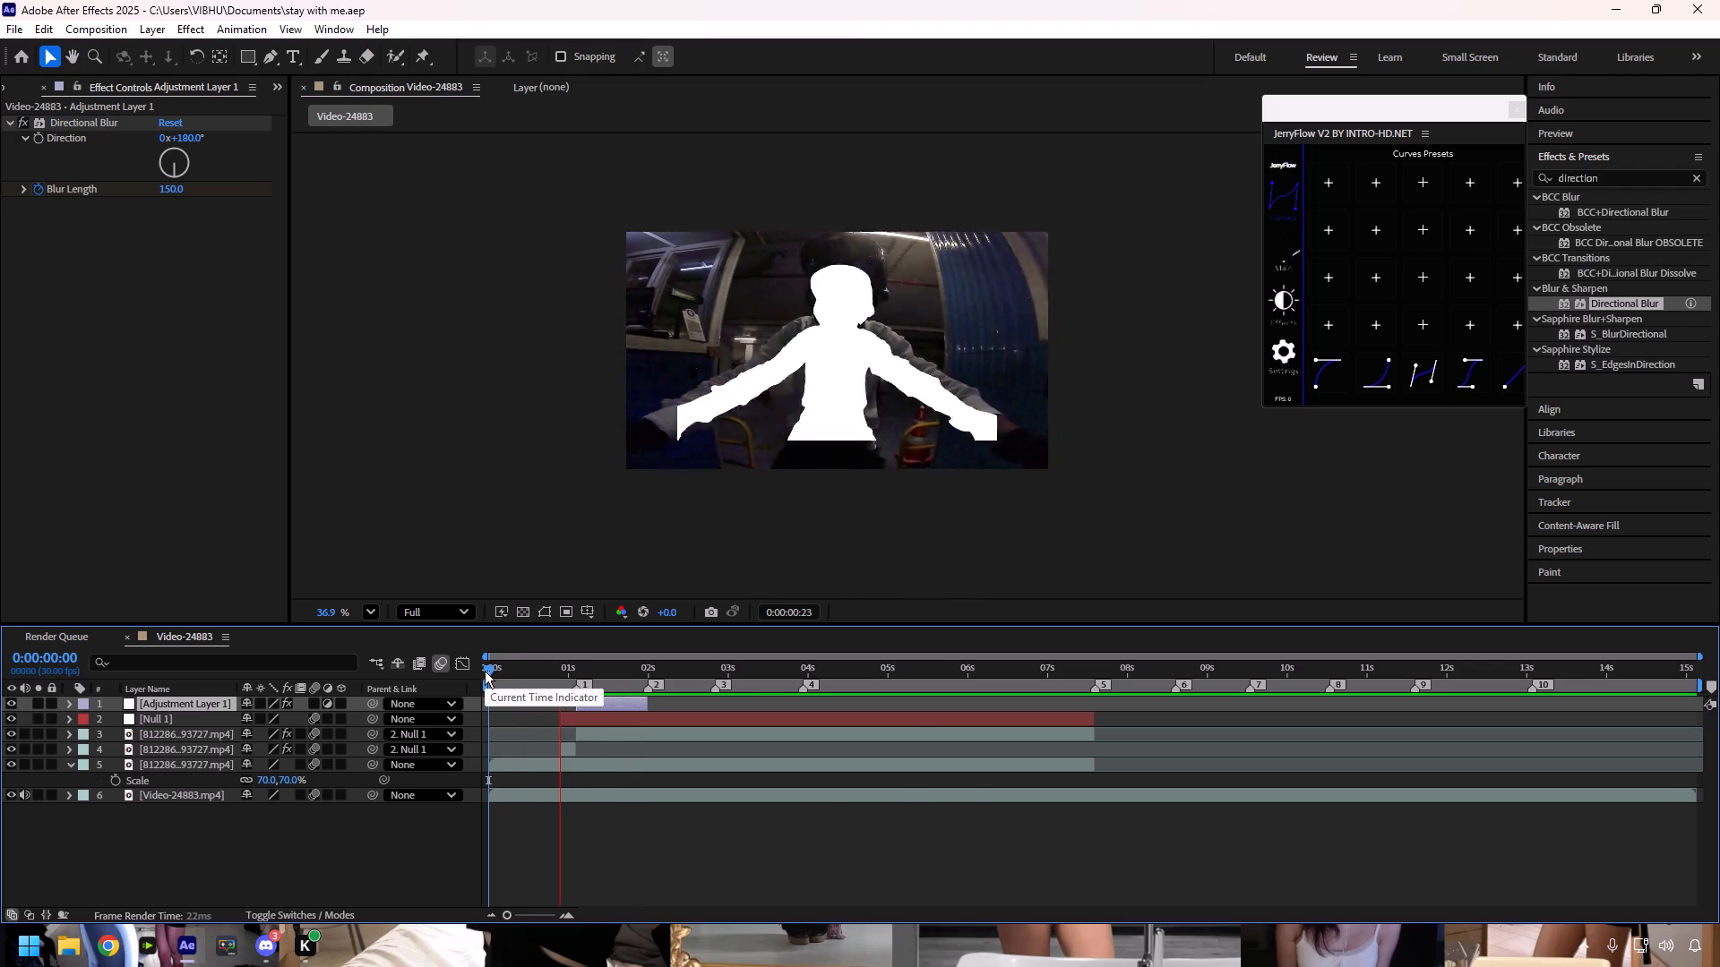
left_click(485, 671)
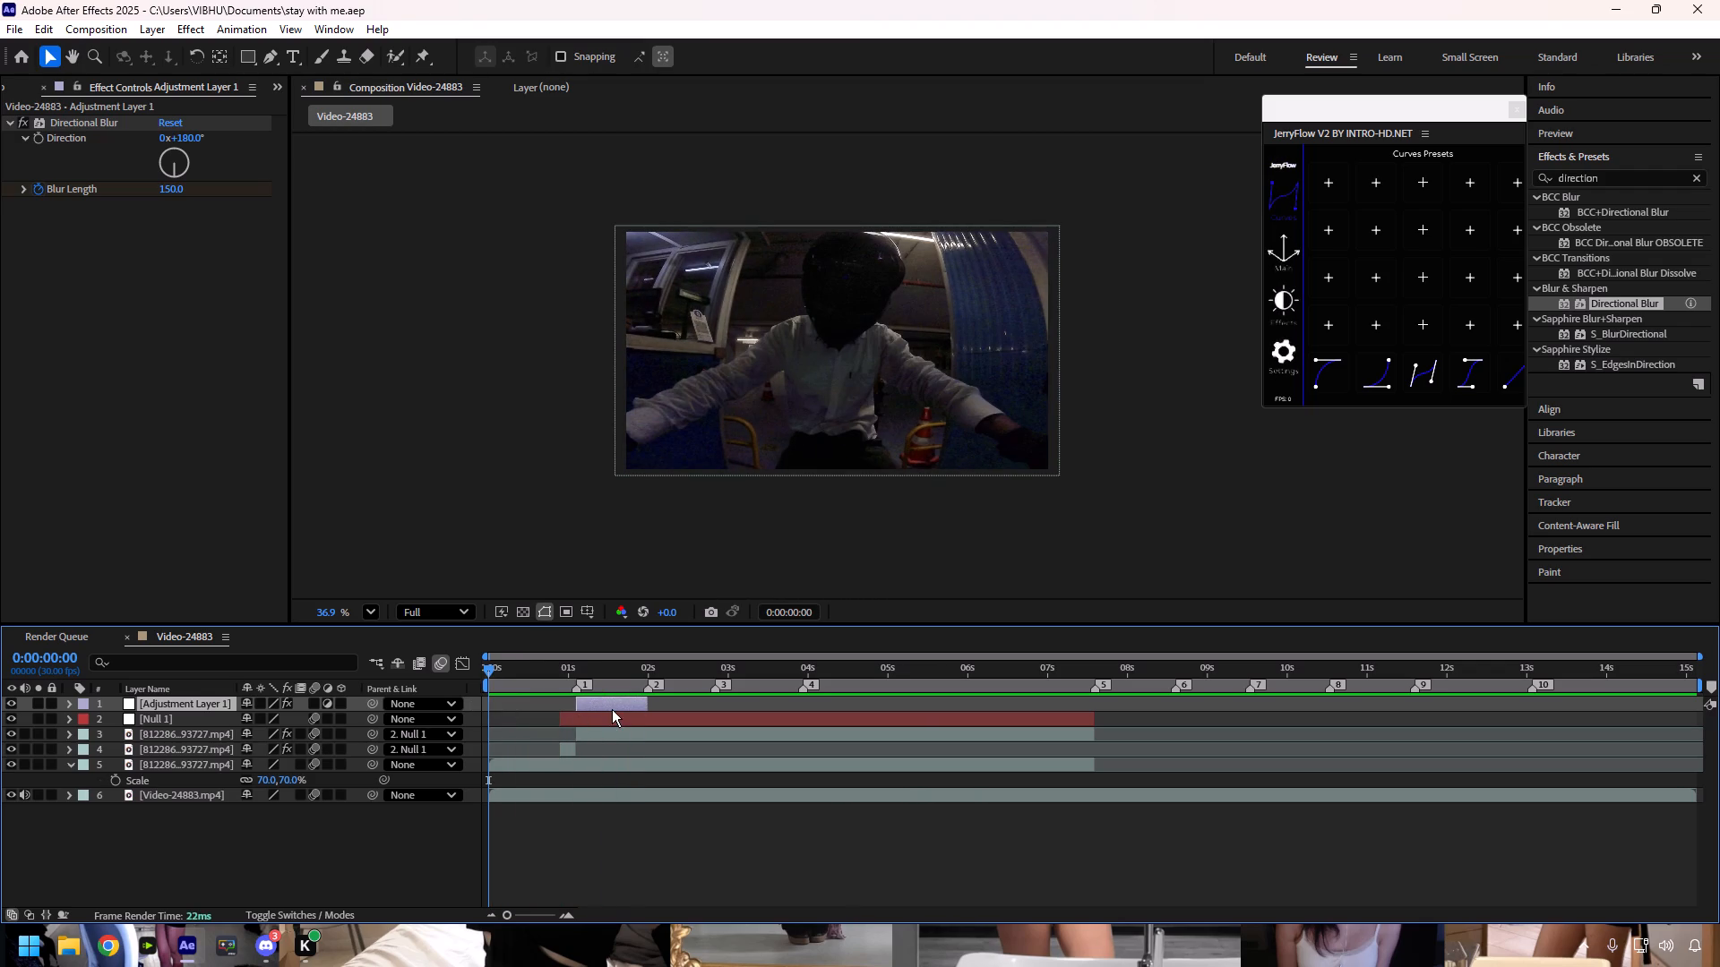
left_click(612, 707)
left_click(603, 701)
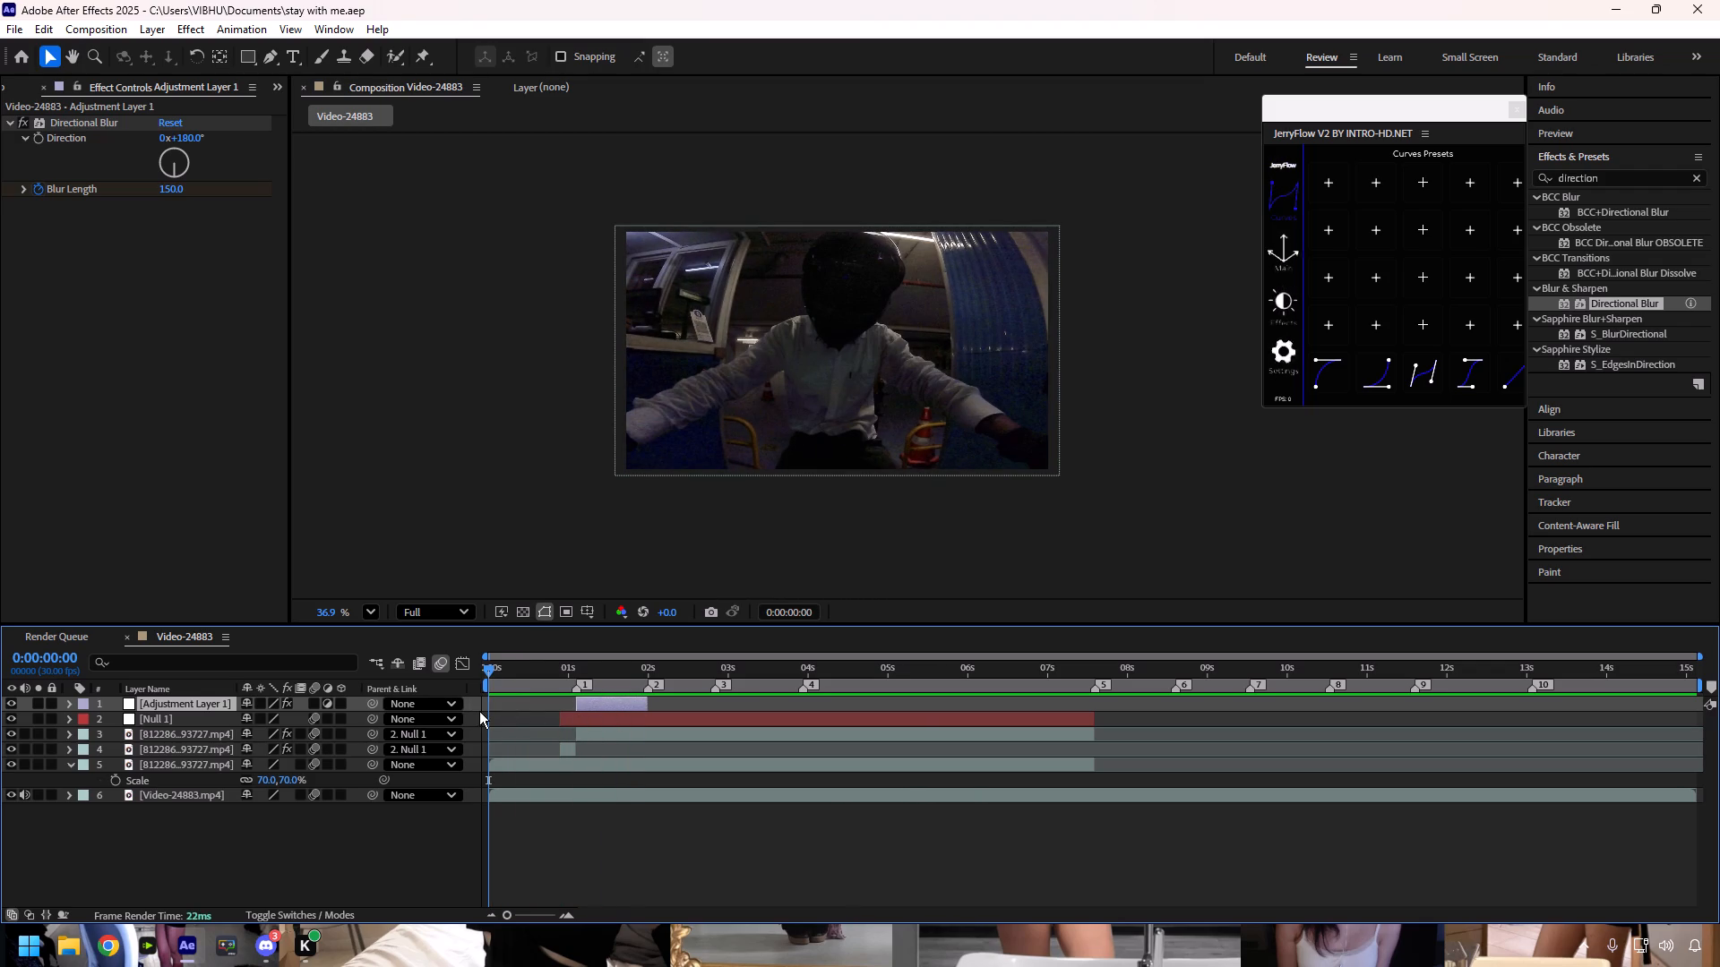
Create a new text layer in the composition reading STAY.
right_click(479, 711)
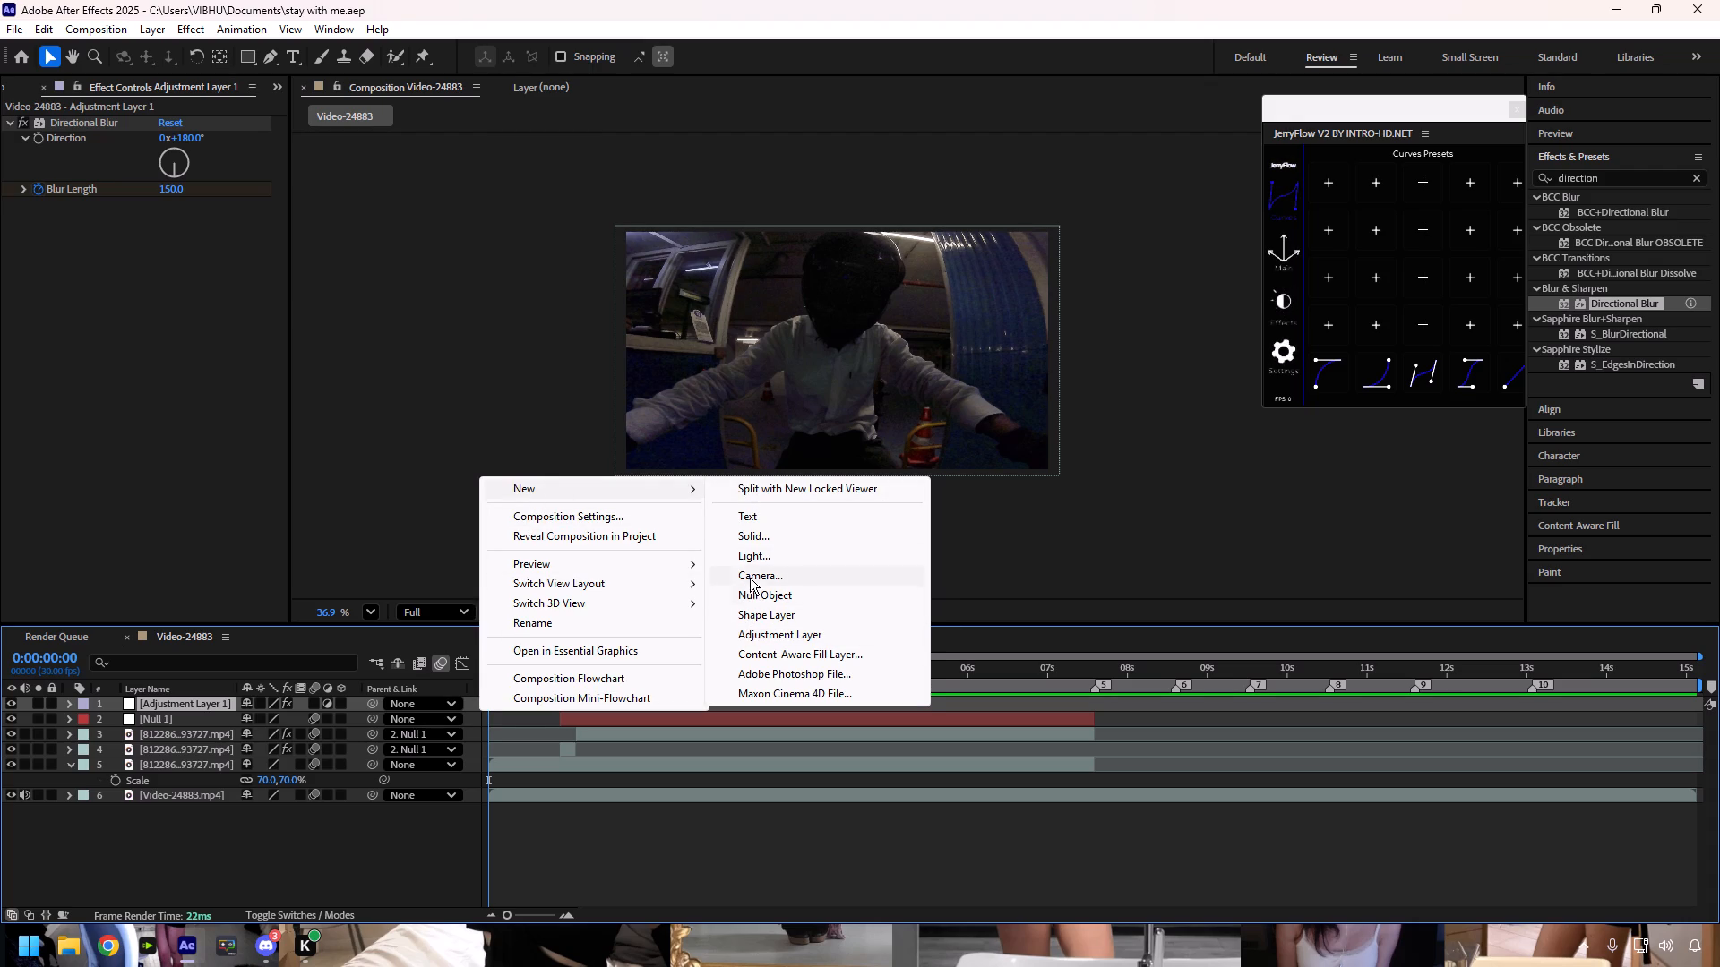
left_click(752, 514)
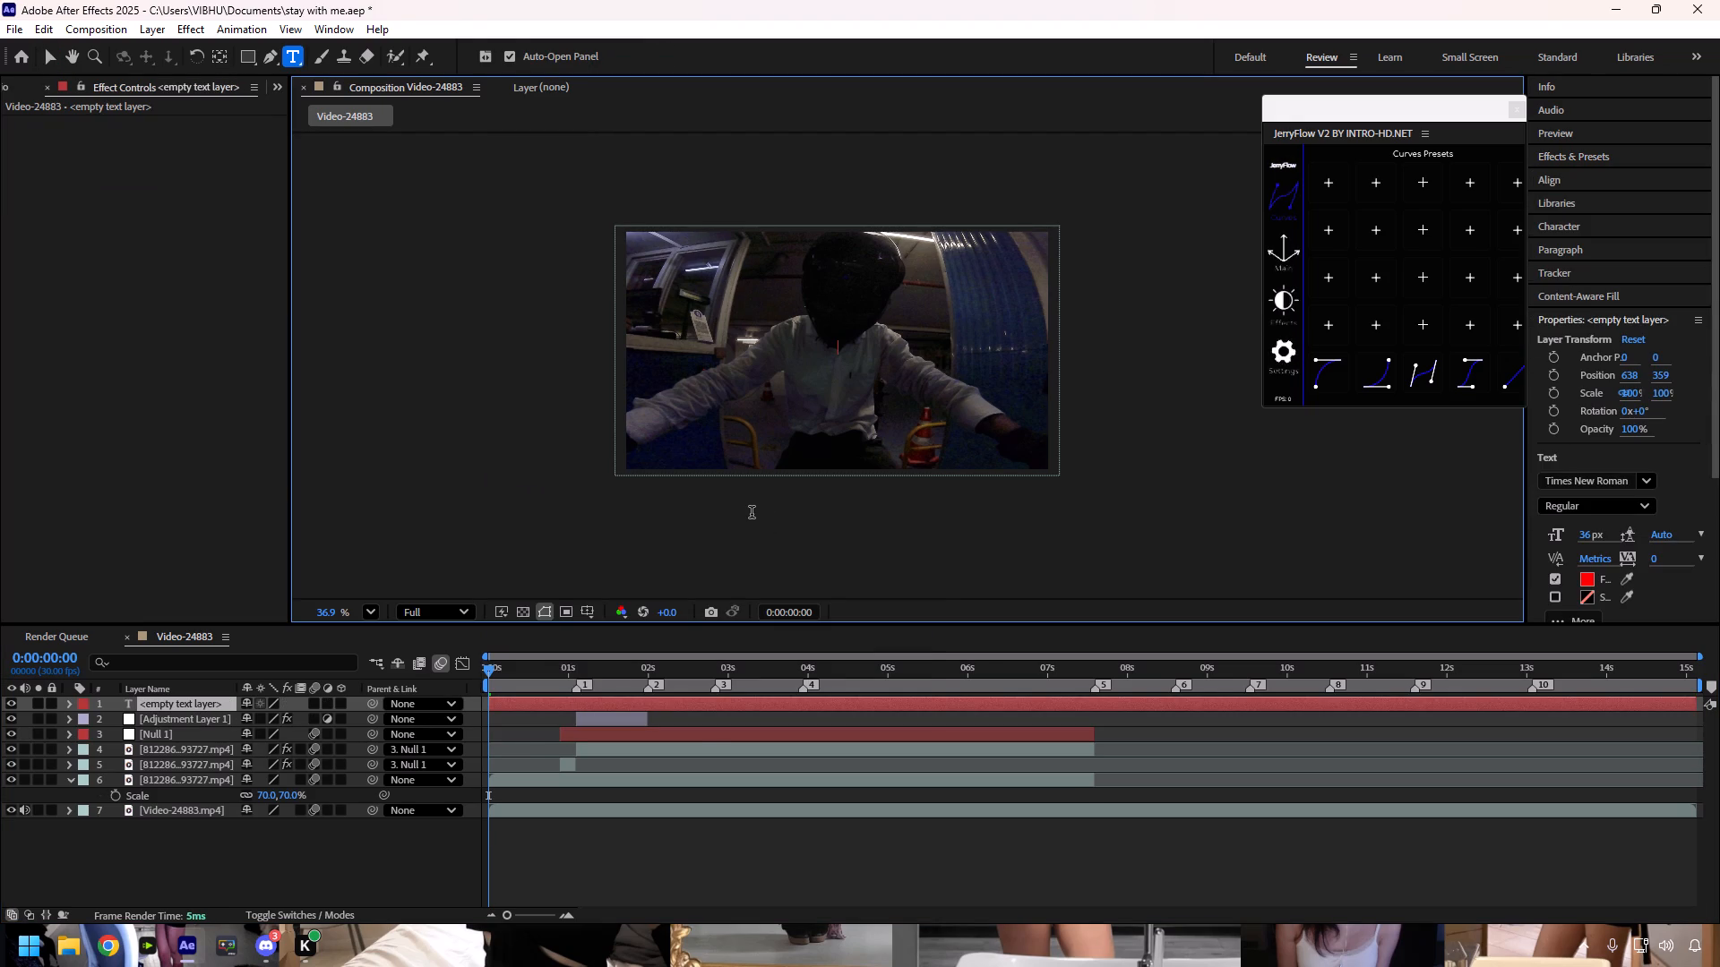
key("shift+s")
type("TAY")
key("space")
key("w")
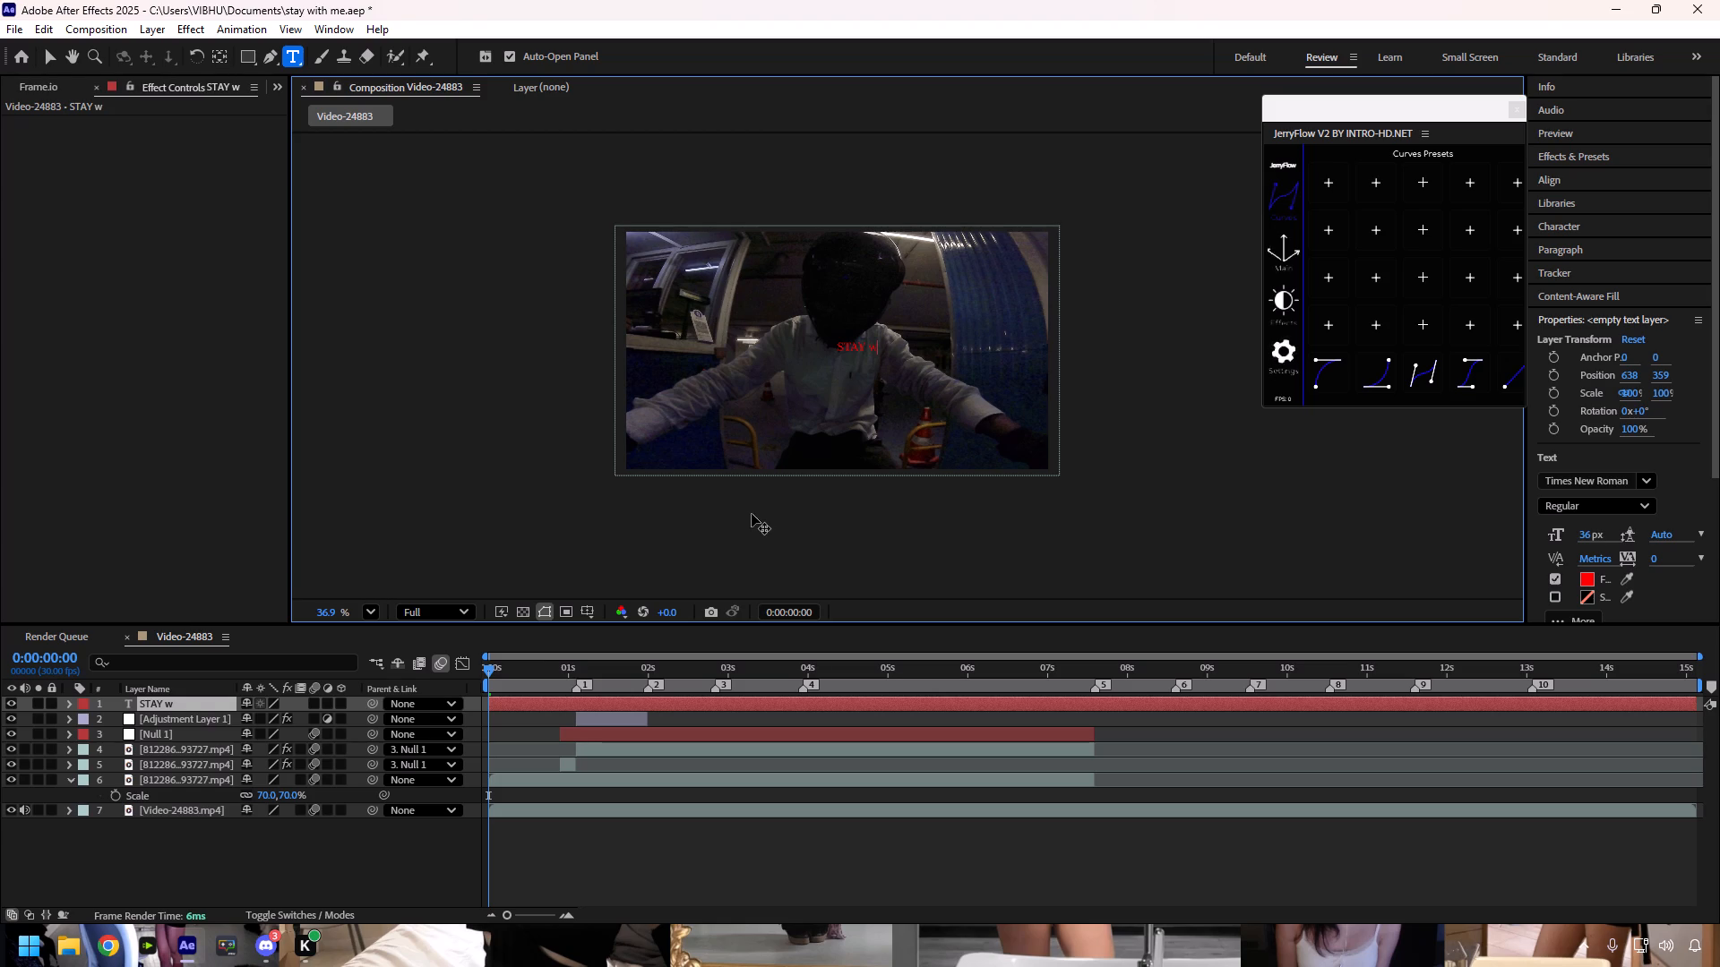
type("ith")
key("space")
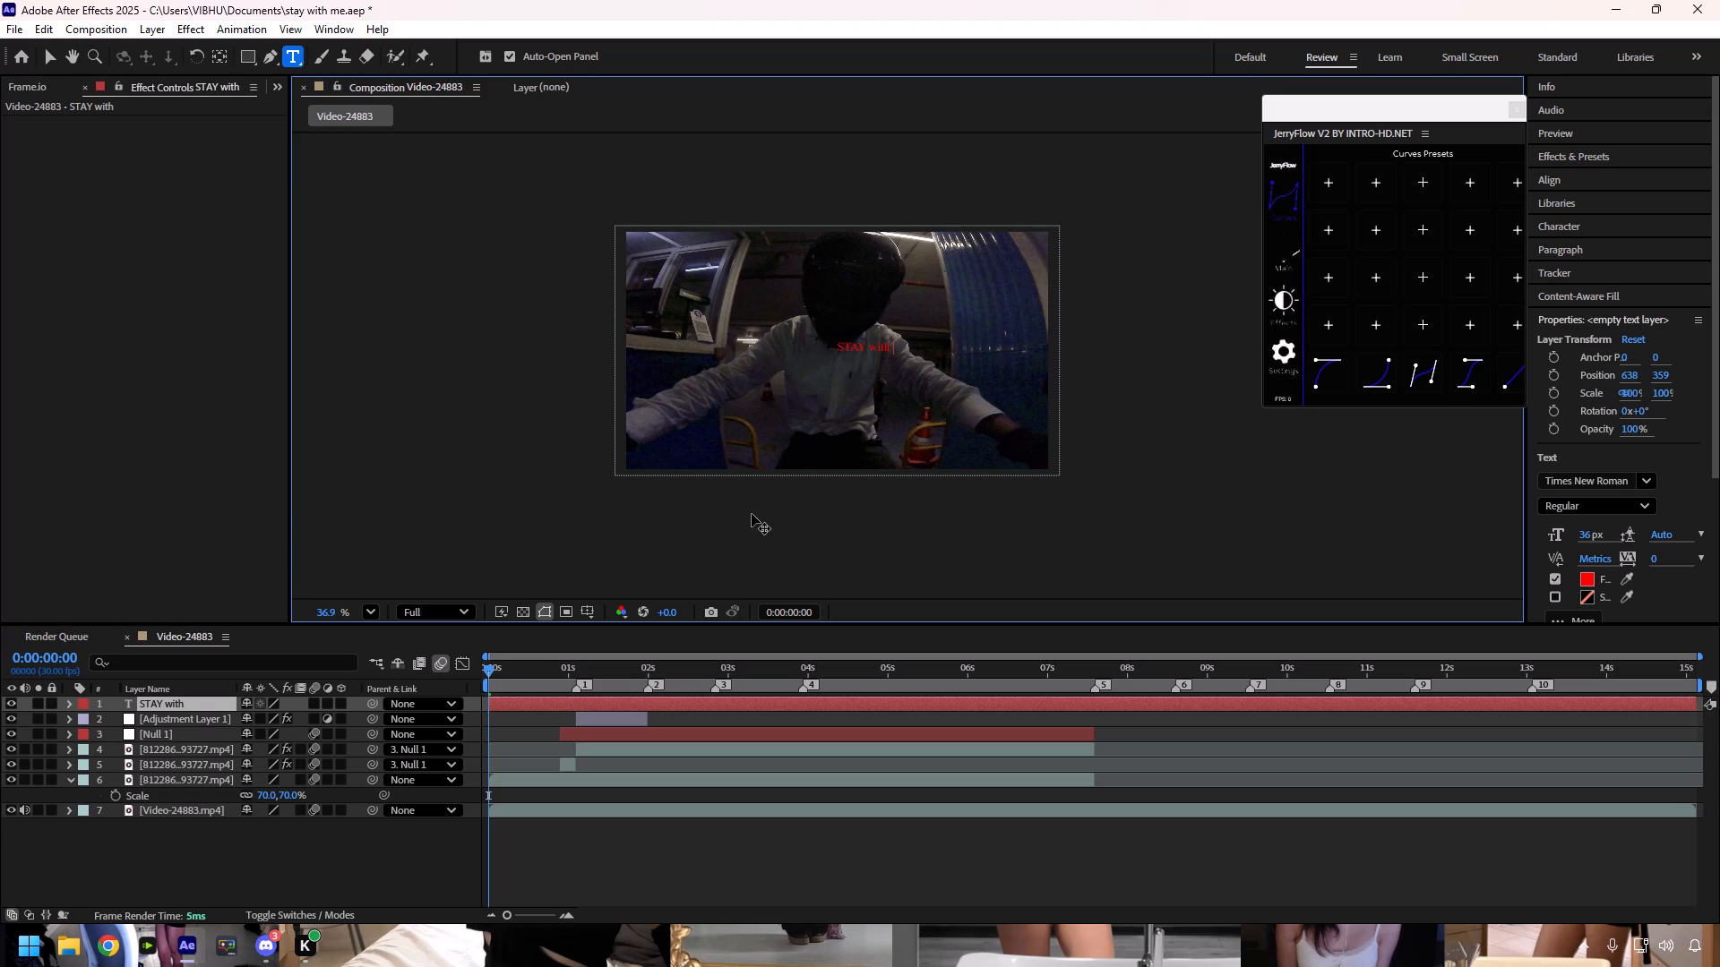
key("BackSpace")
key("BackSpace")
key("BackSpace")
key("BackSpace")
key("BackSpace")
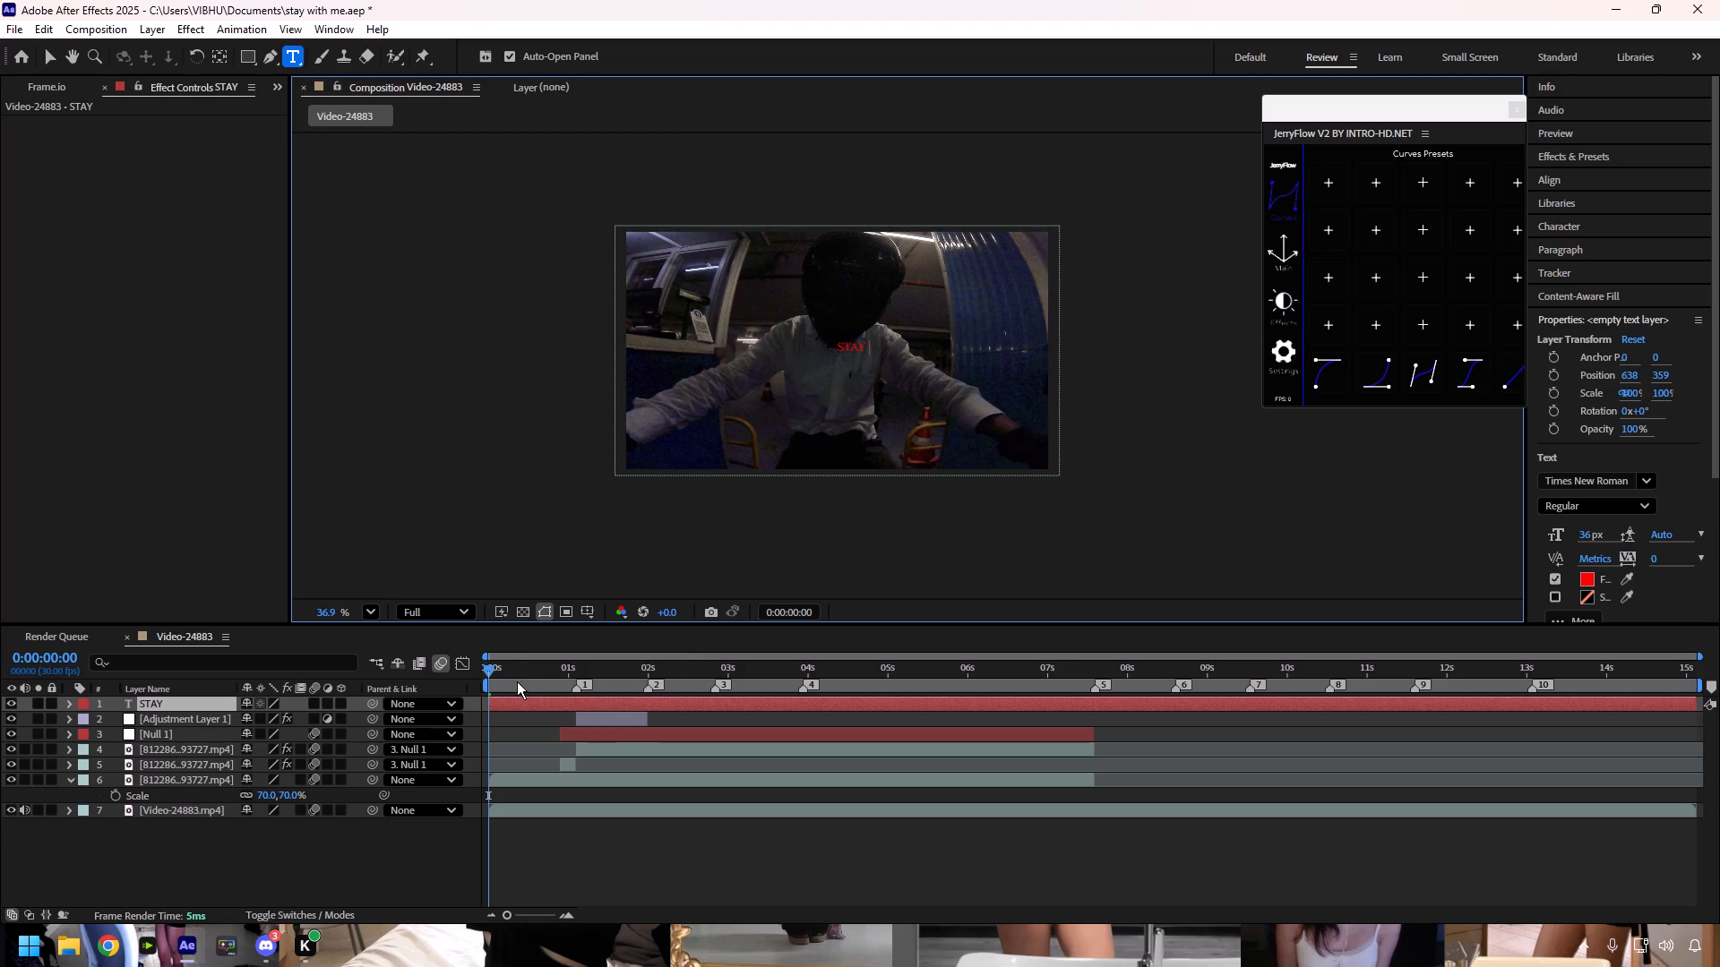
Split the STAY text layer at 0;00;01;03 and delete the part after the cut.
left_click_drag(487, 666, 574, 683)
left_click(582, 706)
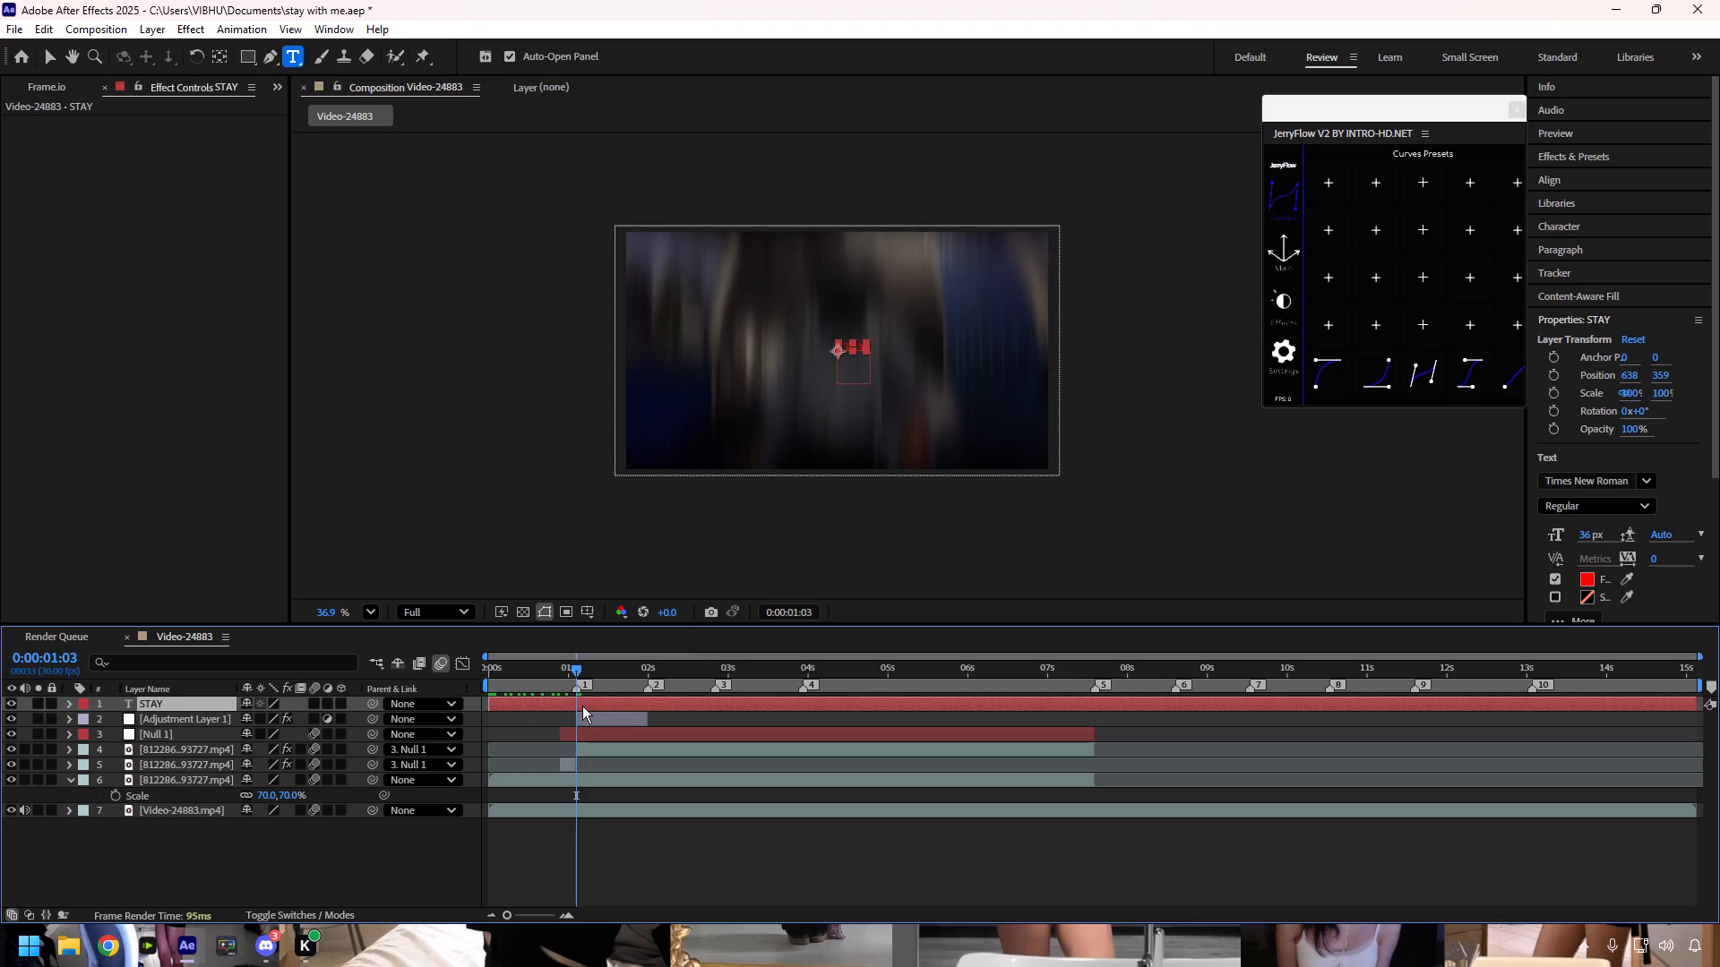
key("ctrl+shift+d")
key("Delete")
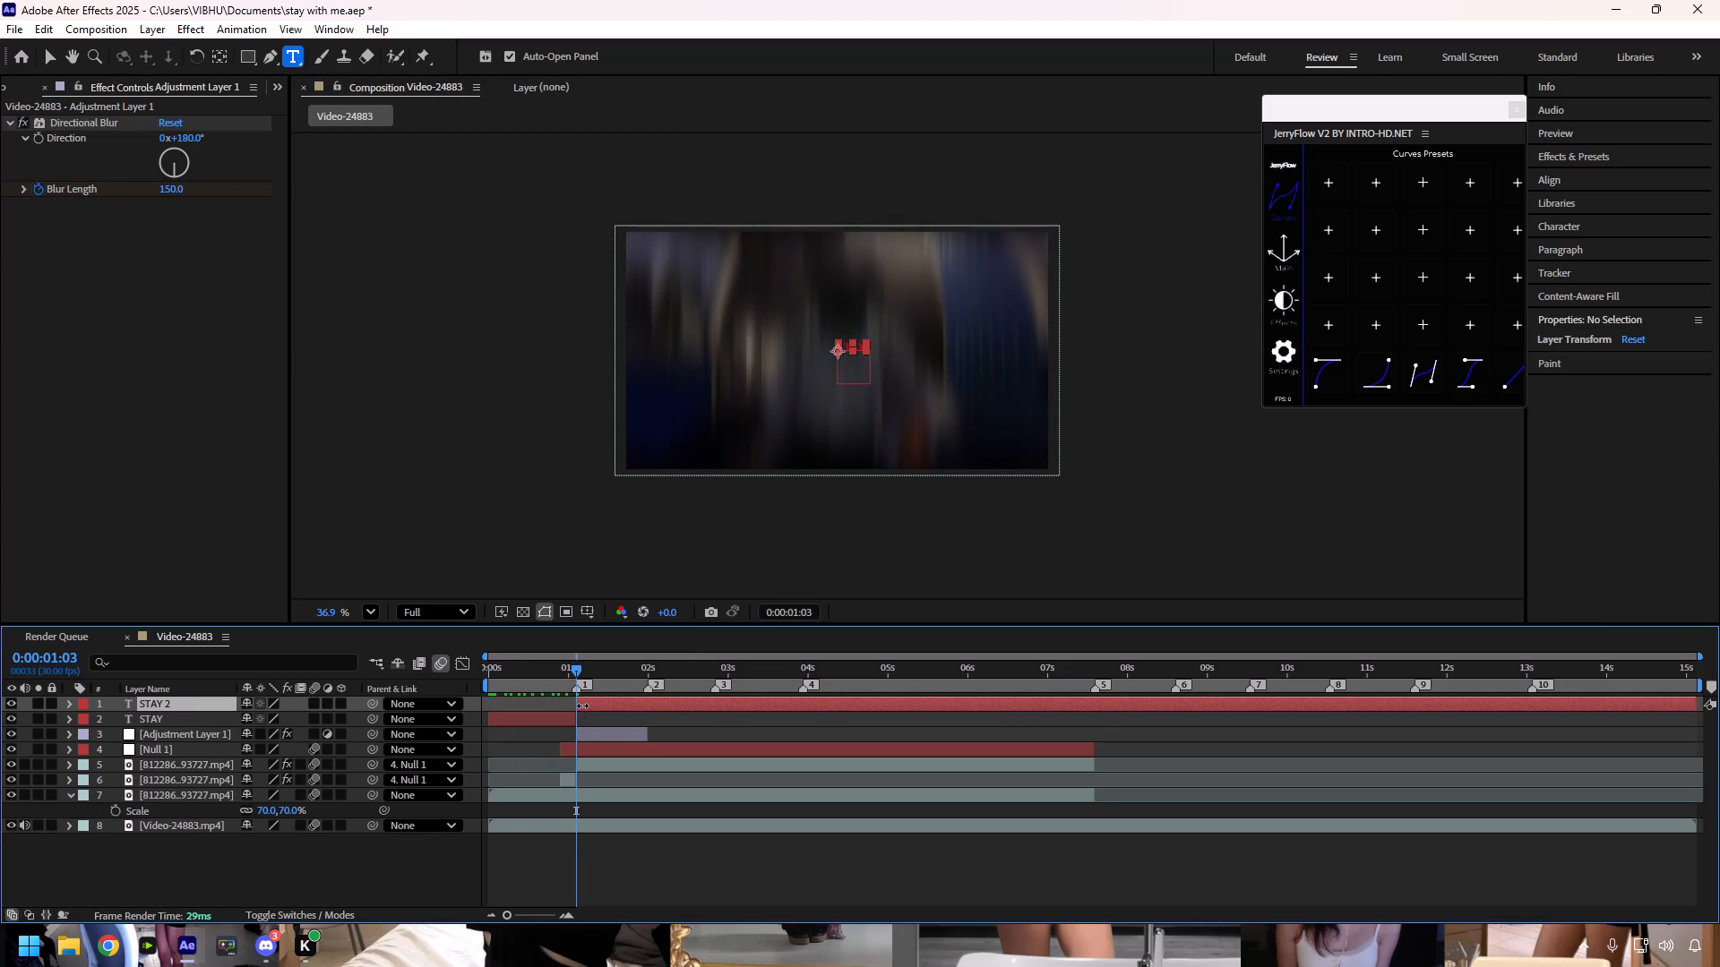
At 0;00;00;15, reveal the STAY layer's Scale and enlarge it to 369%.
left_click_drag(572, 670, 525, 676)
left_click(517, 710)
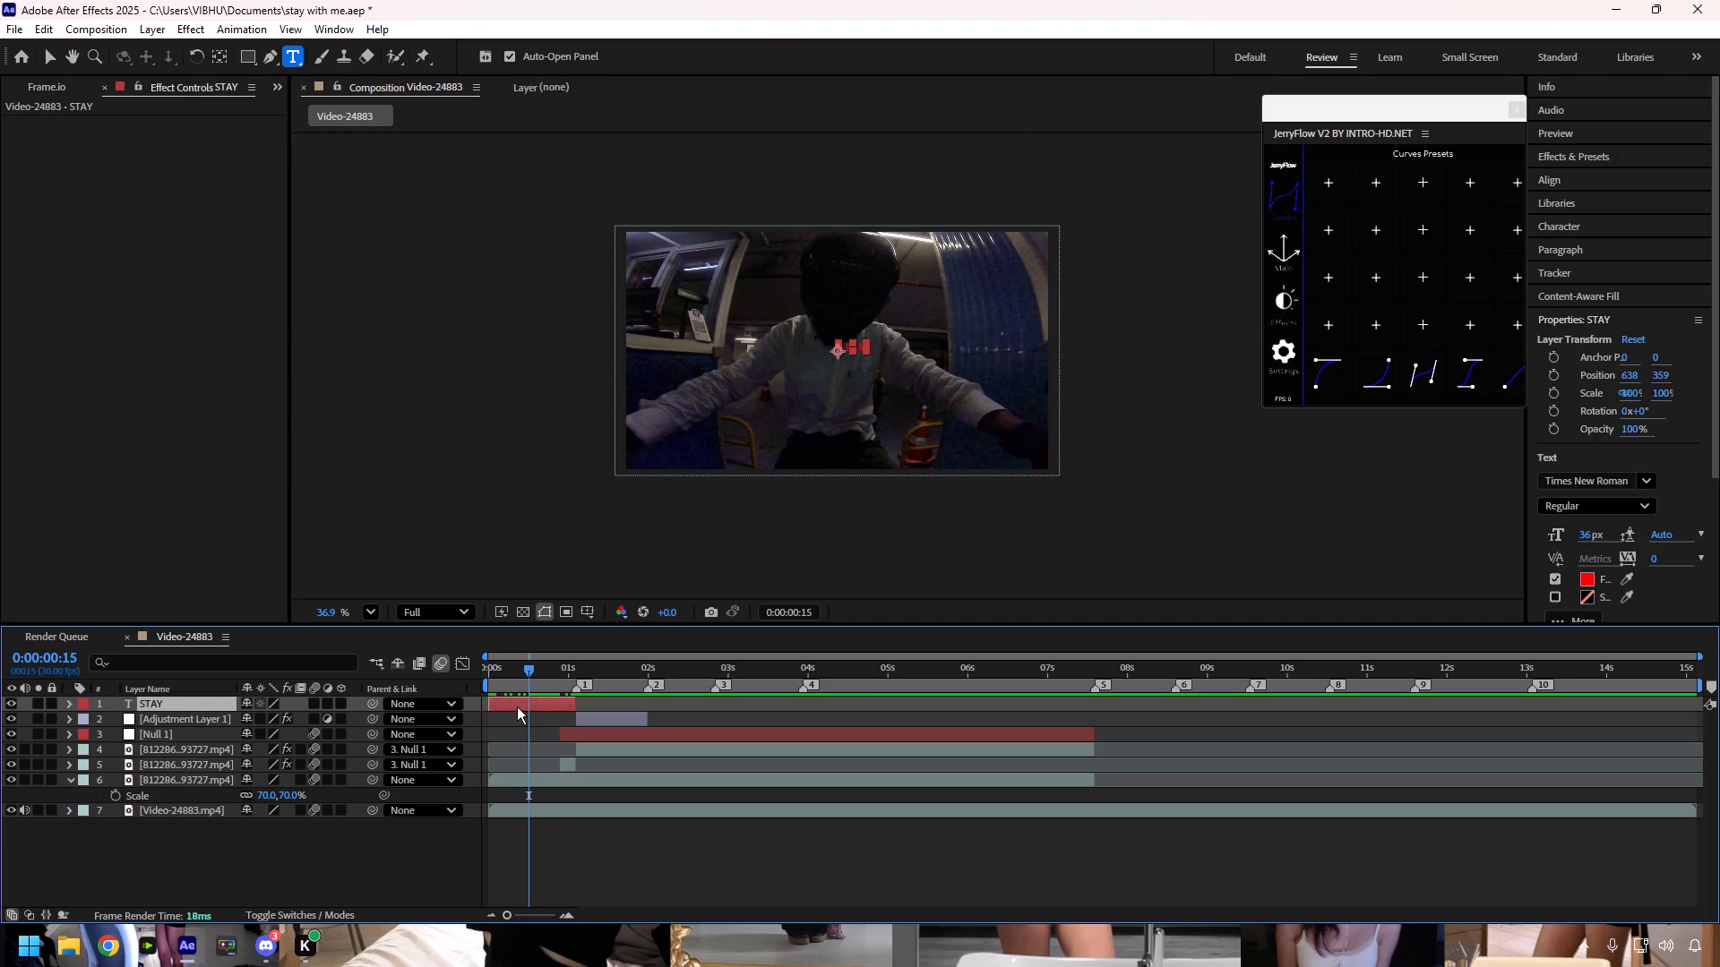
key("s")
left_click_drag(263, 723, 280, 722)
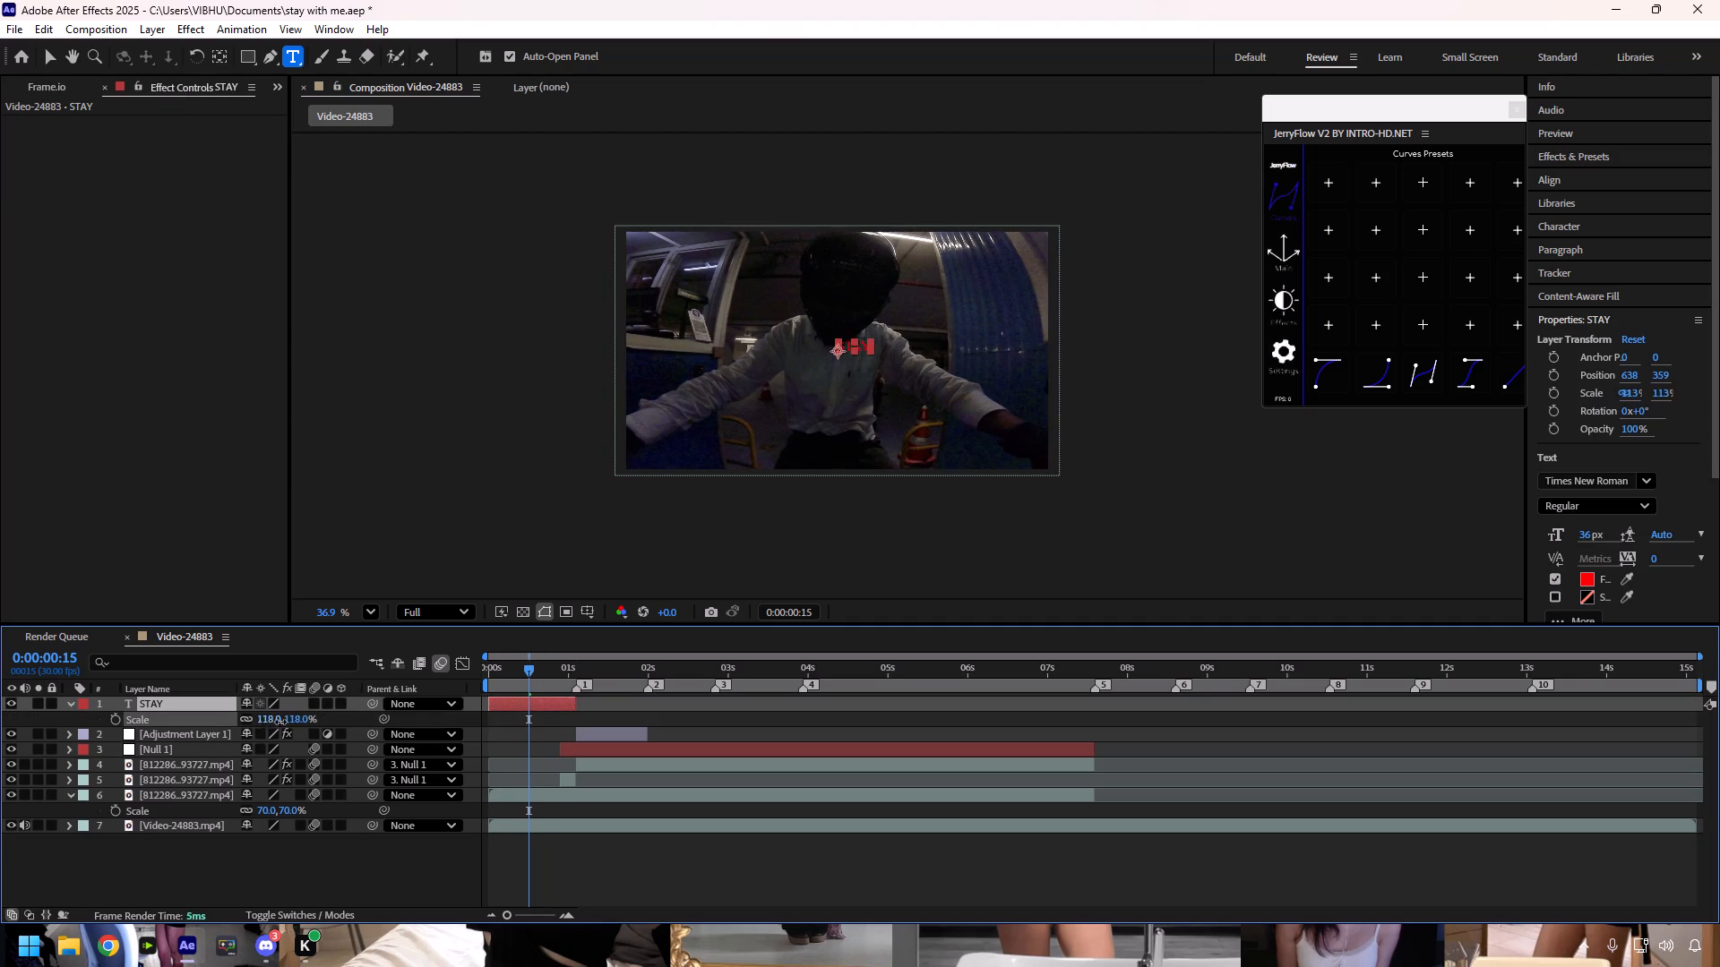
left_click_drag(280, 722, 513, 732)
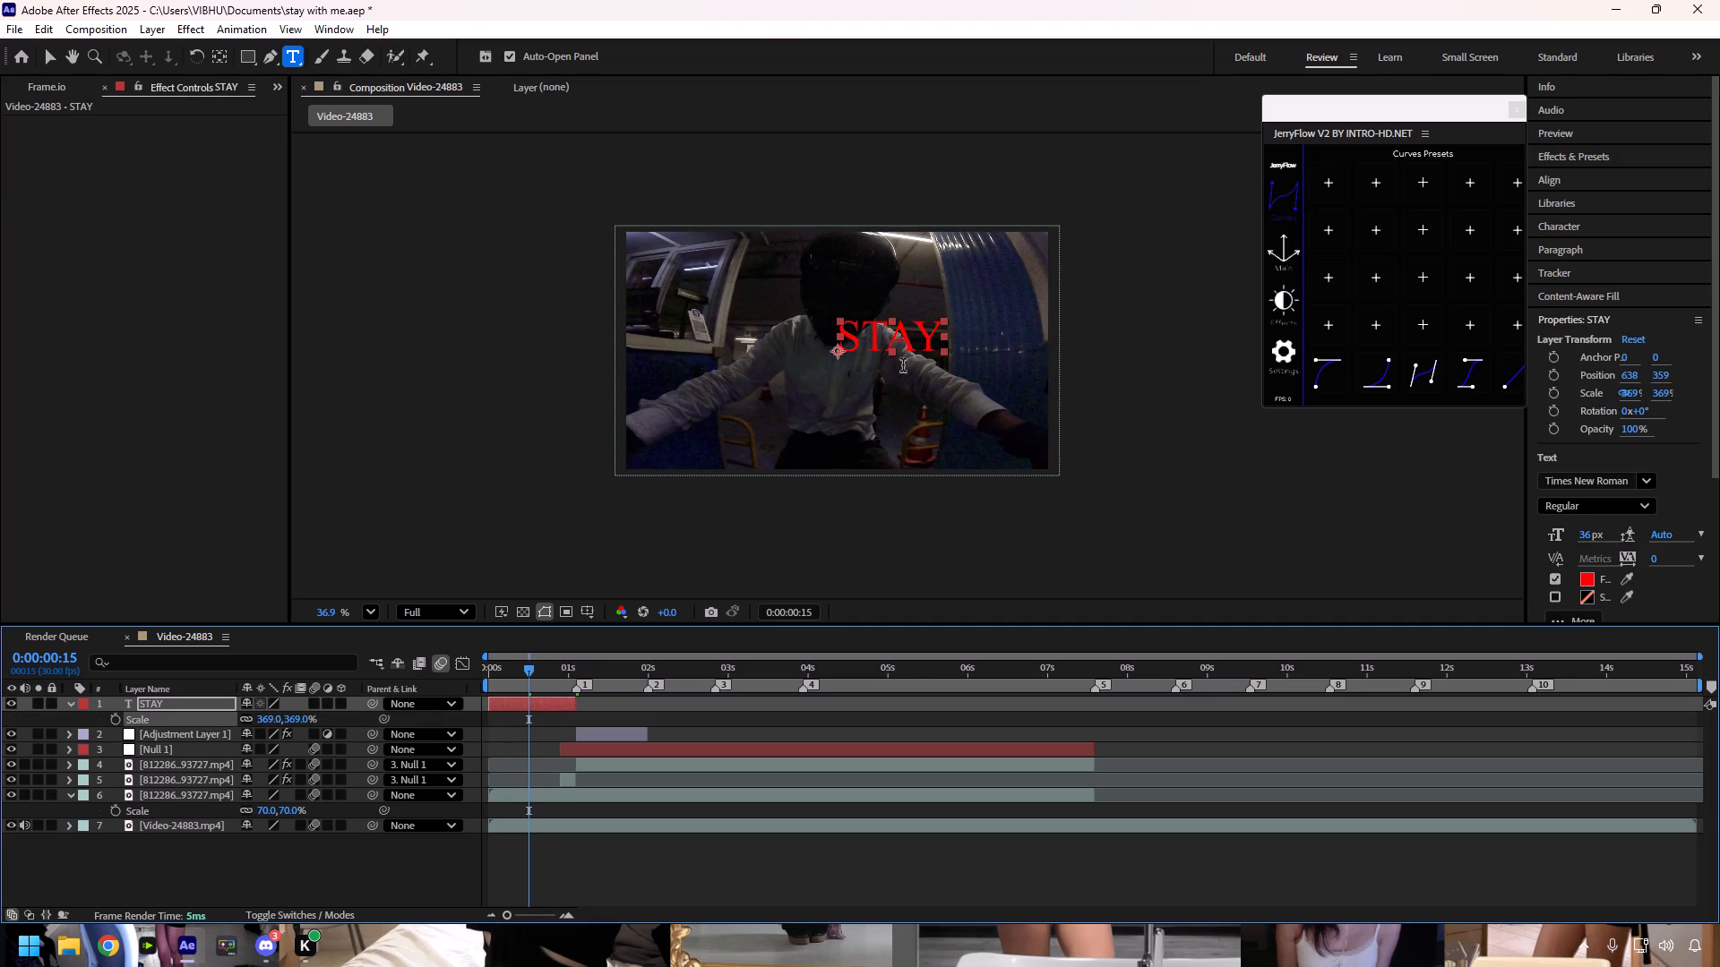
Move the STAY text with the Selection tool so it sits across the rider's helmet, at about position 470, 237.
left_click(57, 59)
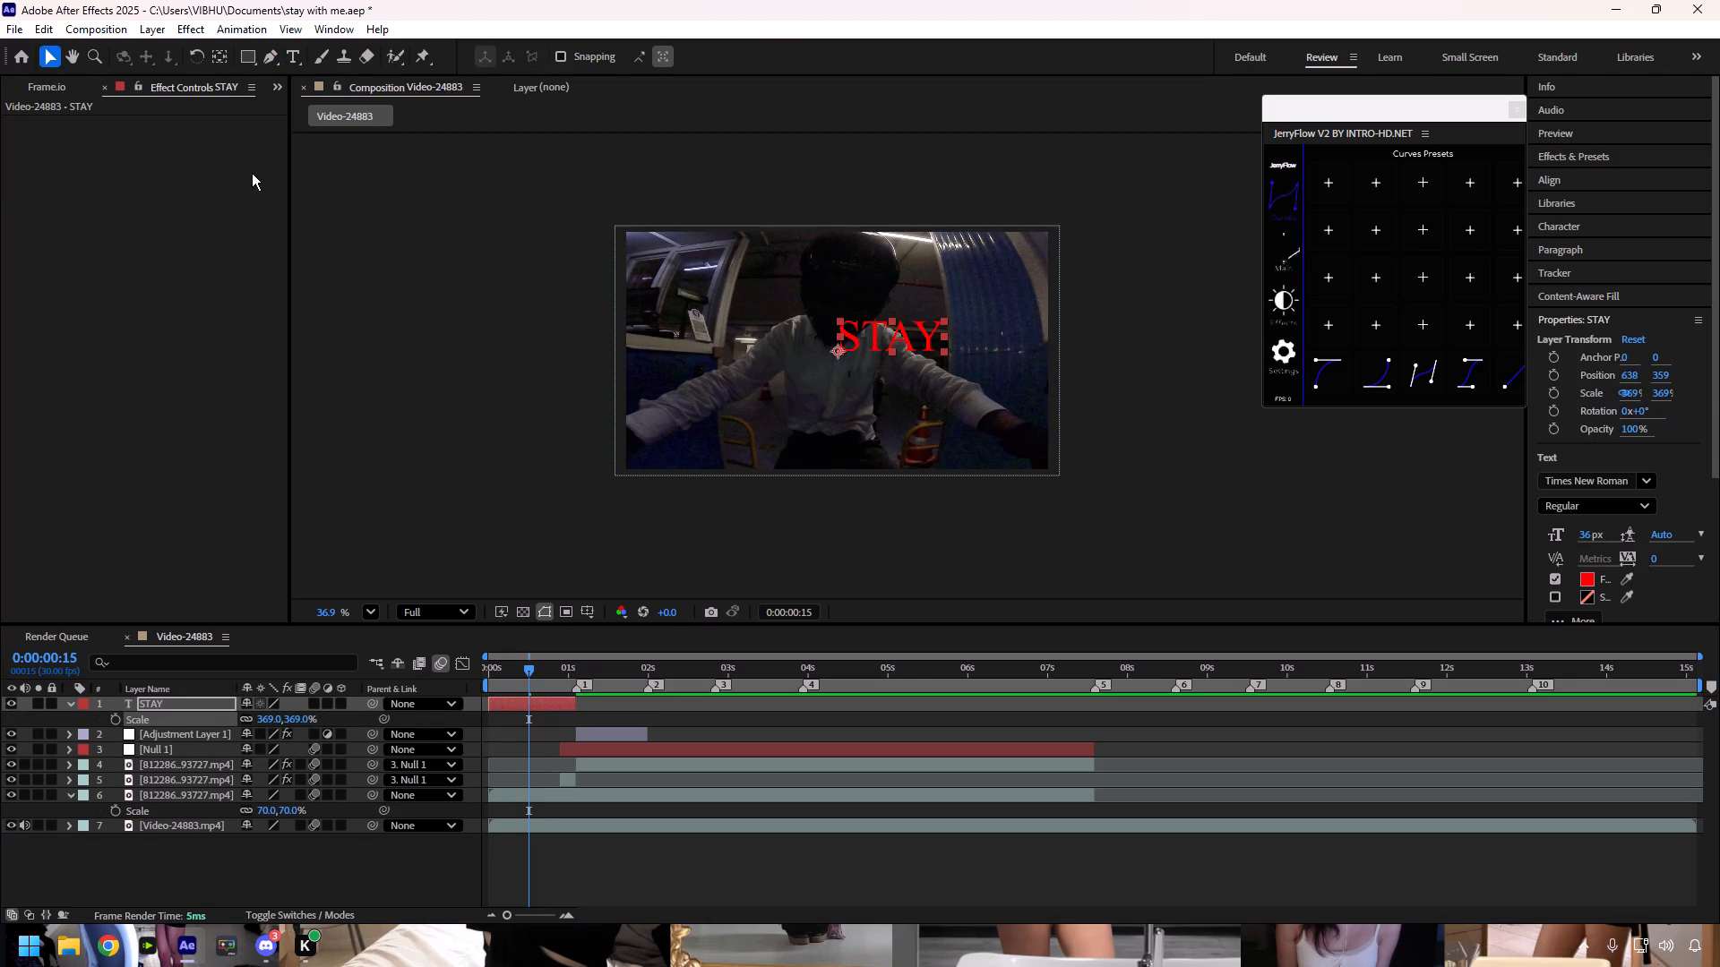
left_click_drag(839, 351, 793, 318)
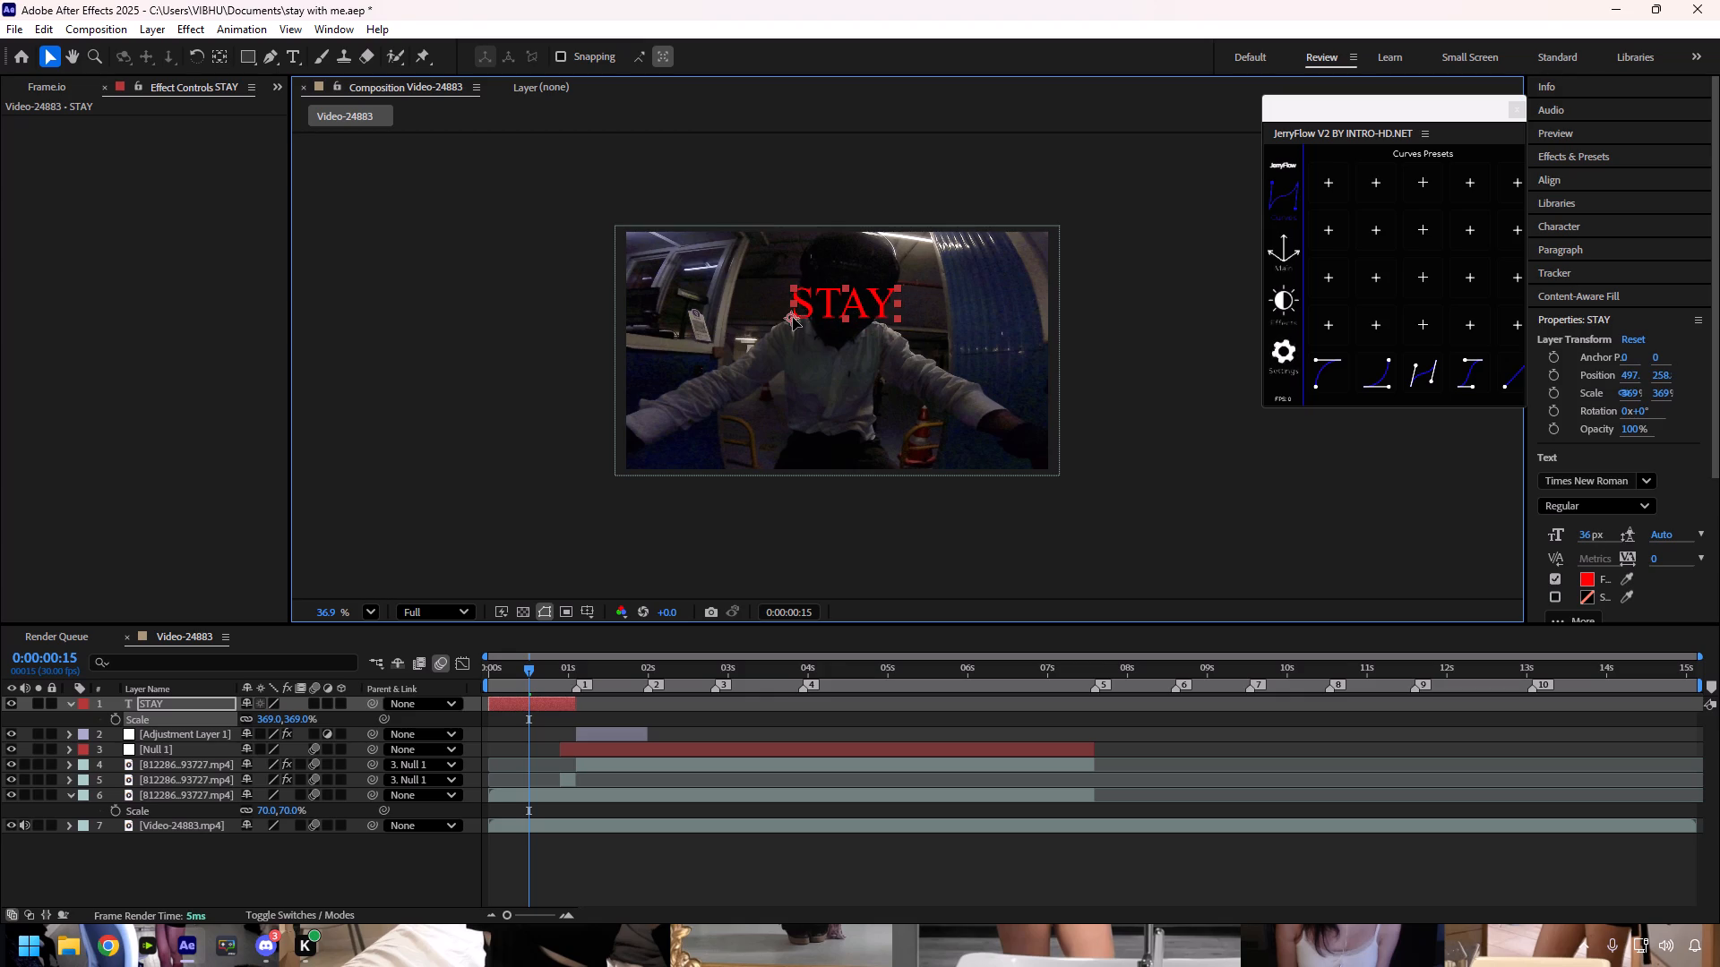
left_click_drag(793, 318, 647, 290)
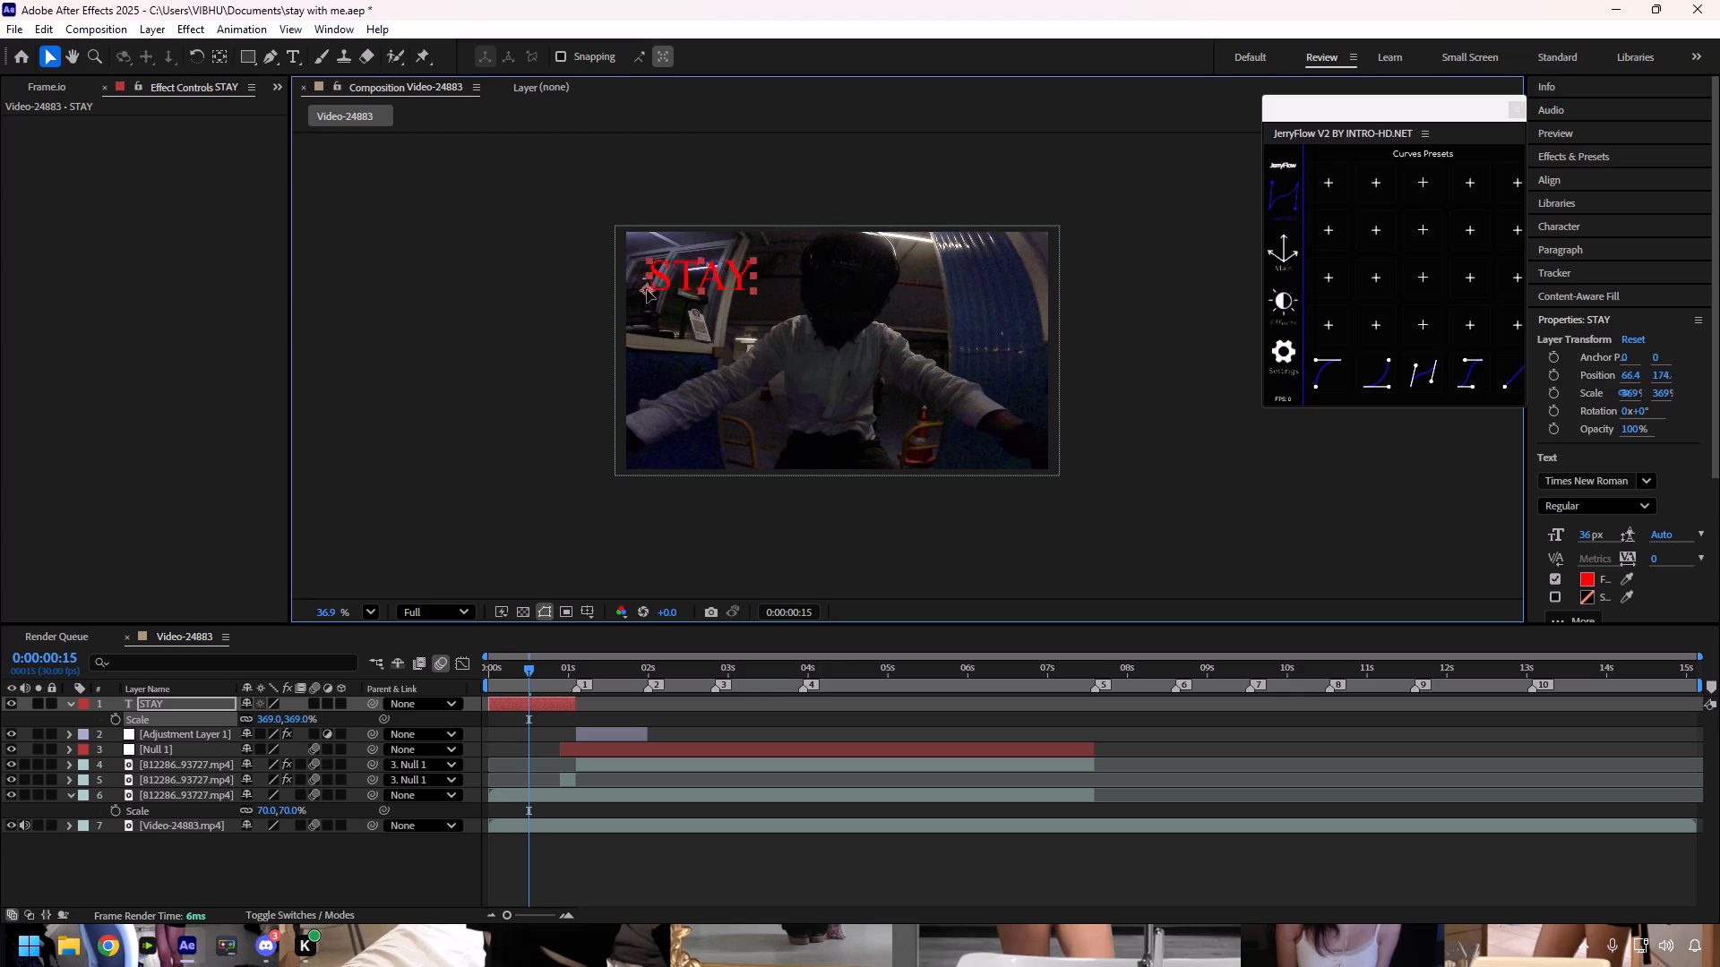
left_click_drag(647, 290, 655, 306)
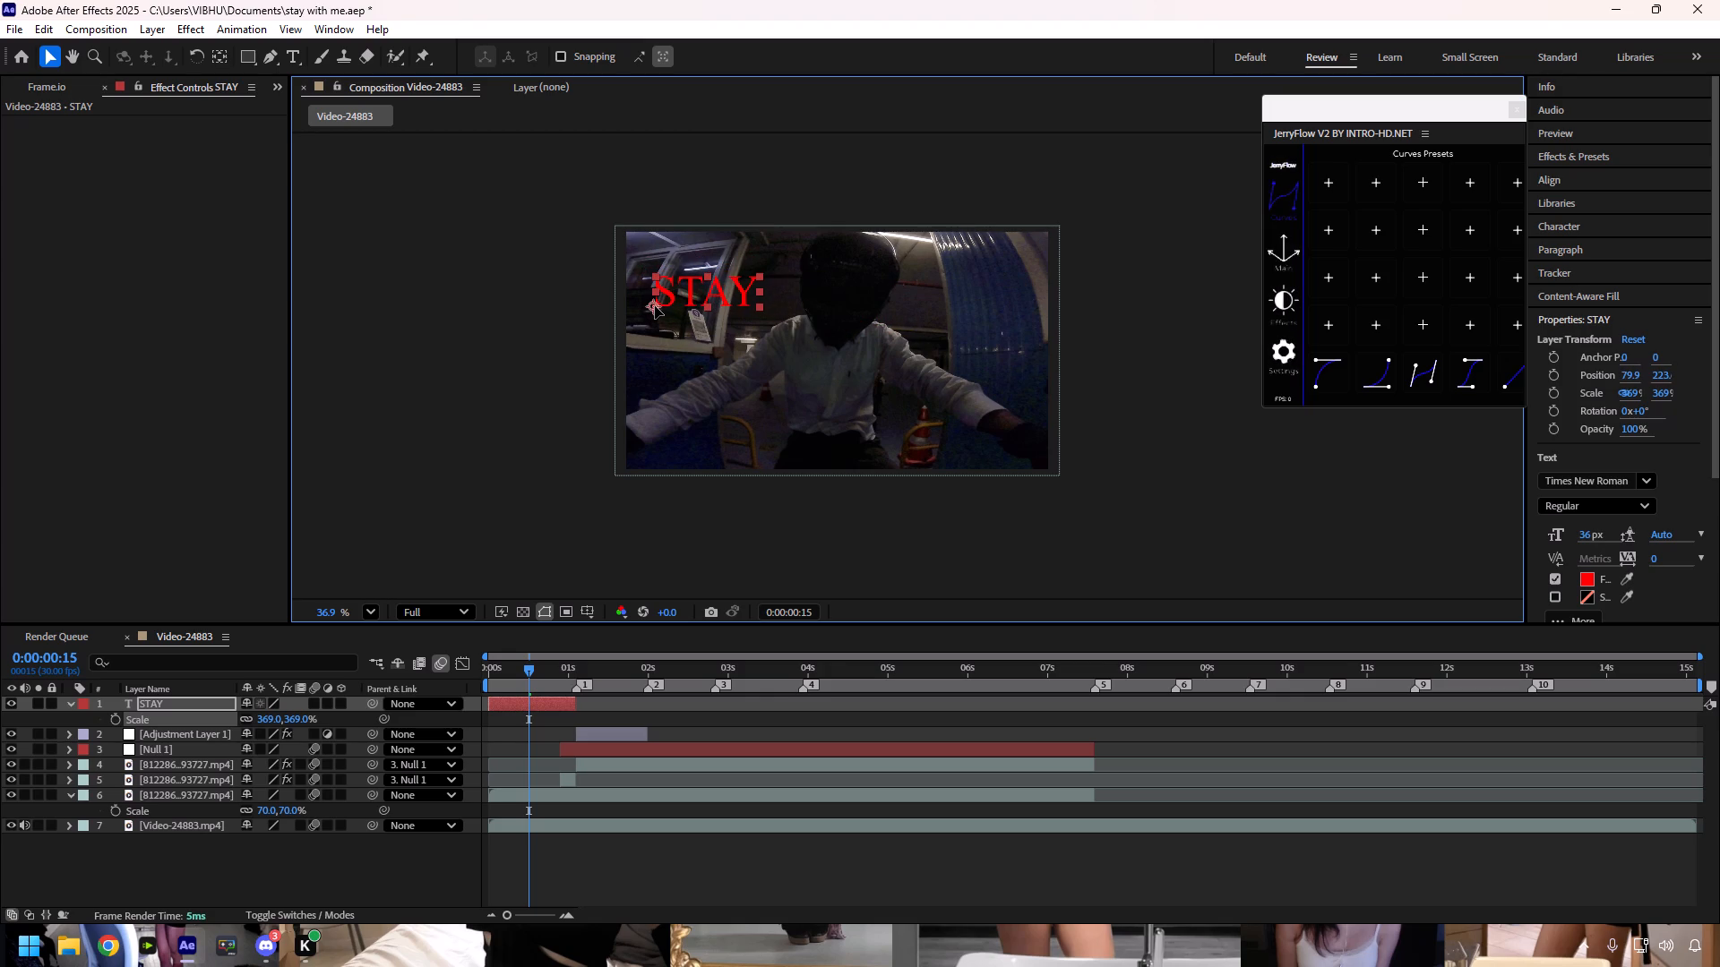
left_click_drag(655, 306, 643, 304)
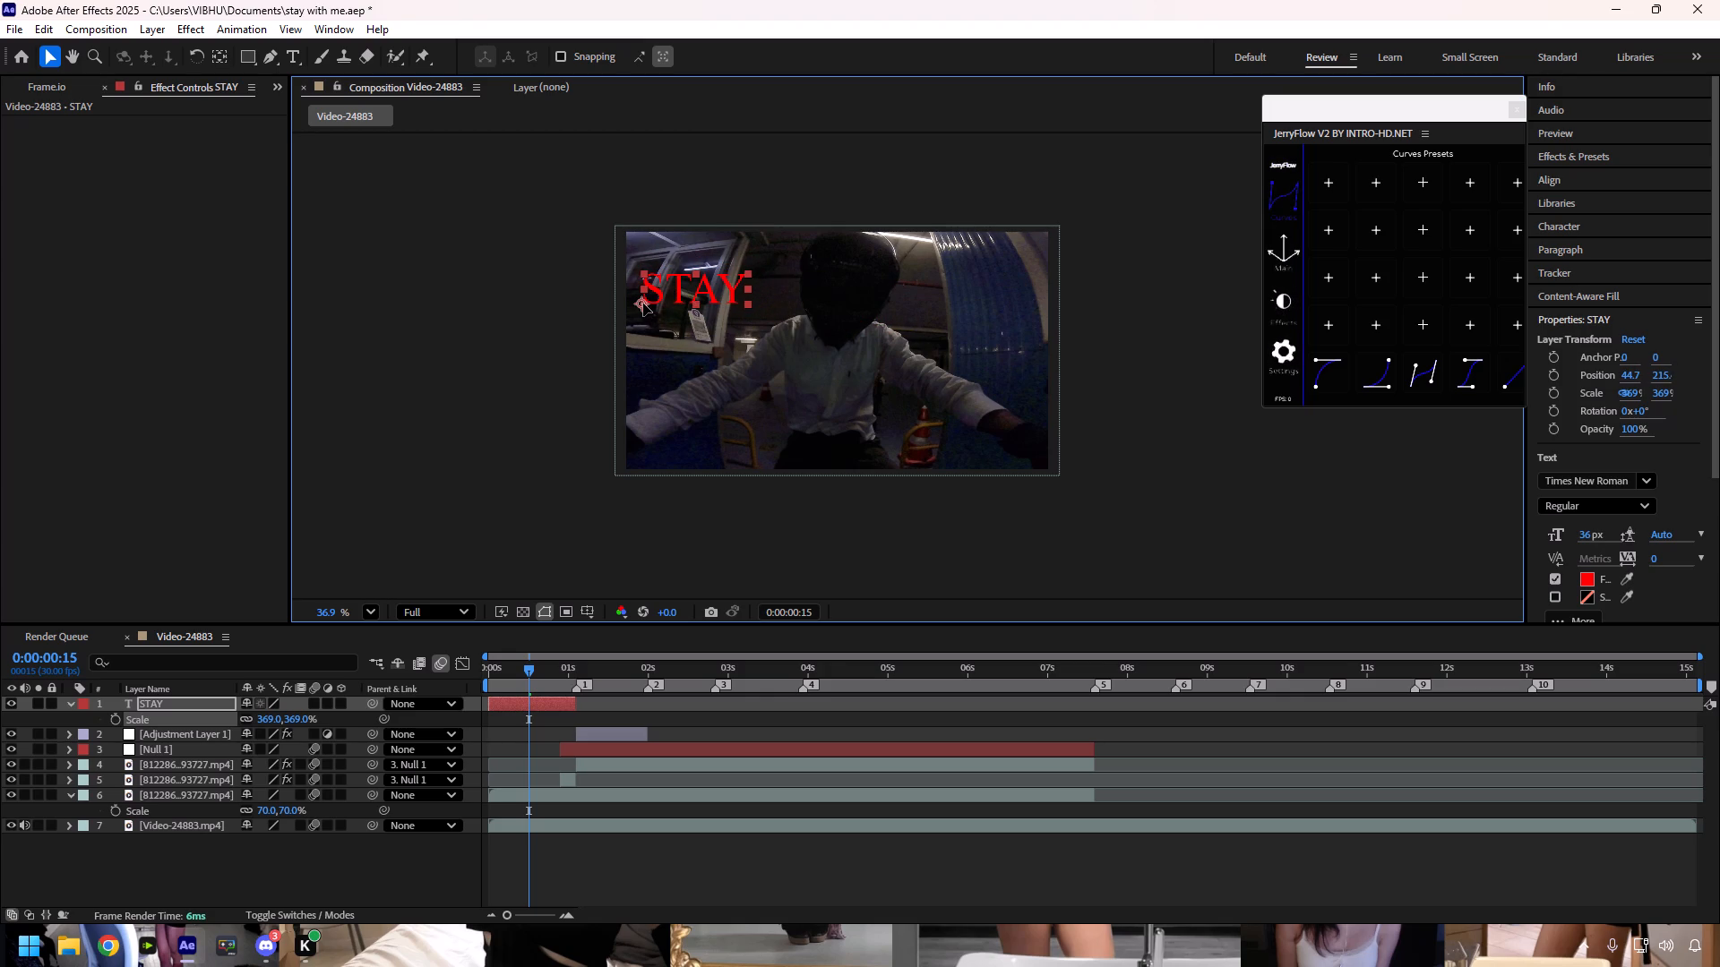
left_click_drag(643, 304, 646, 304)
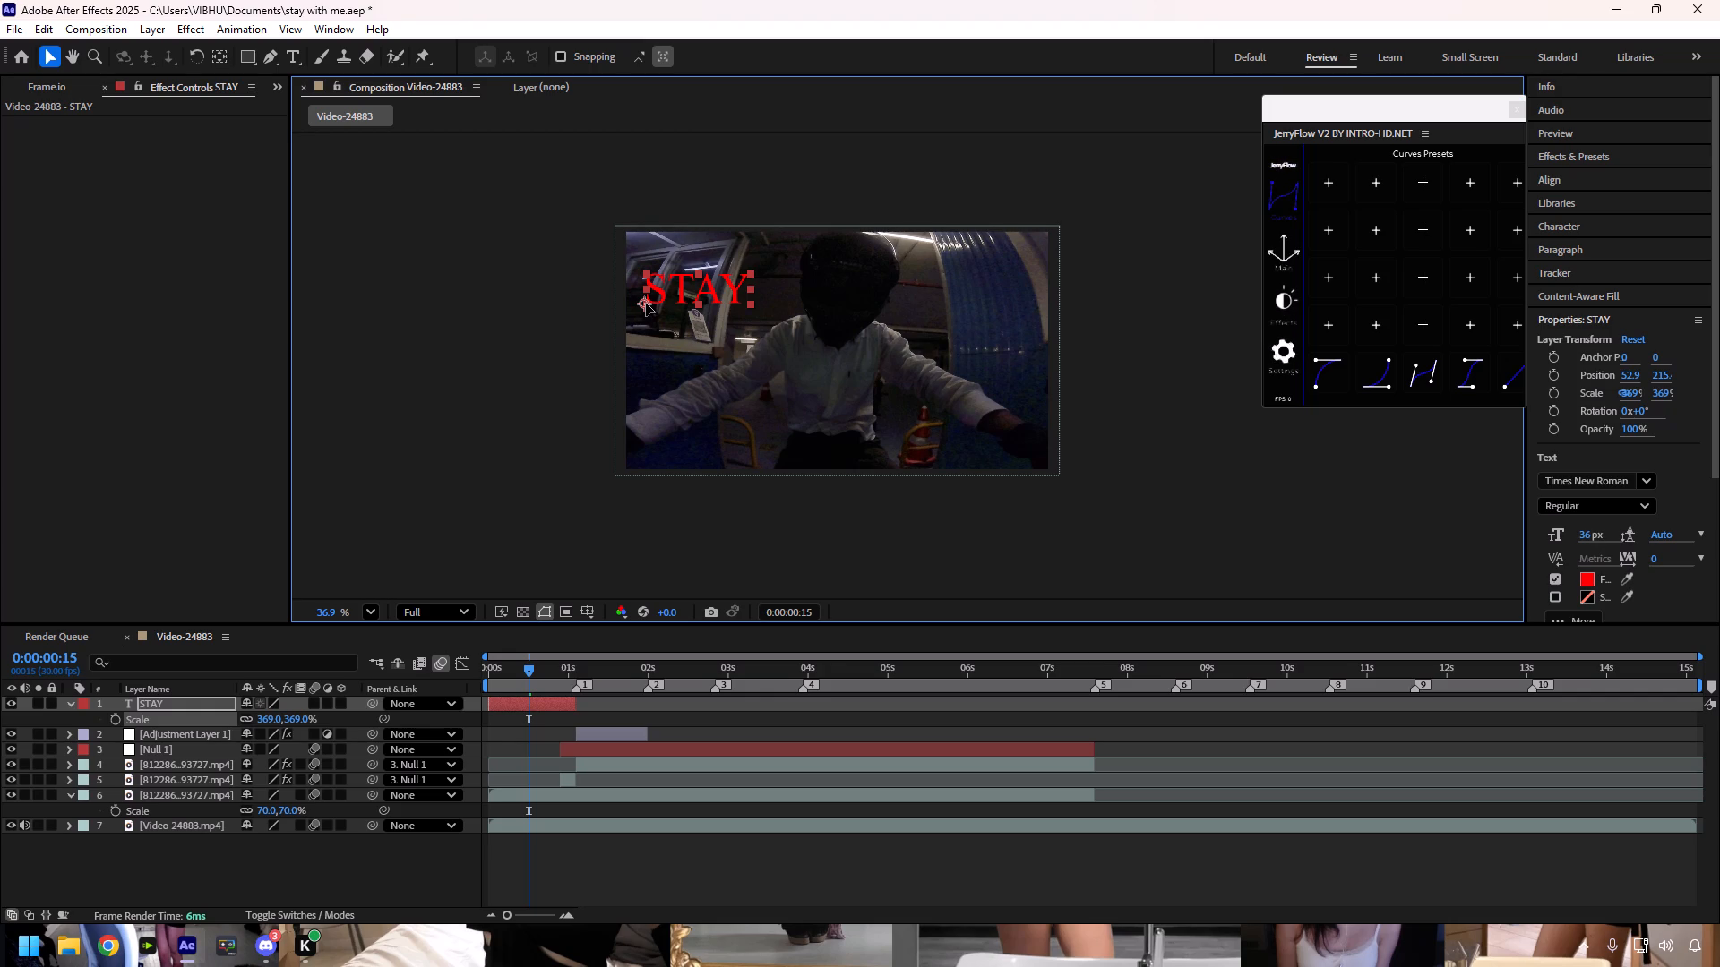
left_click_drag(646, 304, 788, 309)
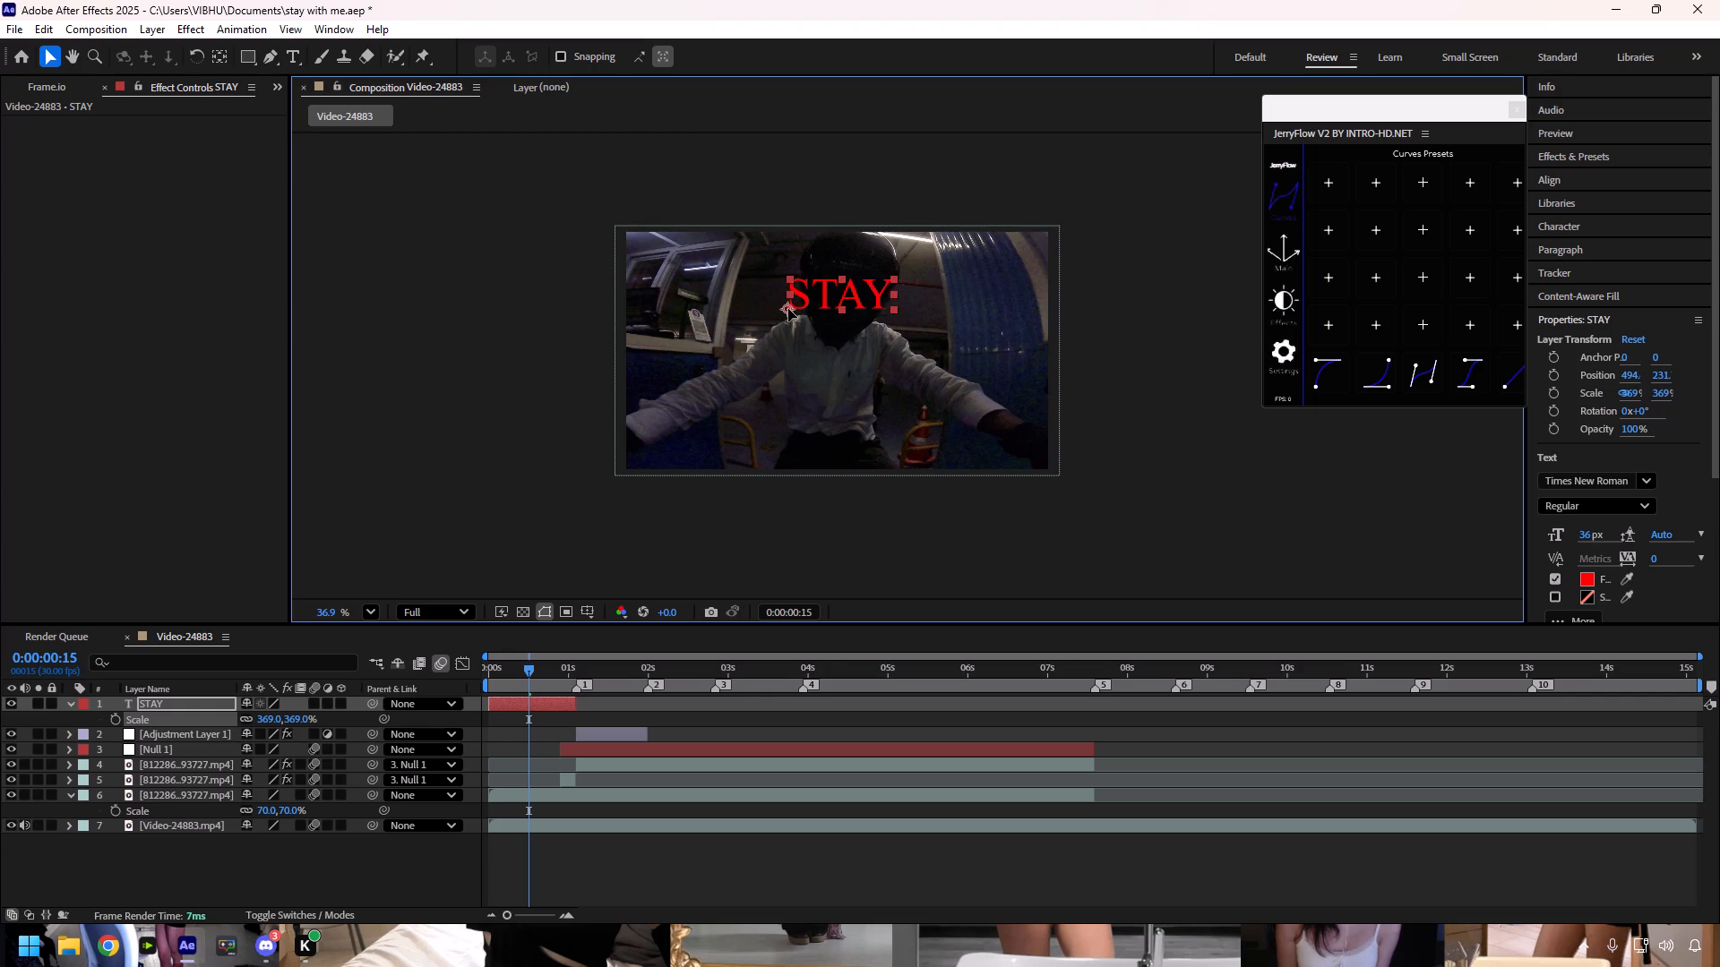
left_click_drag(788, 309, 784, 311)
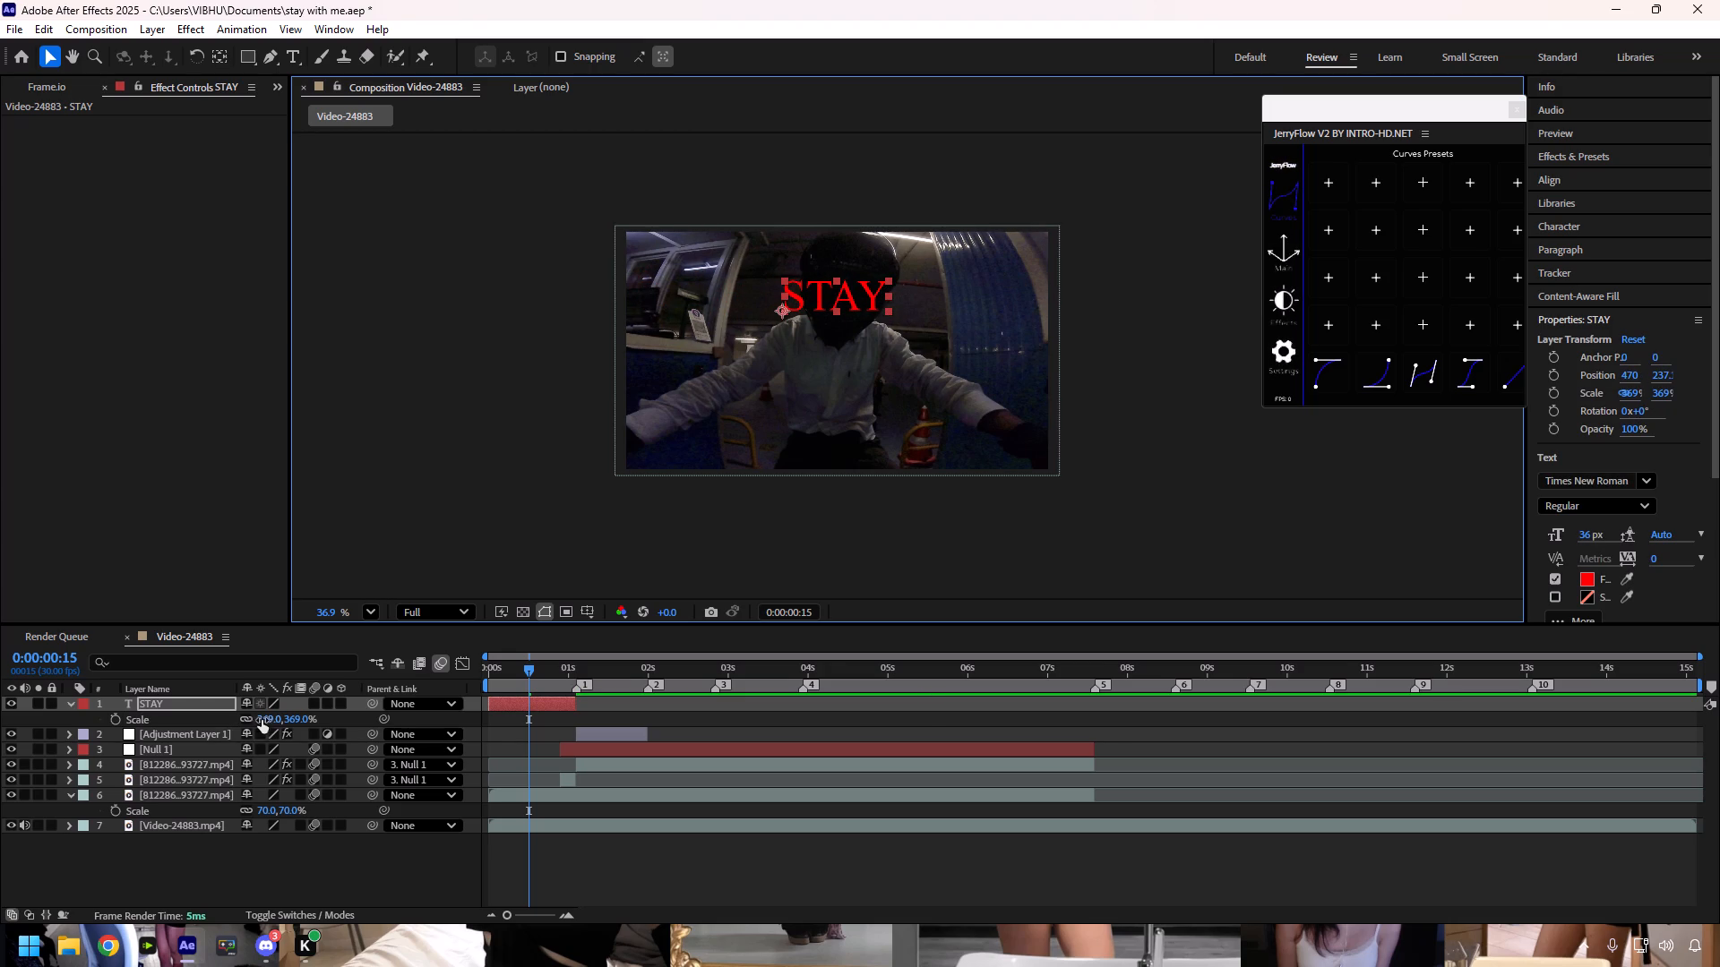
Enlarge the STAY text to 1085% and reposition it across the rider's head and chest at about 185, 340.
left_click_drag(263, 720, 975, 789)
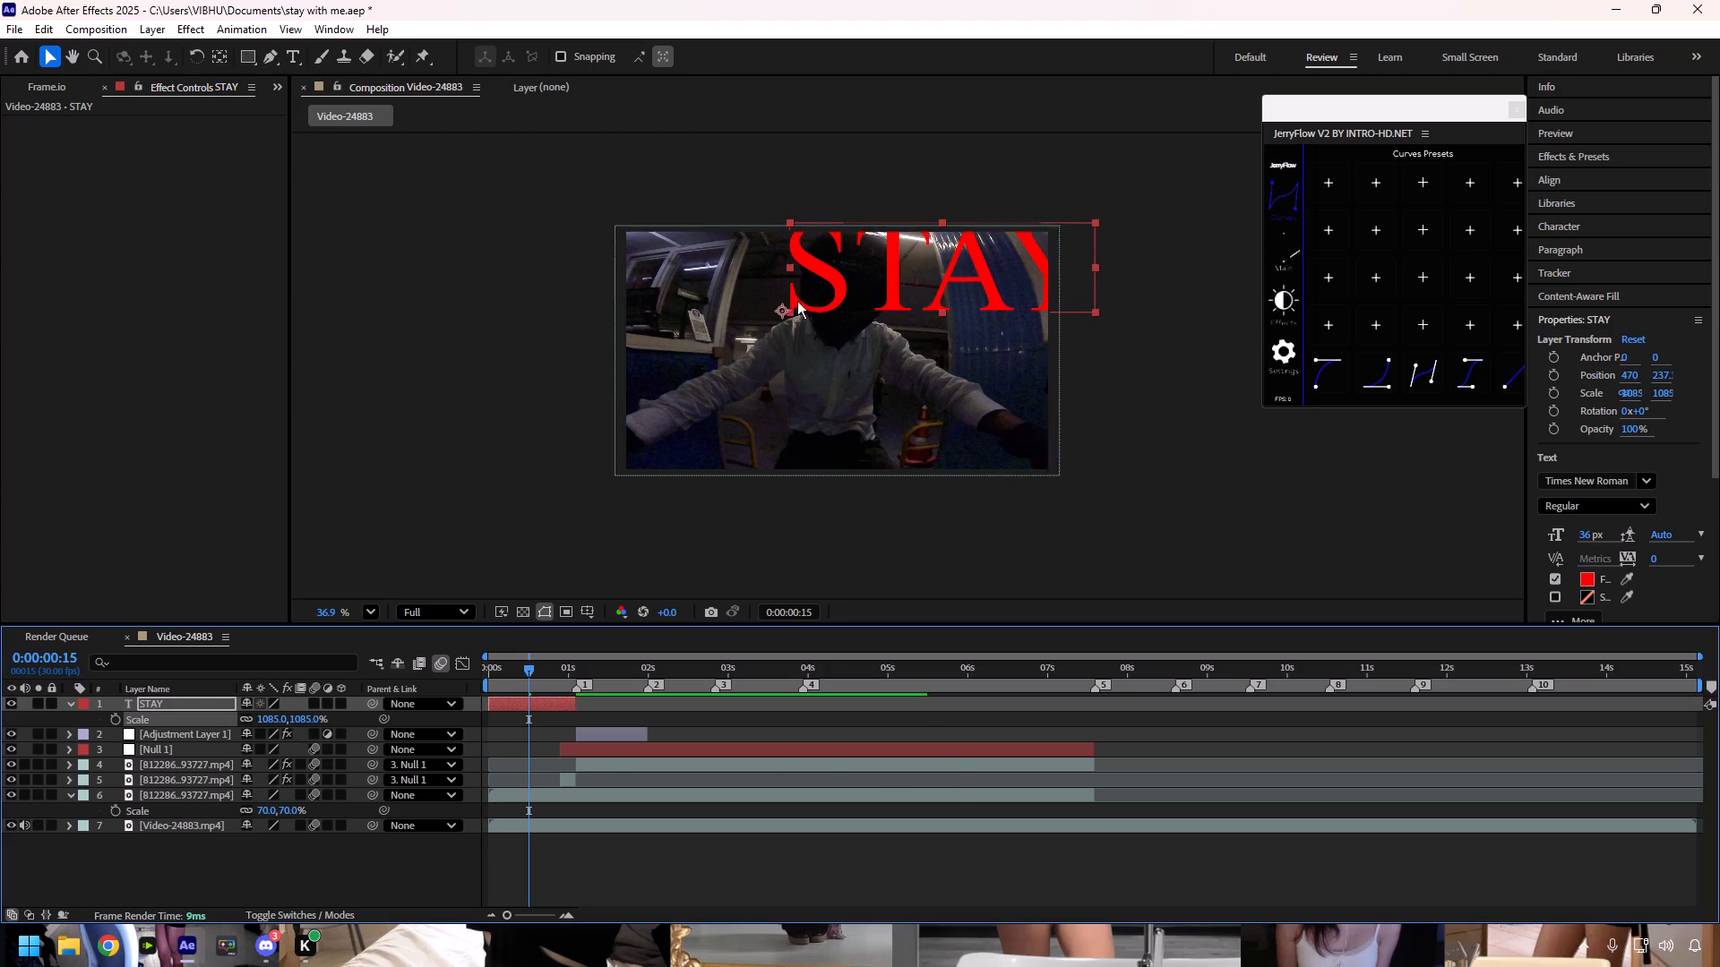
left_click_drag(778, 311, 666, 352)
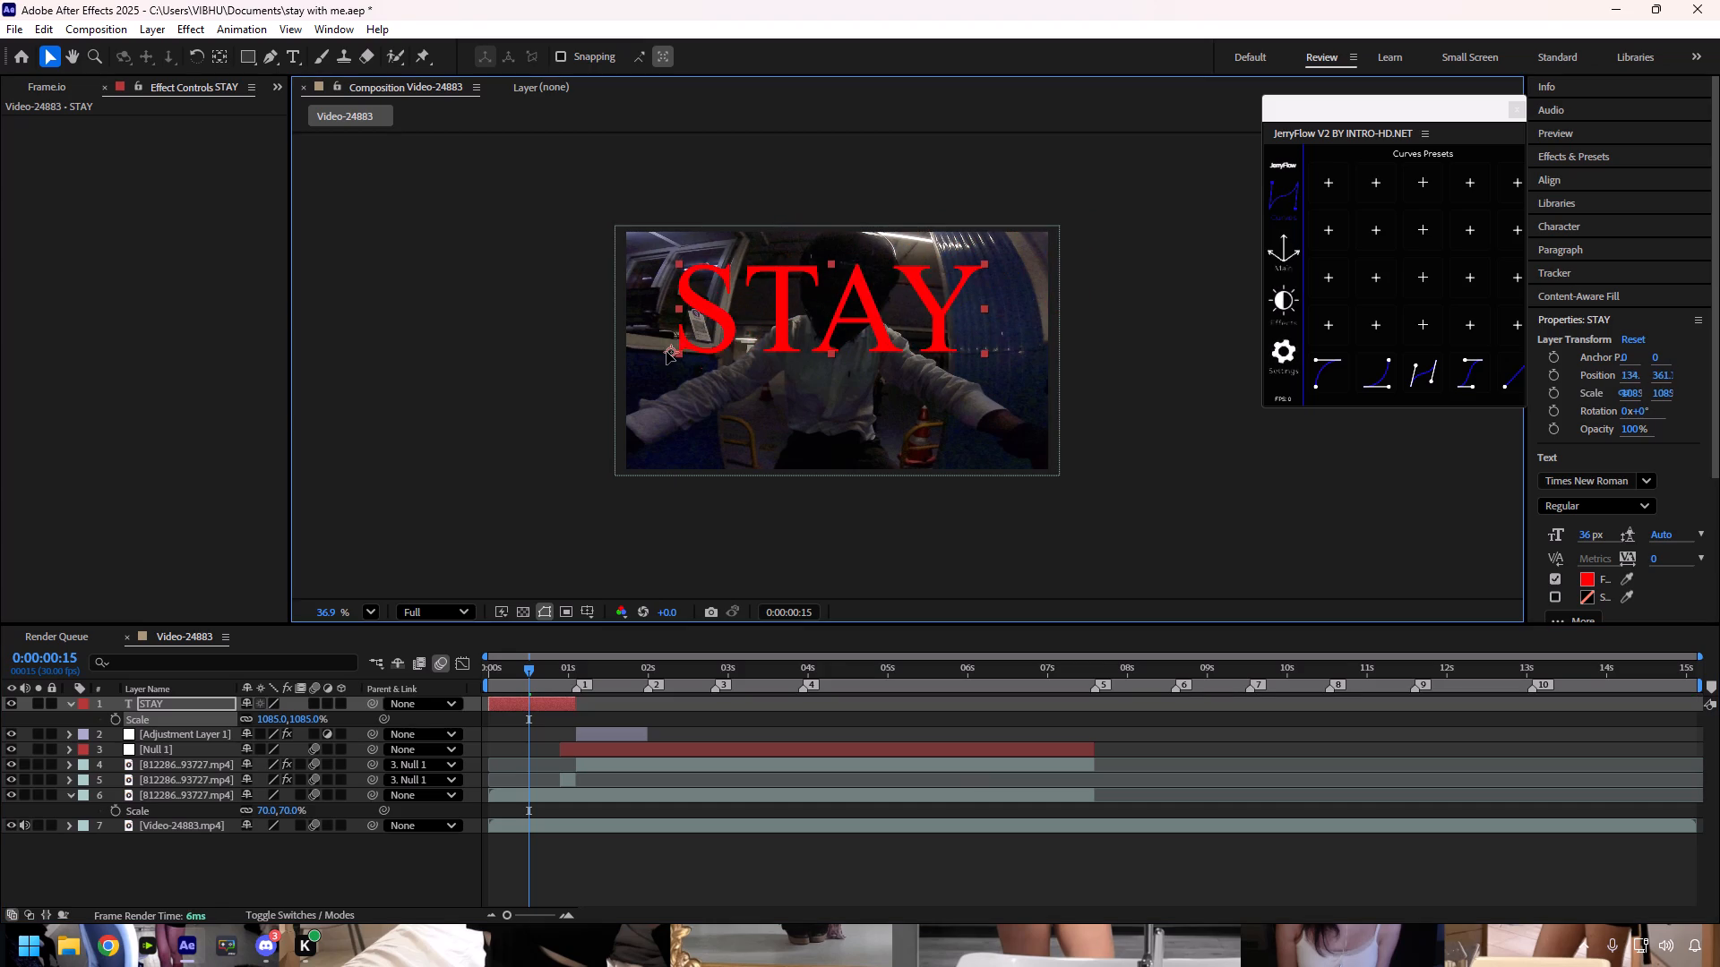
left_click_drag(666, 352, 692, 347)
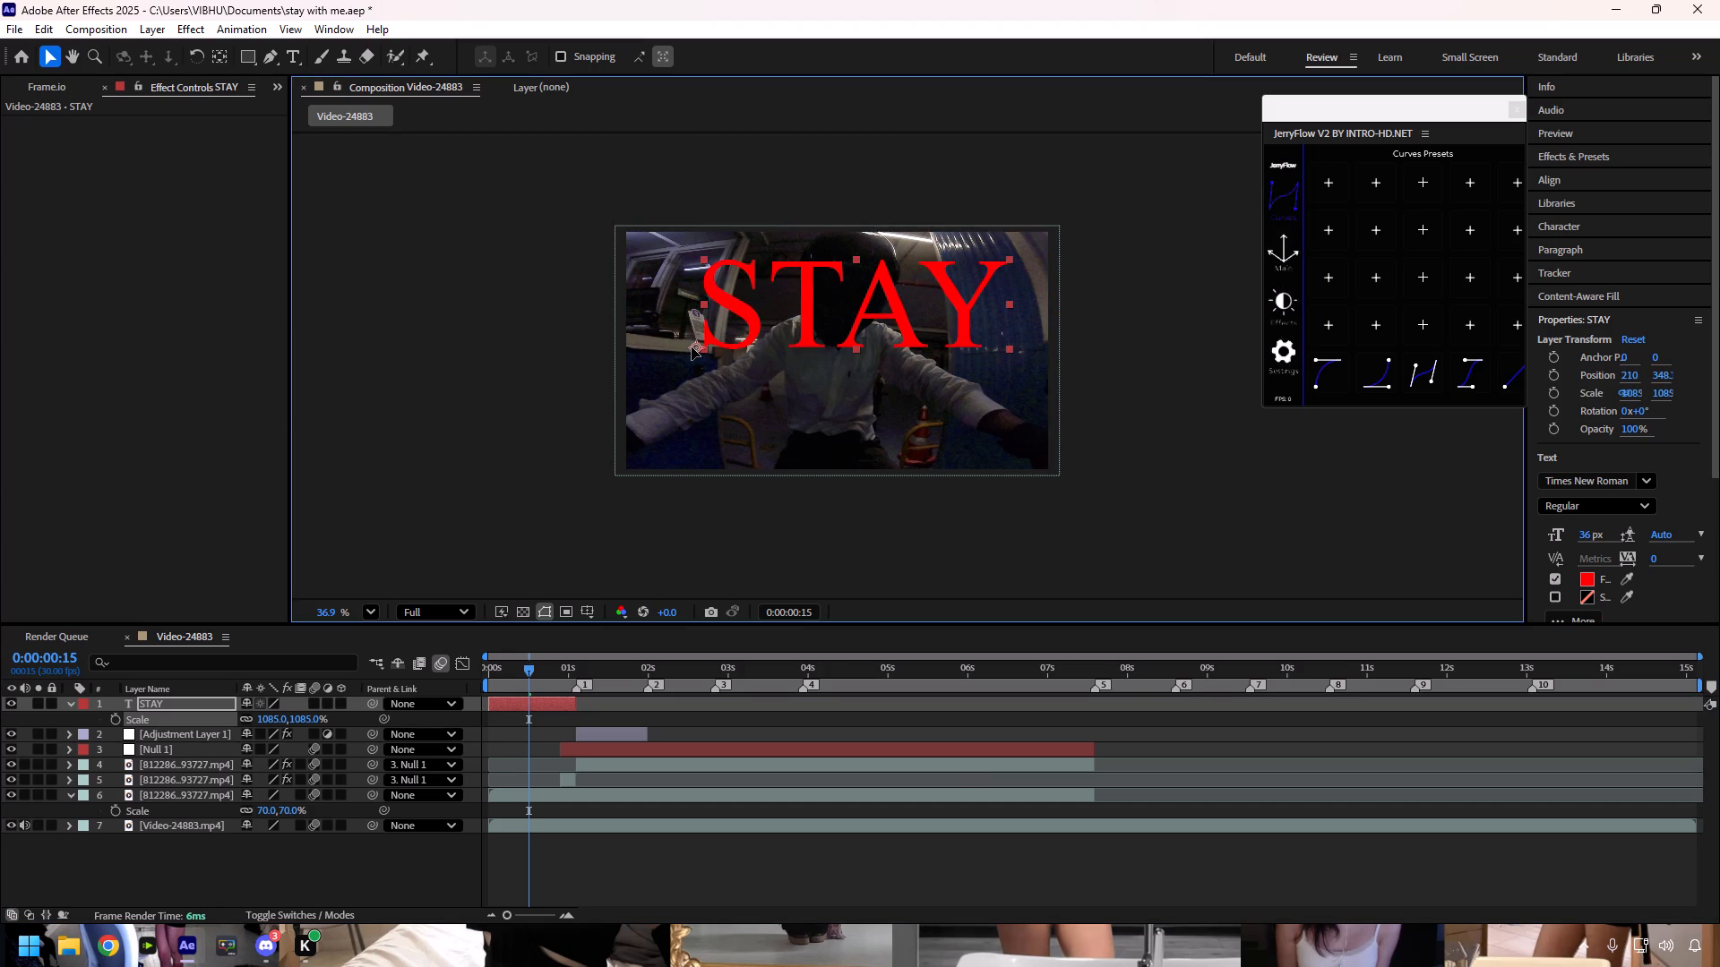
left_click_drag(692, 347, 684, 345)
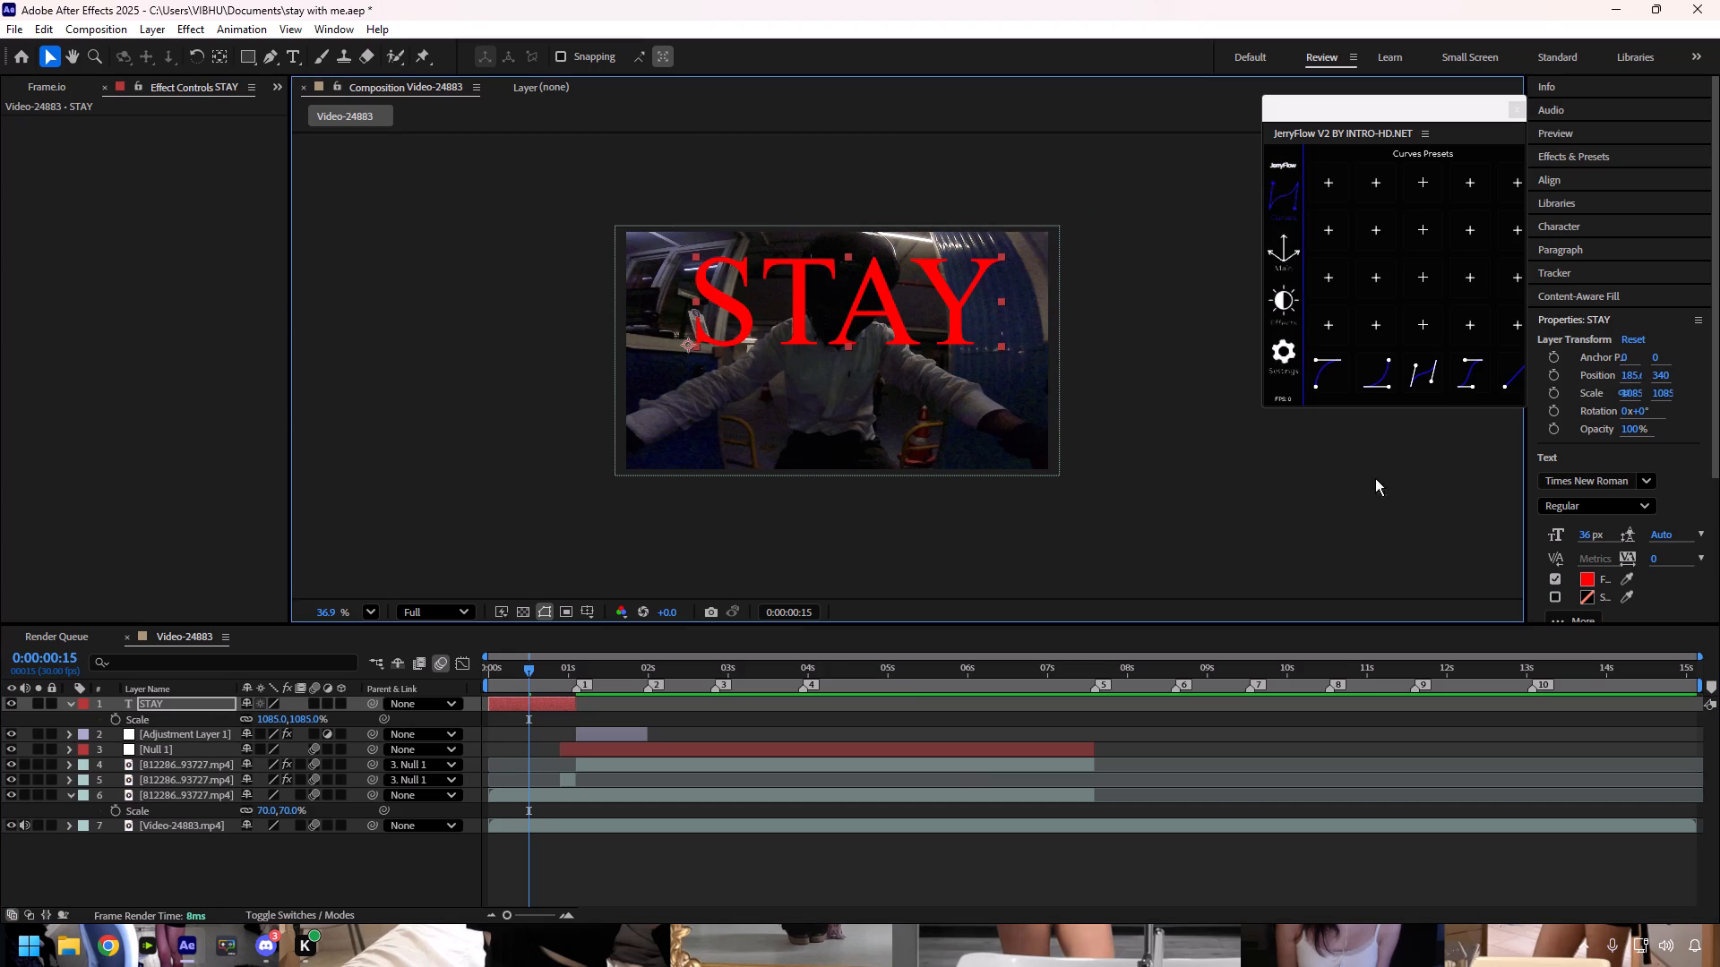
Turn off the STAY text's fill and give it a white FFFFFF stroke, then return to the Selection tool.
double_click(840, 315)
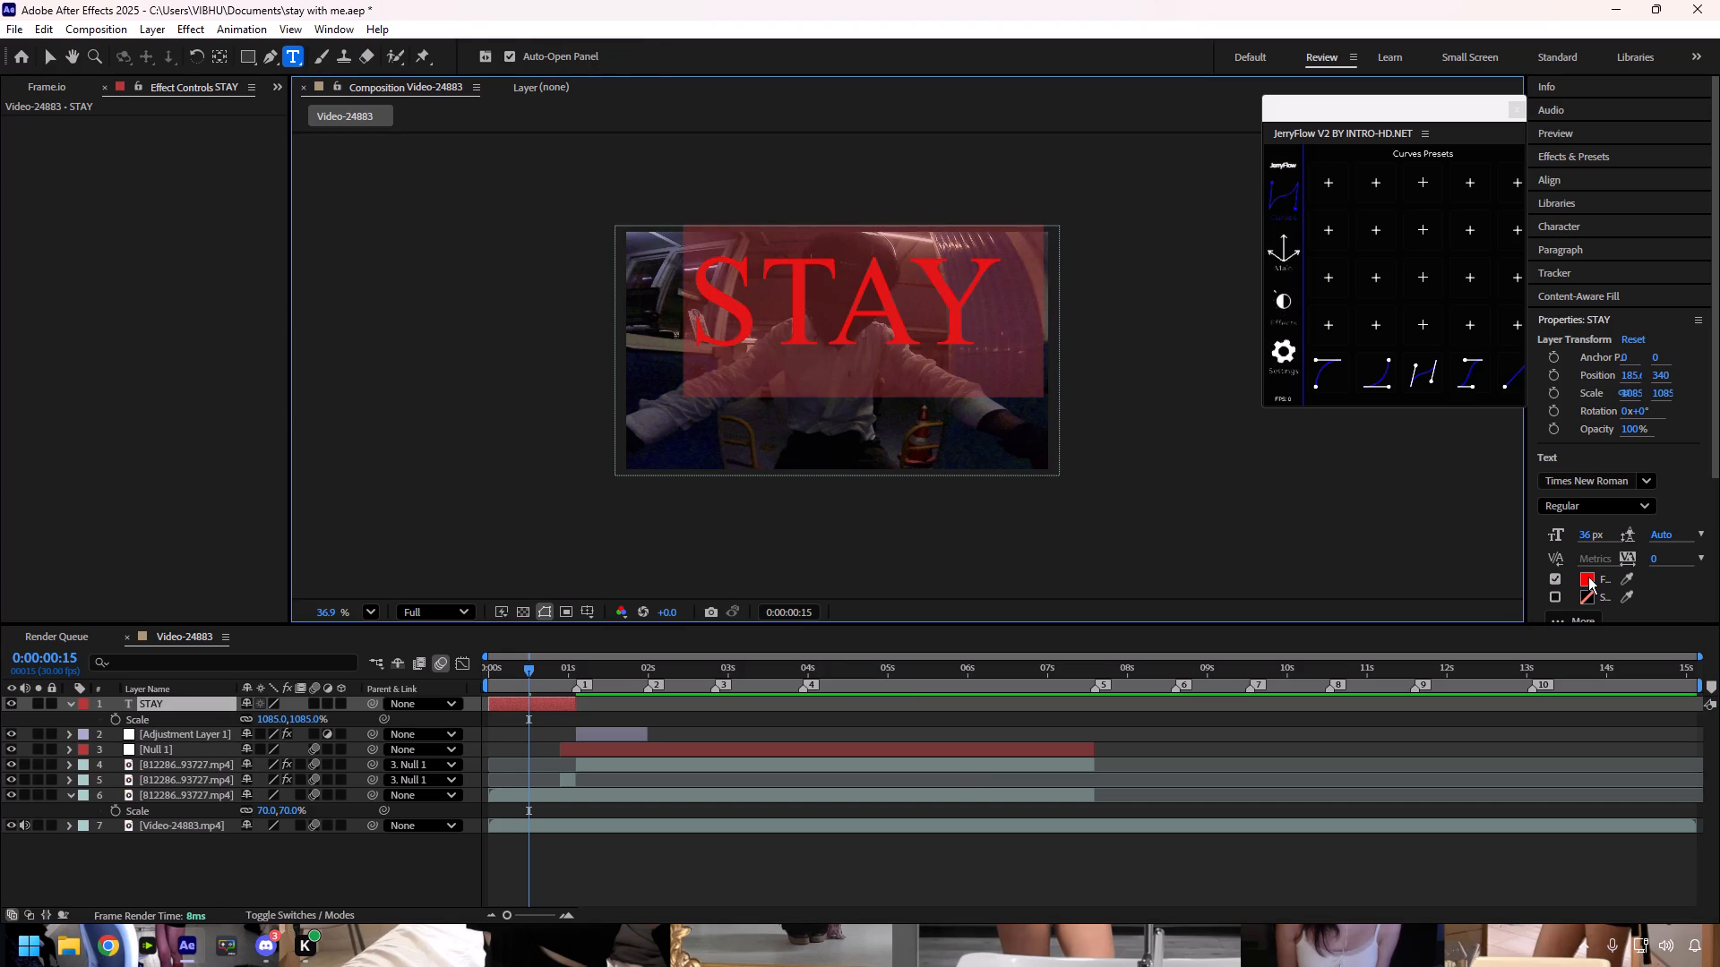
left_click(1552, 577)
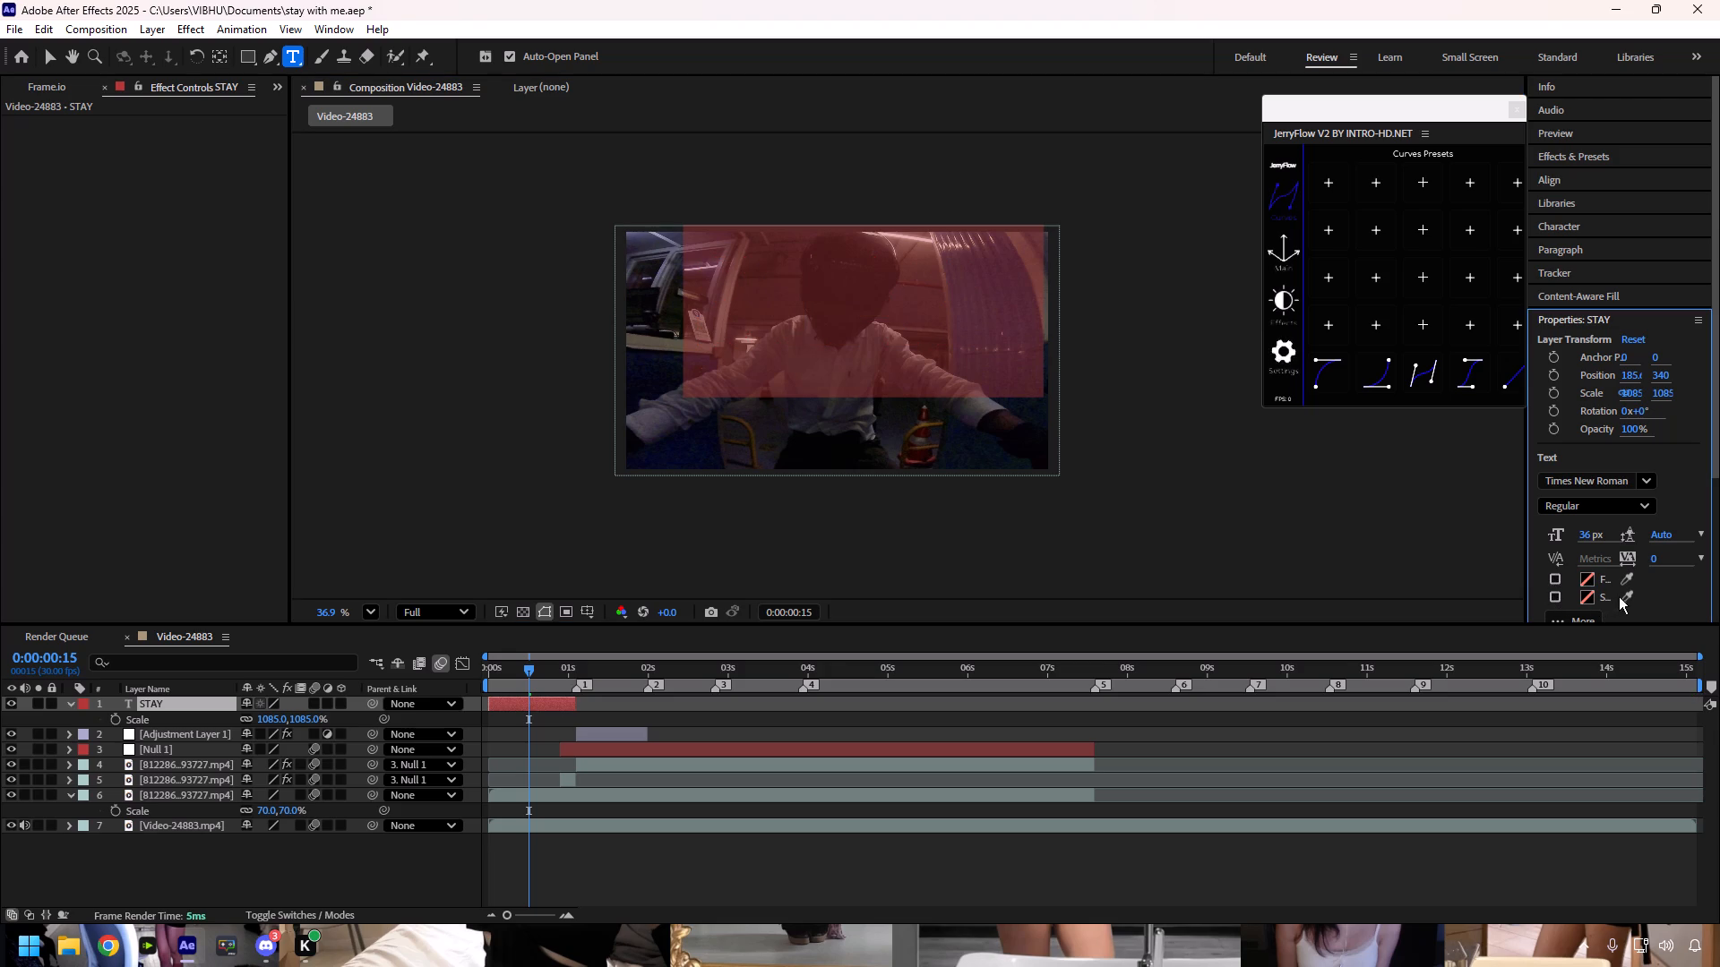
left_click(1620, 596)
left_click(1588, 597)
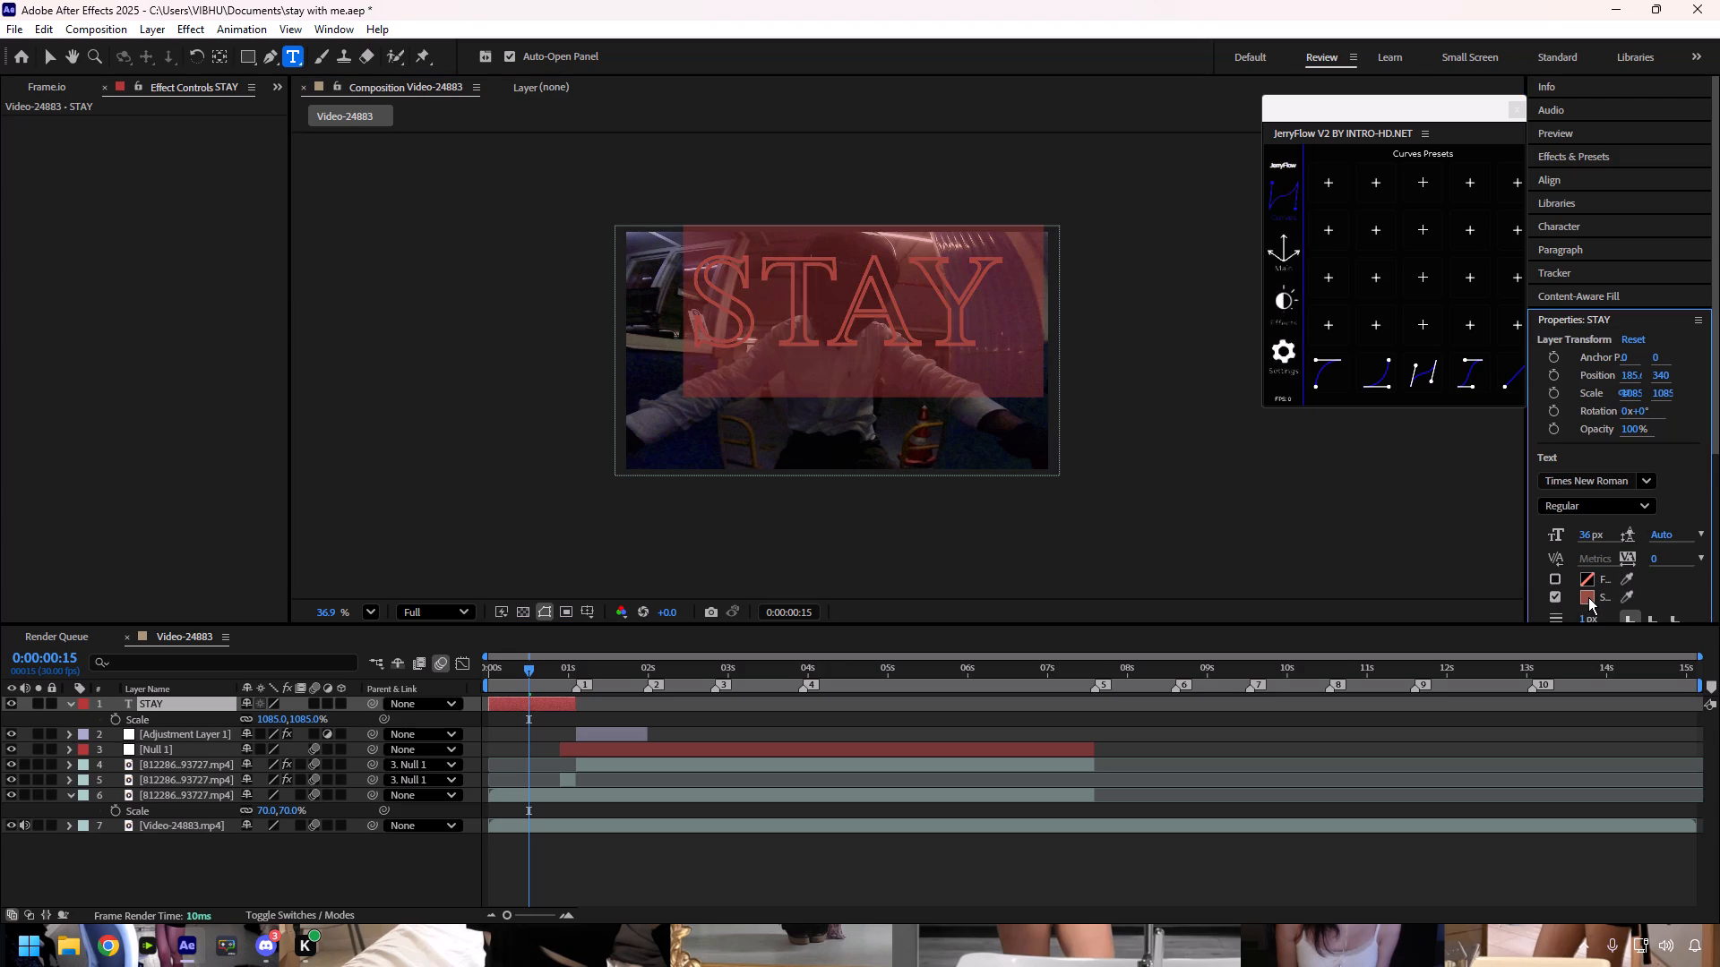
left_click(1586, 597)
left_click_drag(737, 389, 478, 234)
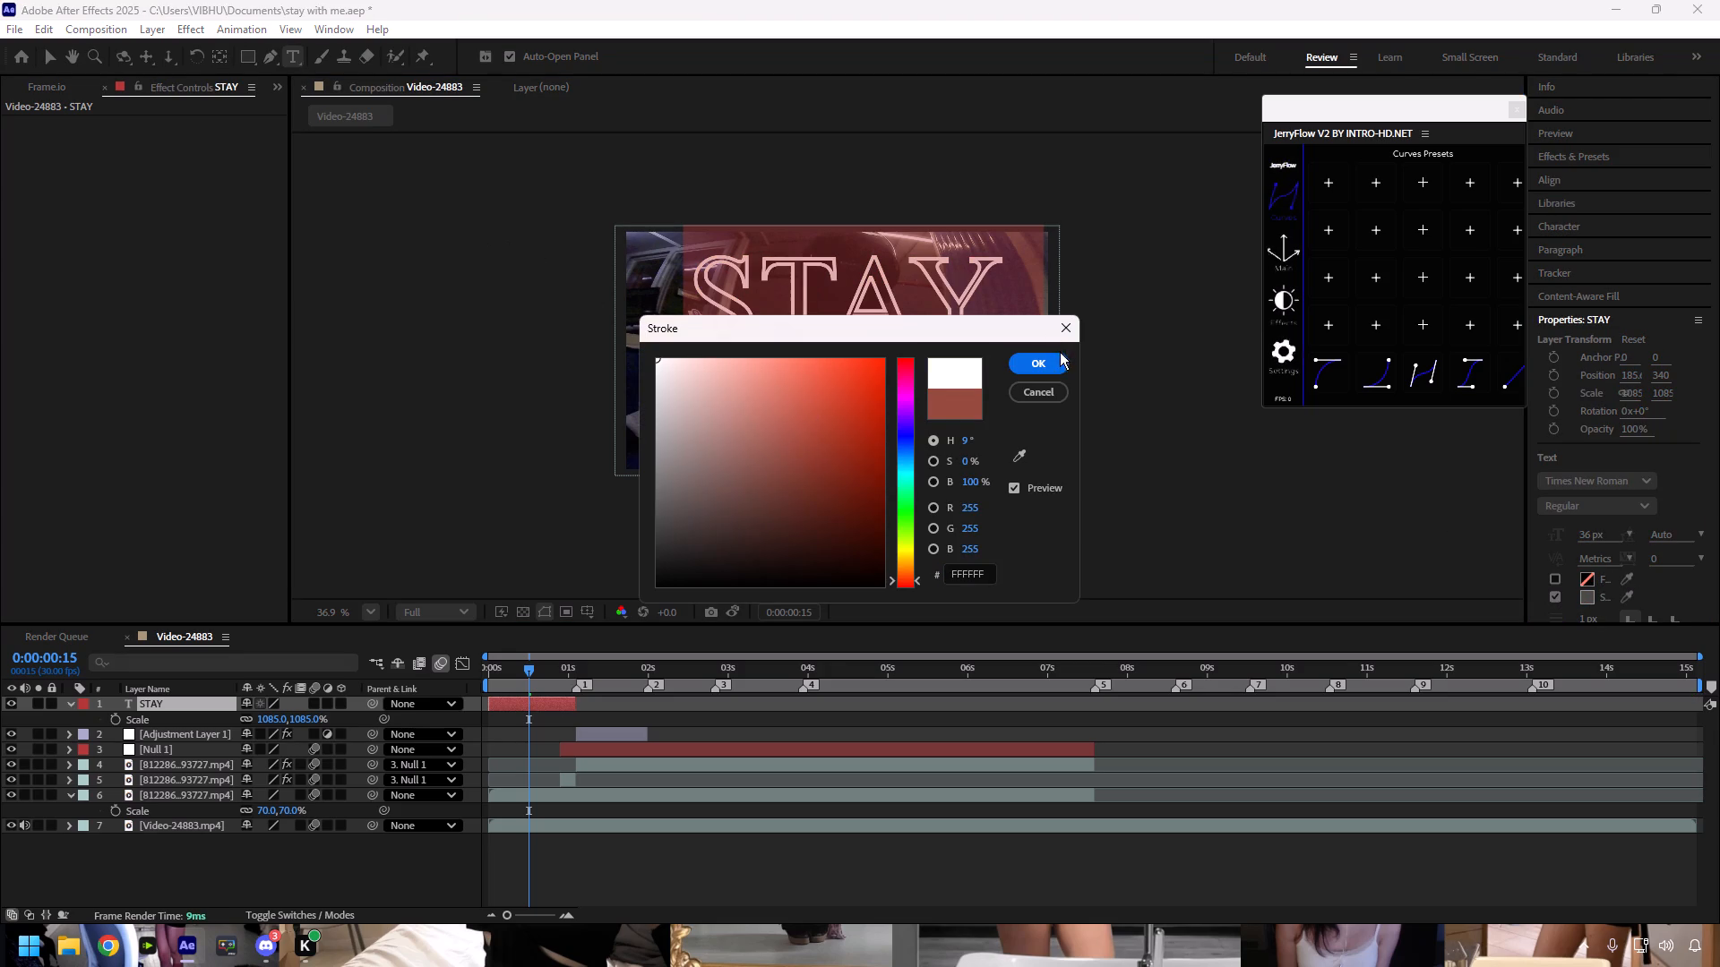
left_click(1052, 361)
left_click(342, 306)
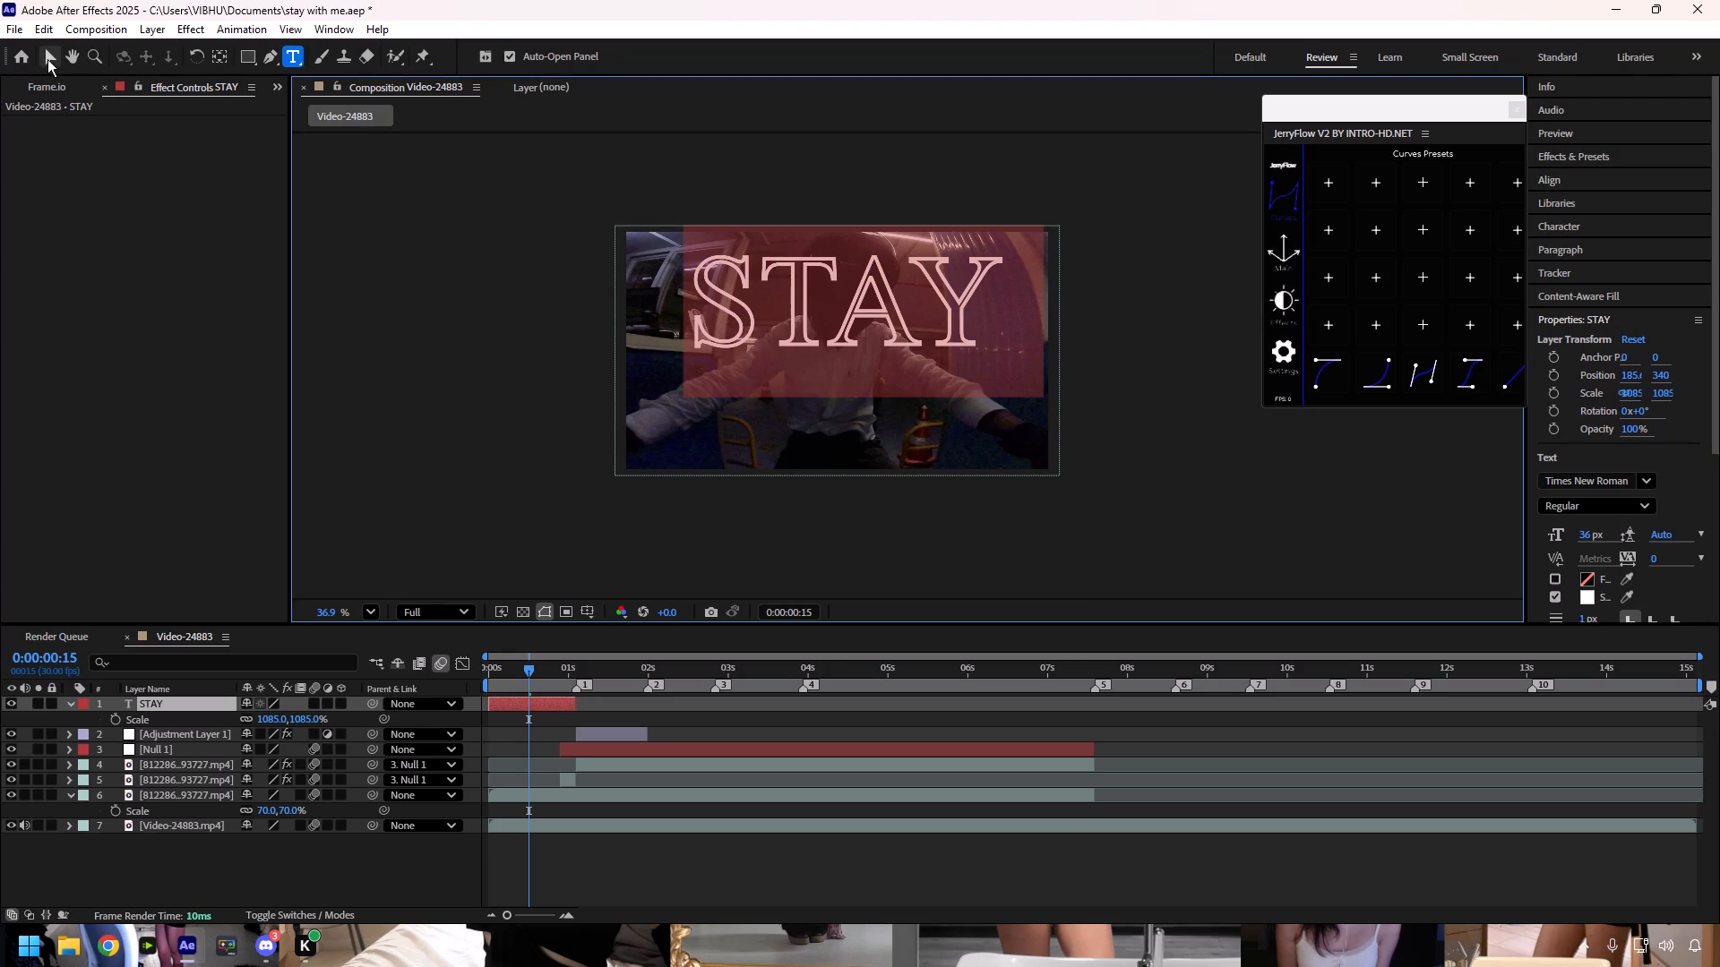
left_click(47, 56)
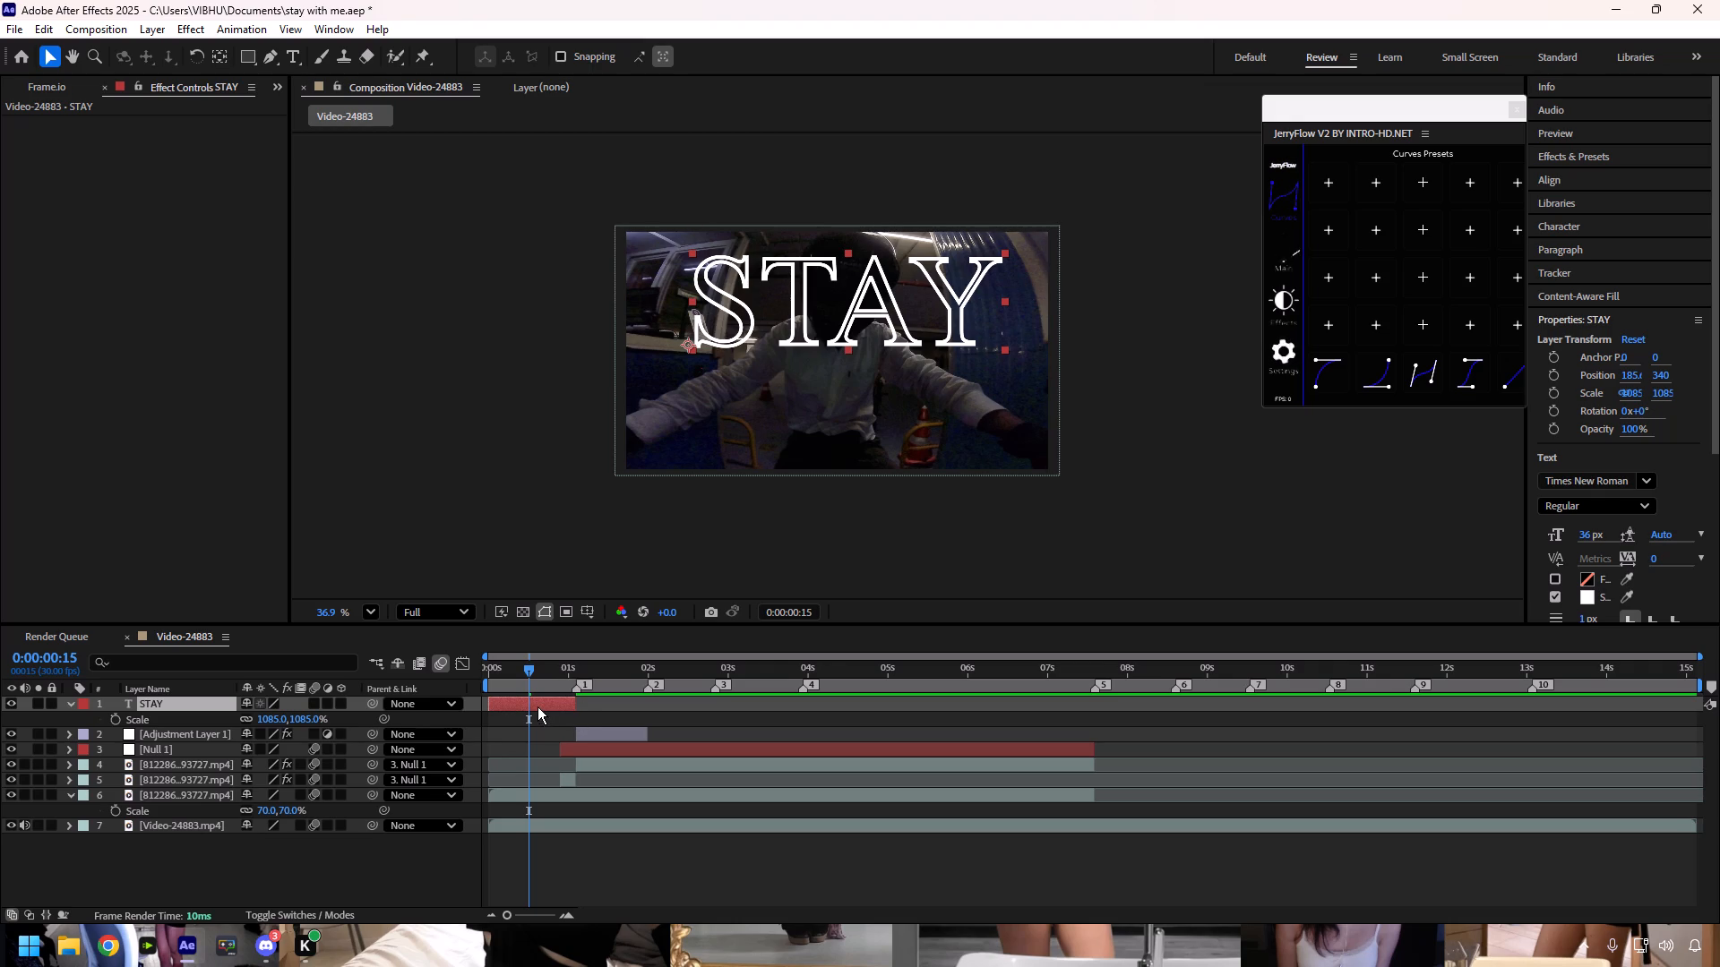
Extend the short white-silhouette cutout clip back to the composition start and split it at 0:00:00:27.
left_click(537, 706)
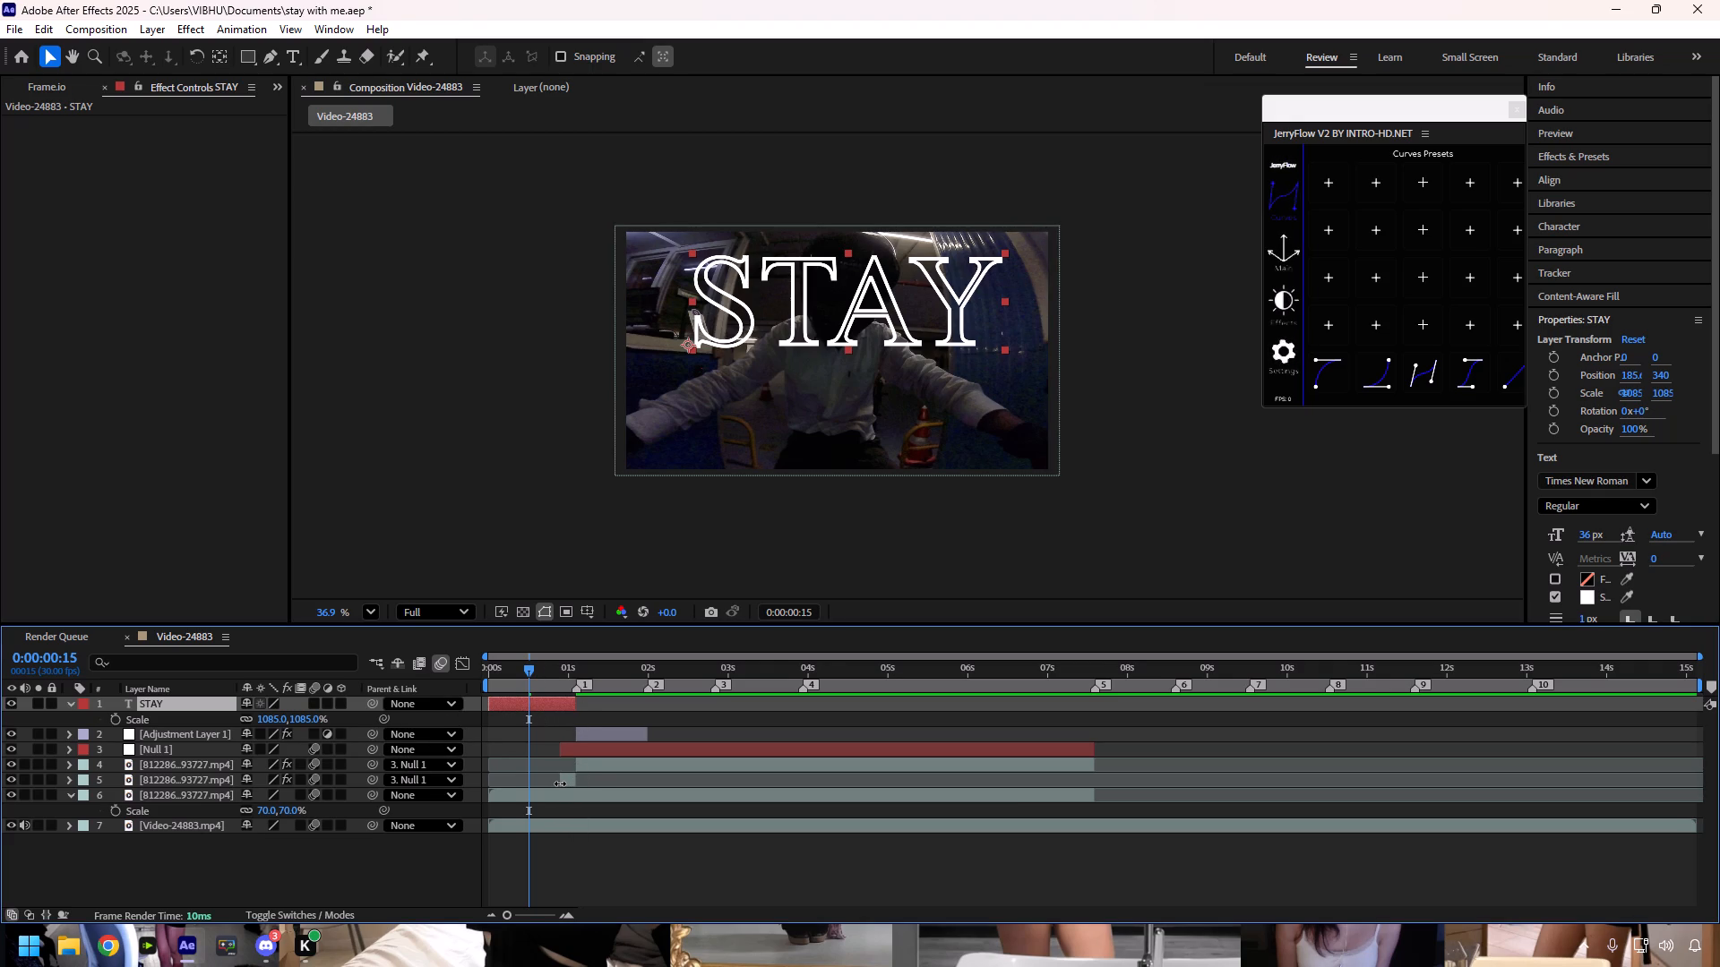
left_click_drag(560, 783, 486, 787)
left_click_drag(527, 671, 546, 682)
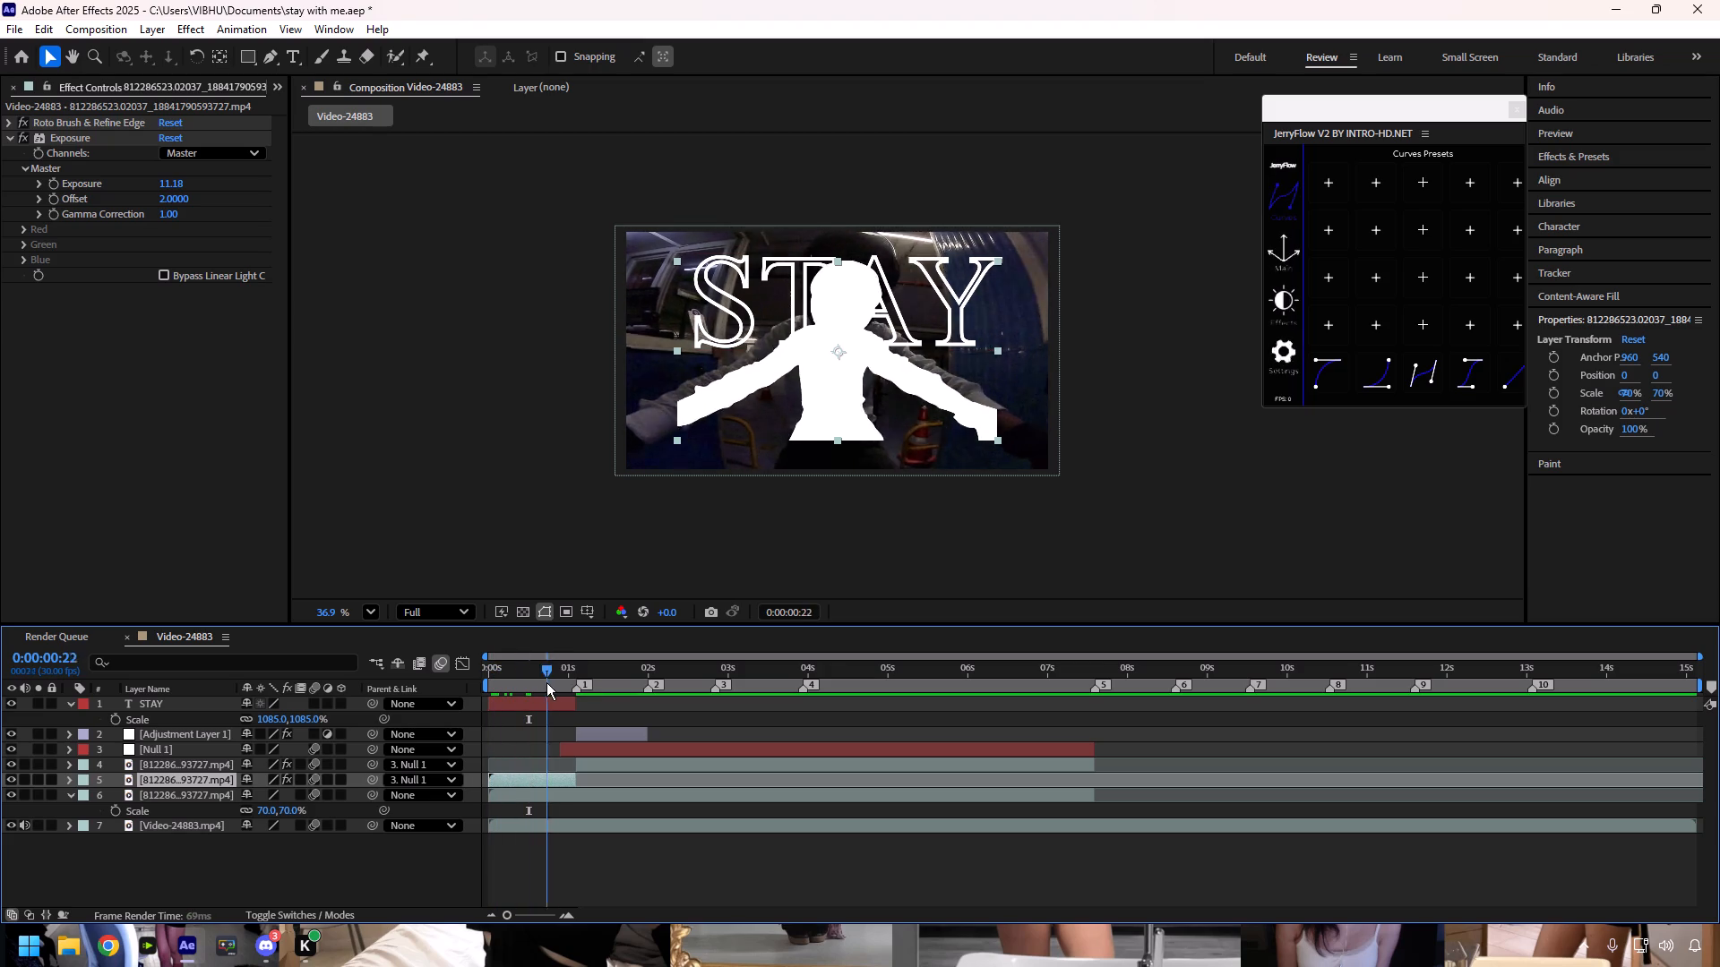
left_click_drag(546, 682, 558, 684)
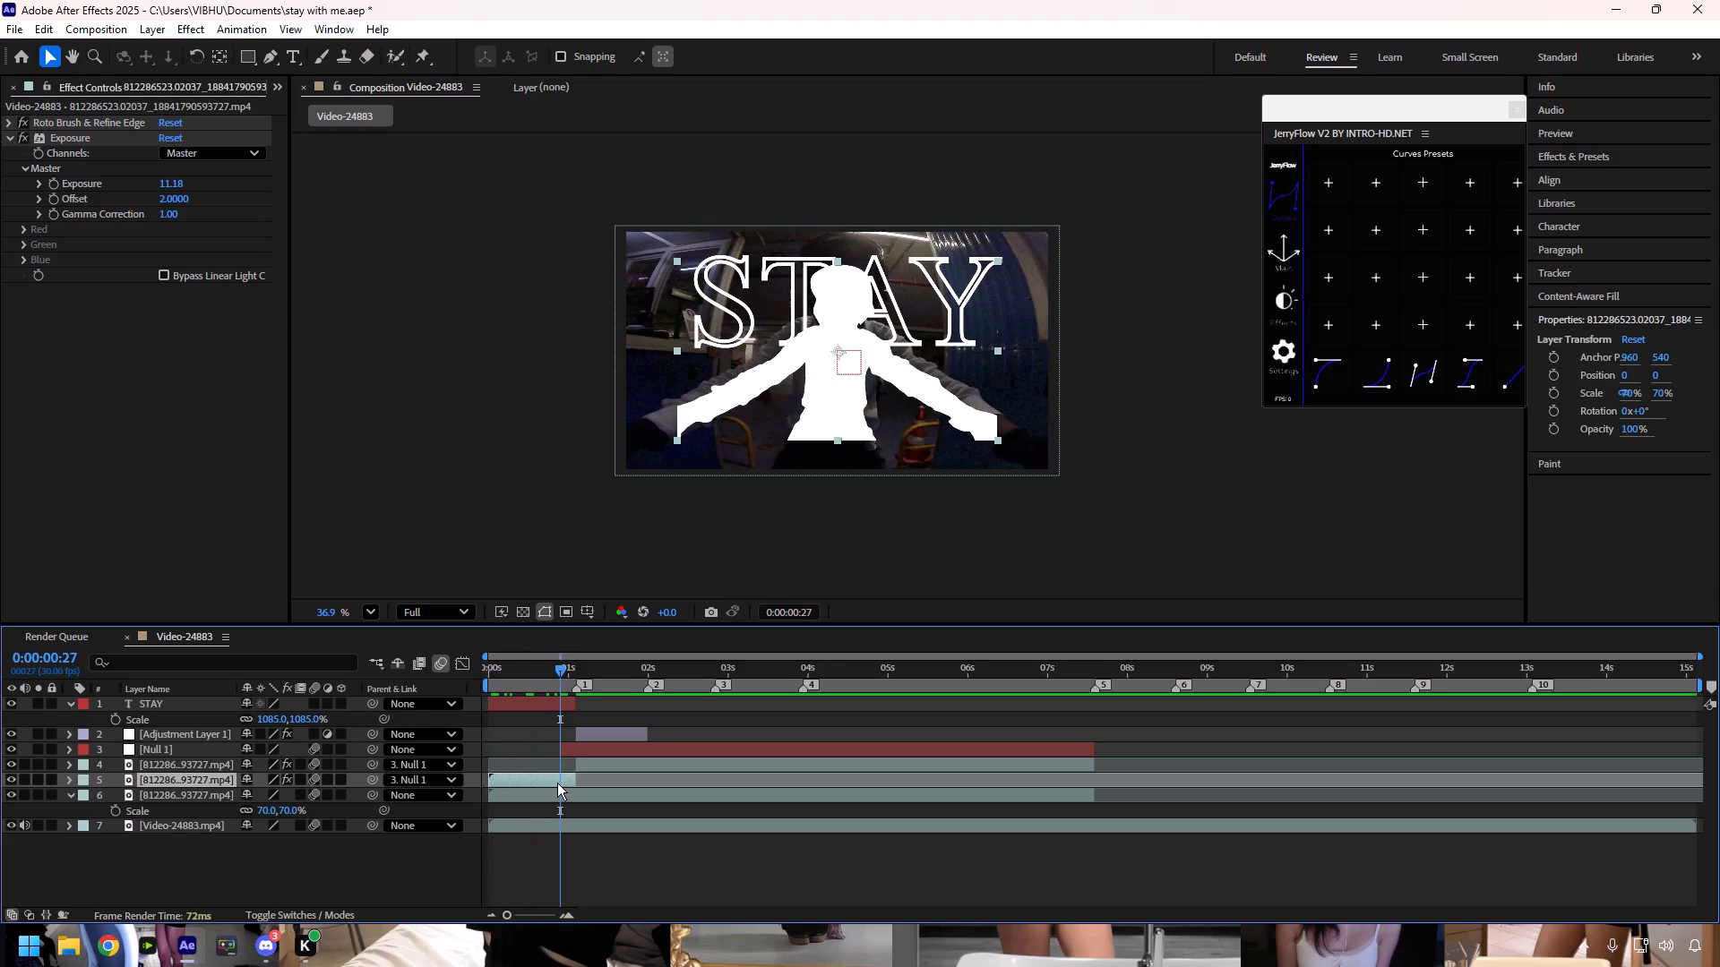
left_click(557, 783)
key("ctrl+shift+d")
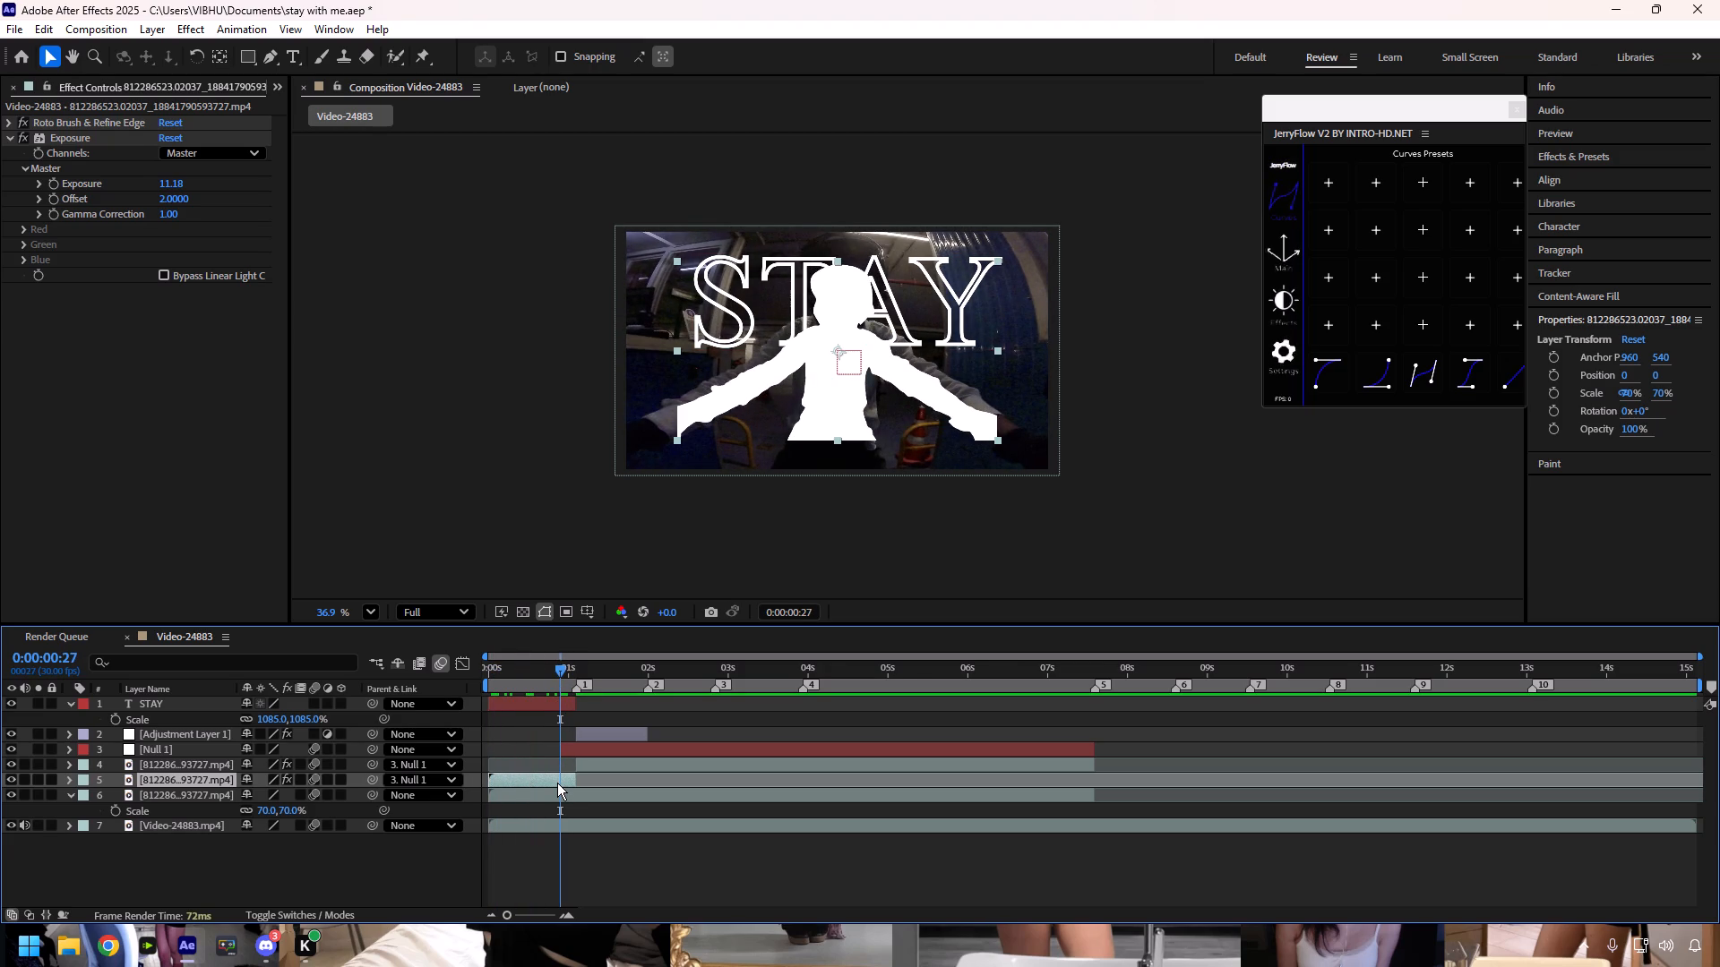
Delete the Exposure effect from the earlier part of the split cutout clip.
left_click(539, 795)
left_click_drag(560, 675, 486, 668)
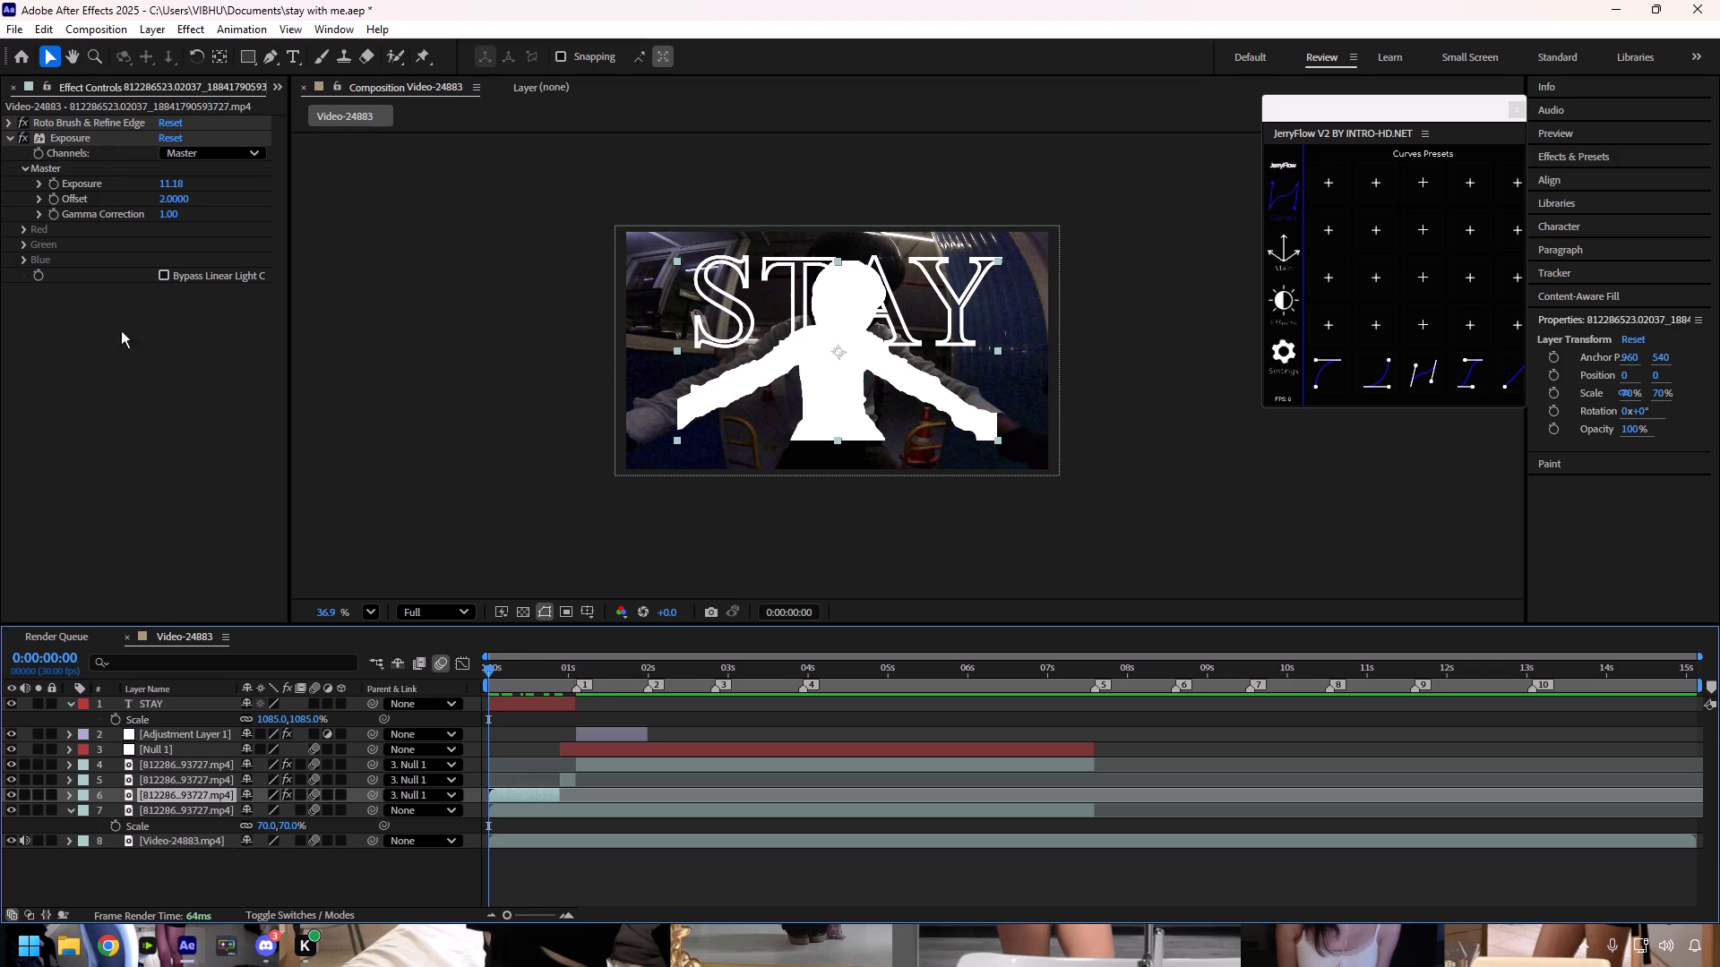
left_click(63, 136)
key("Return")
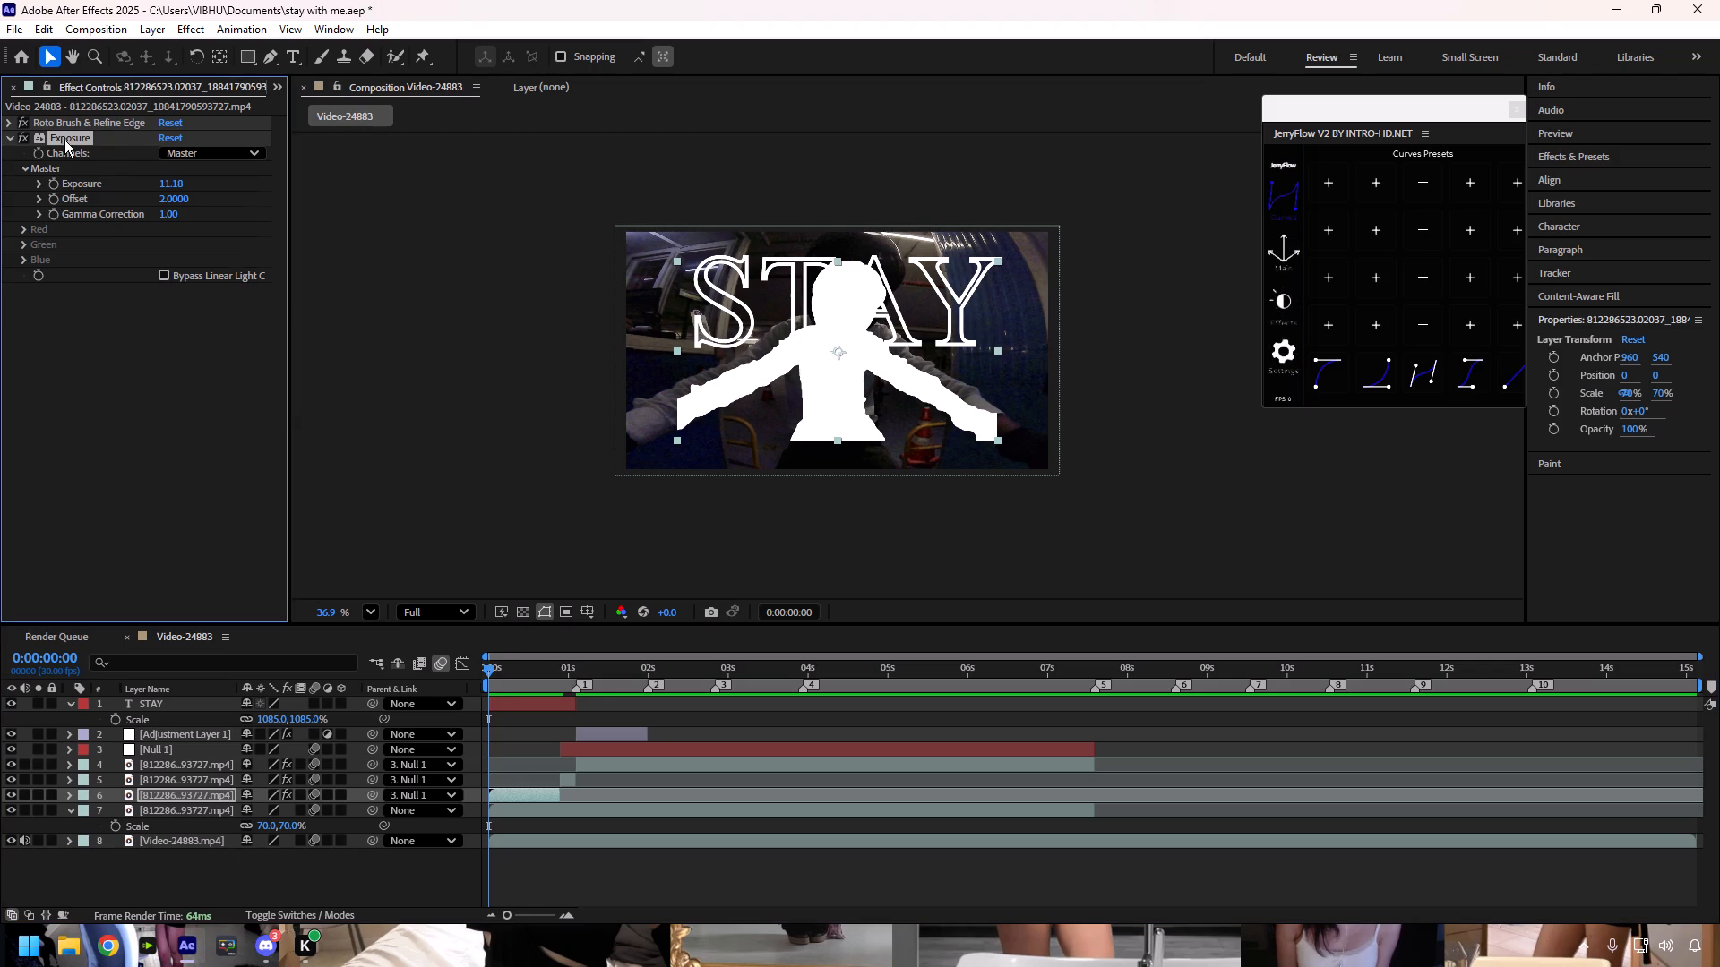
key("Delete")
Set the Scale of the first cutout clip to 98% so it lines up with the rider in the background footage.
left_click(514, 800)
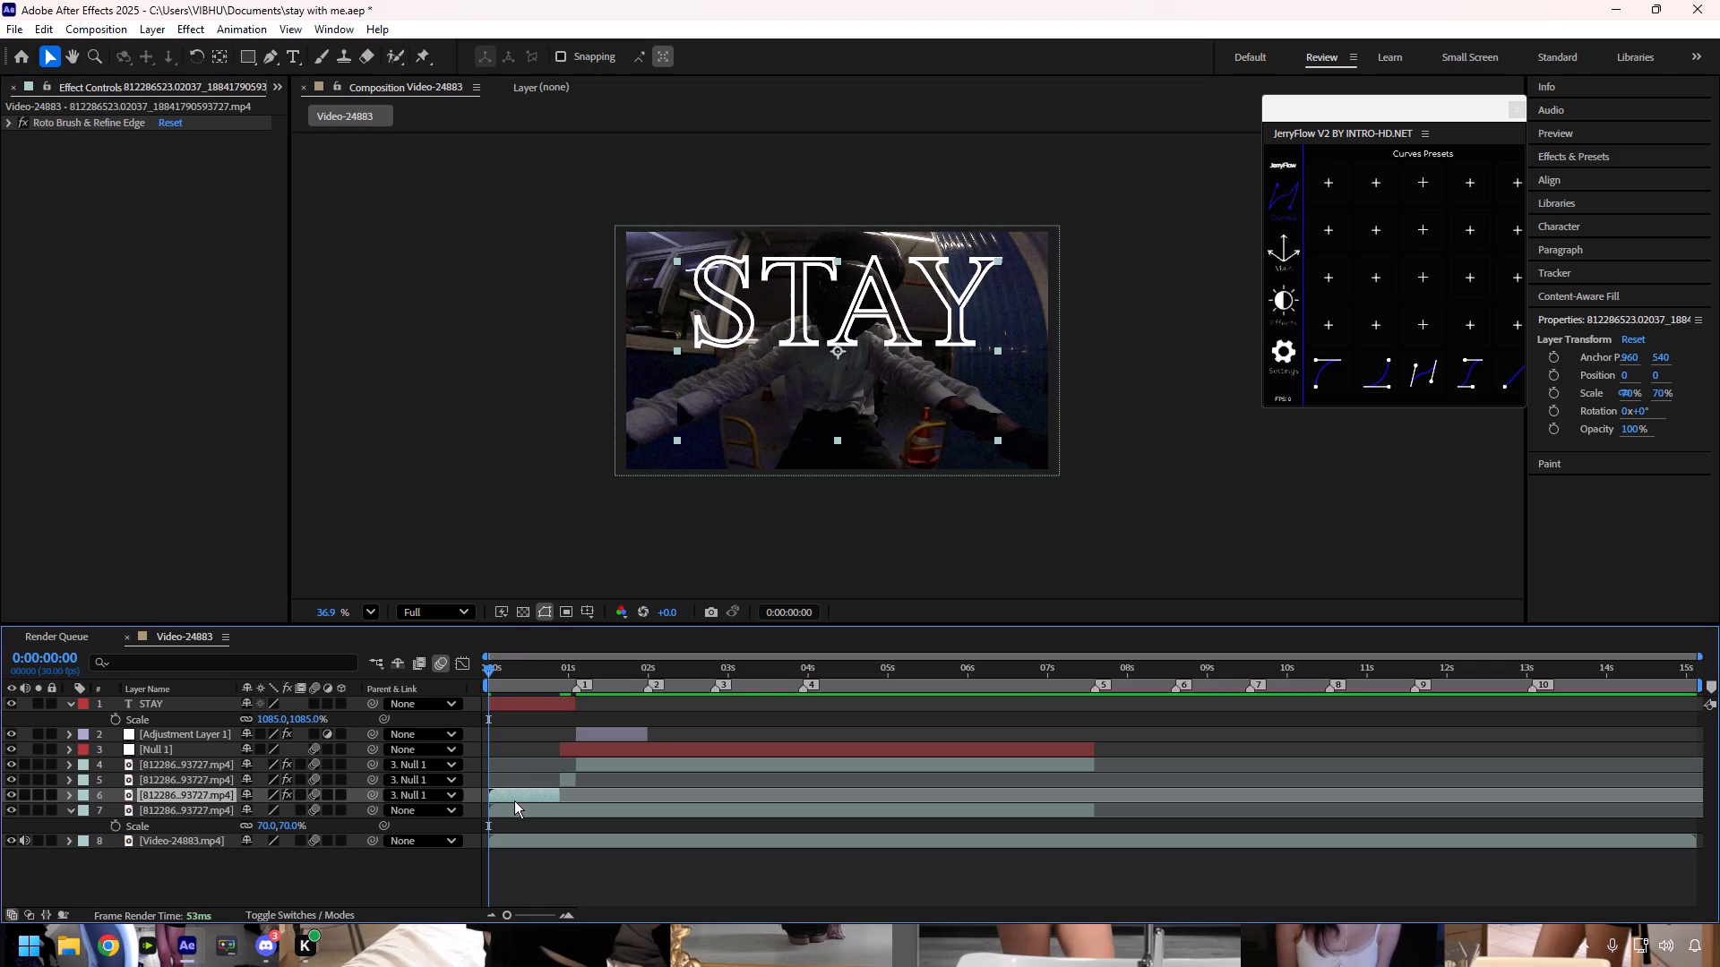
key("s")
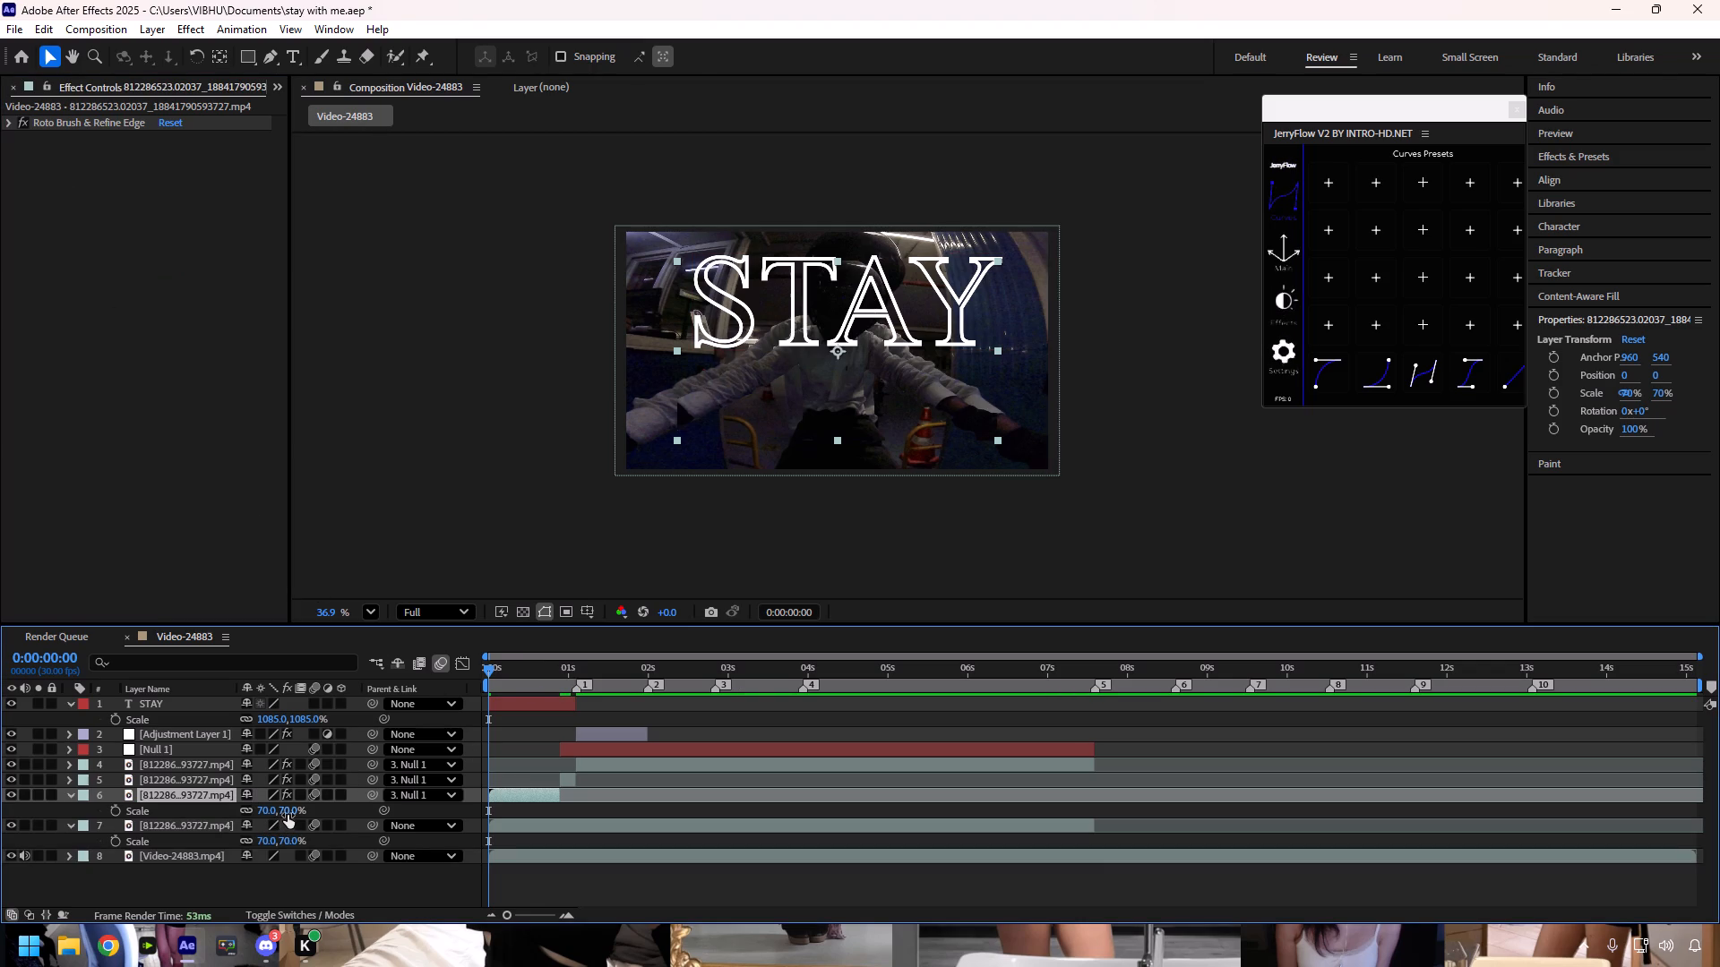
left_click_drag(289, 814, 296, 816)
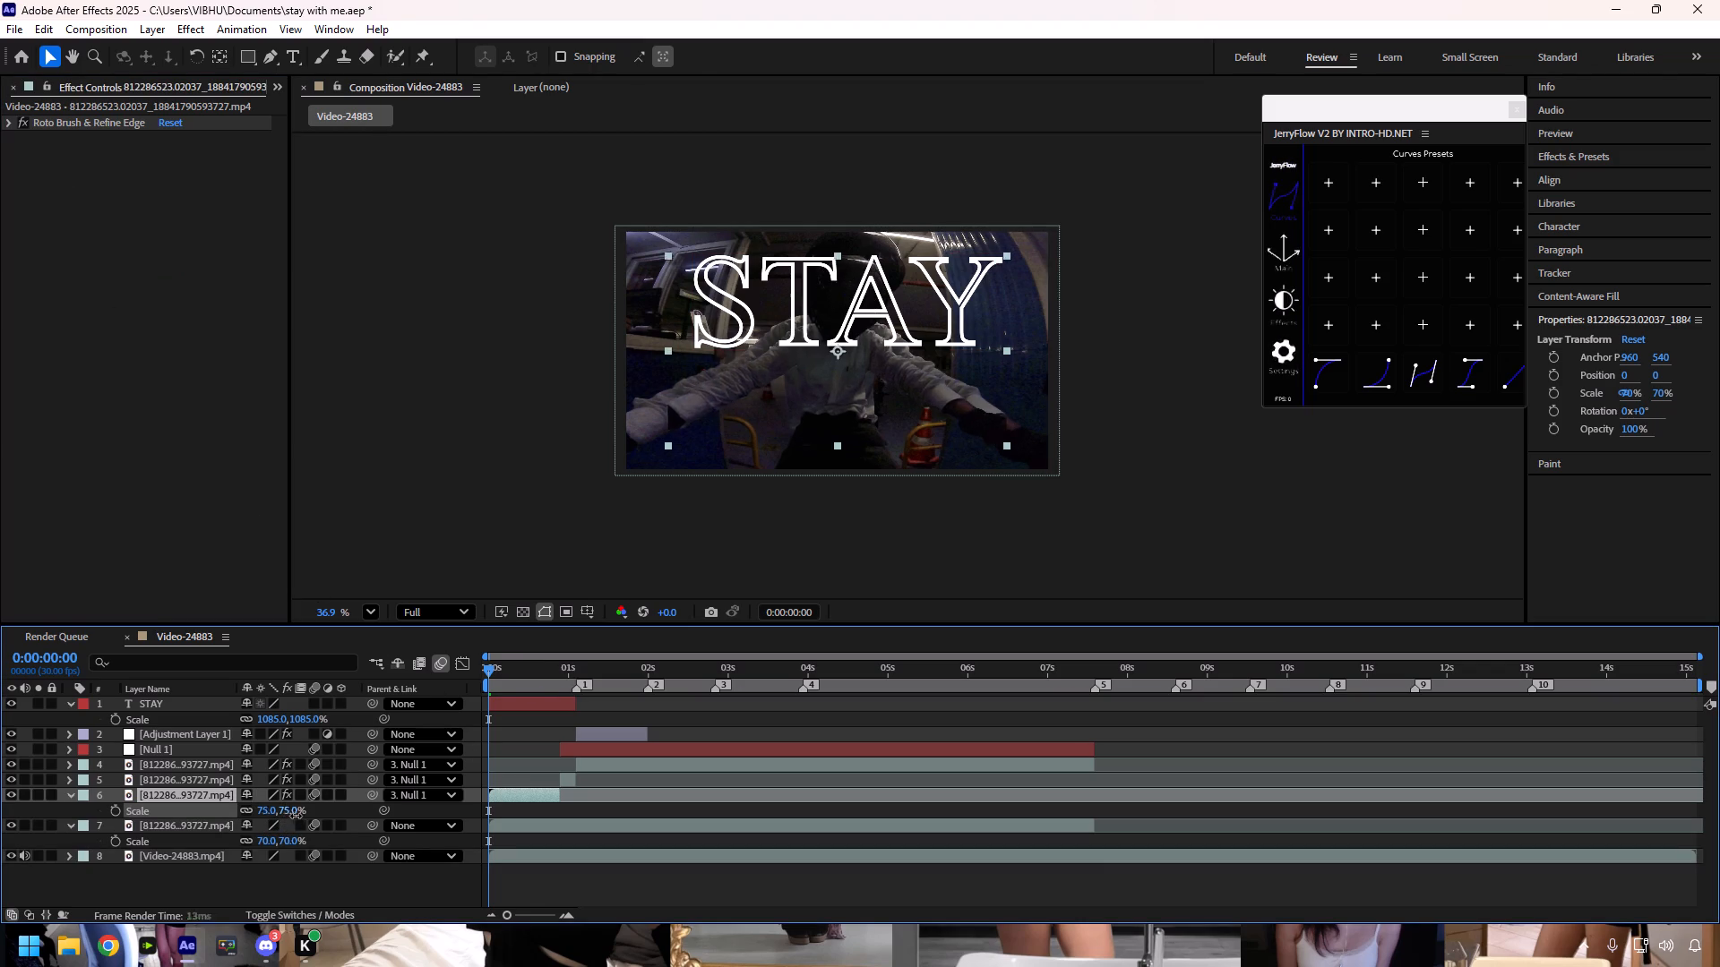
left_click_drag(296, 816, 323, 824)
left_click(290, 813)
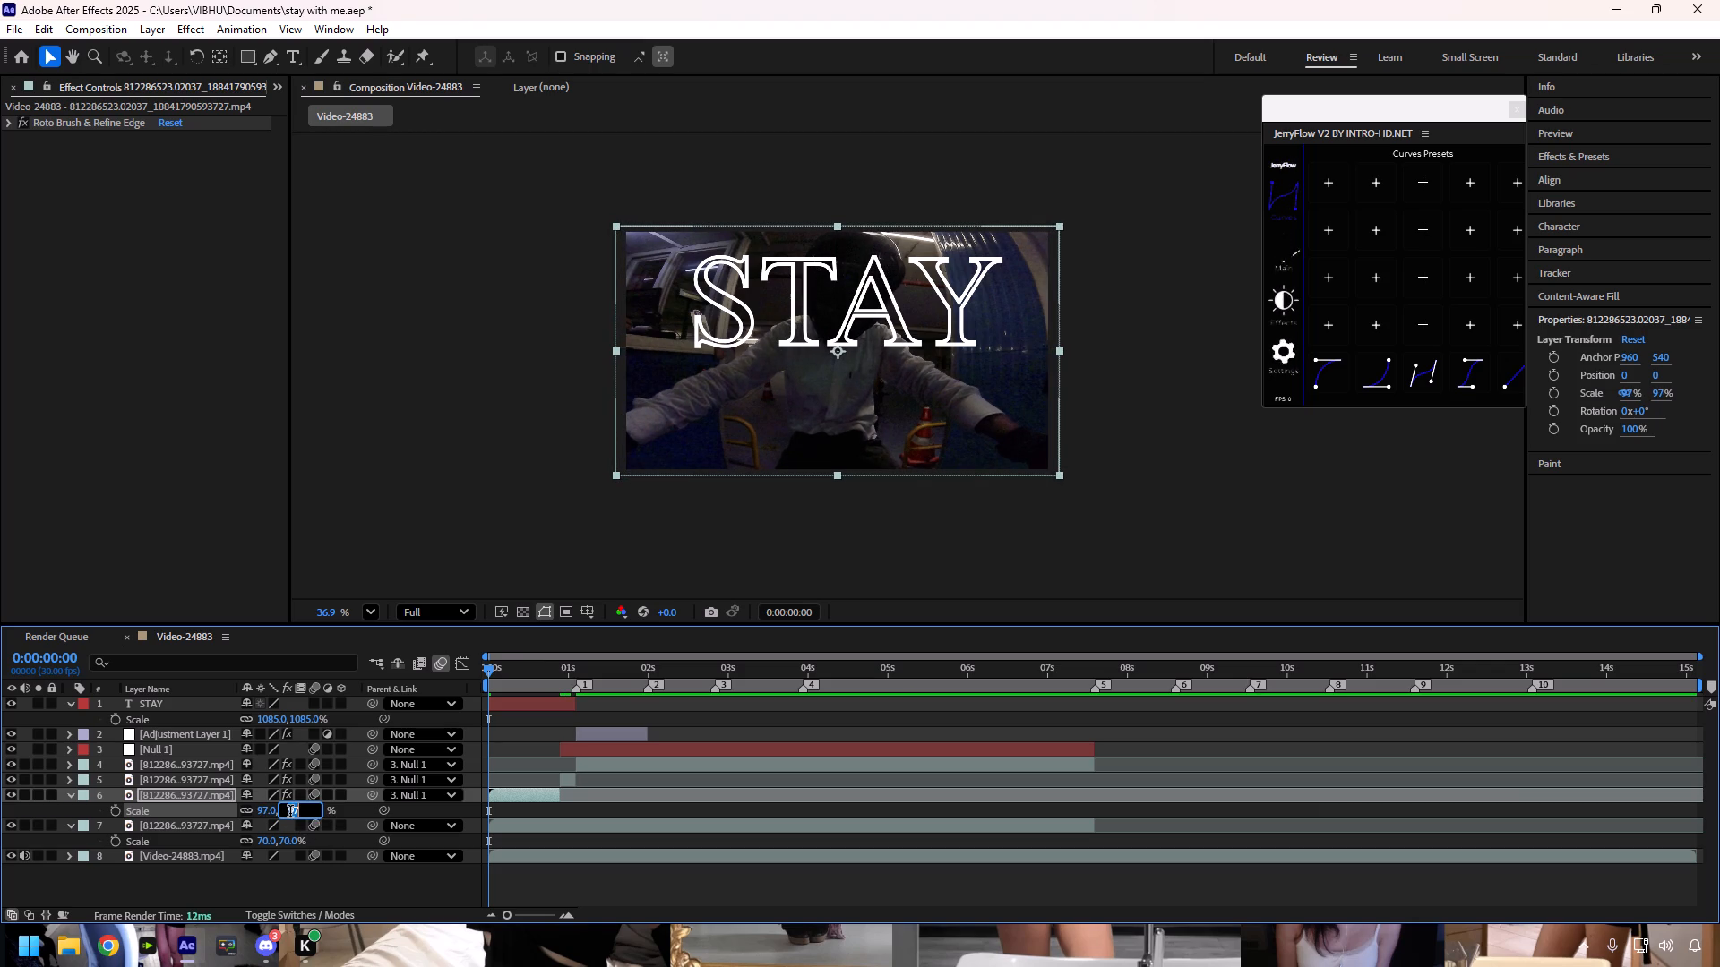
type("100")
key("Return")
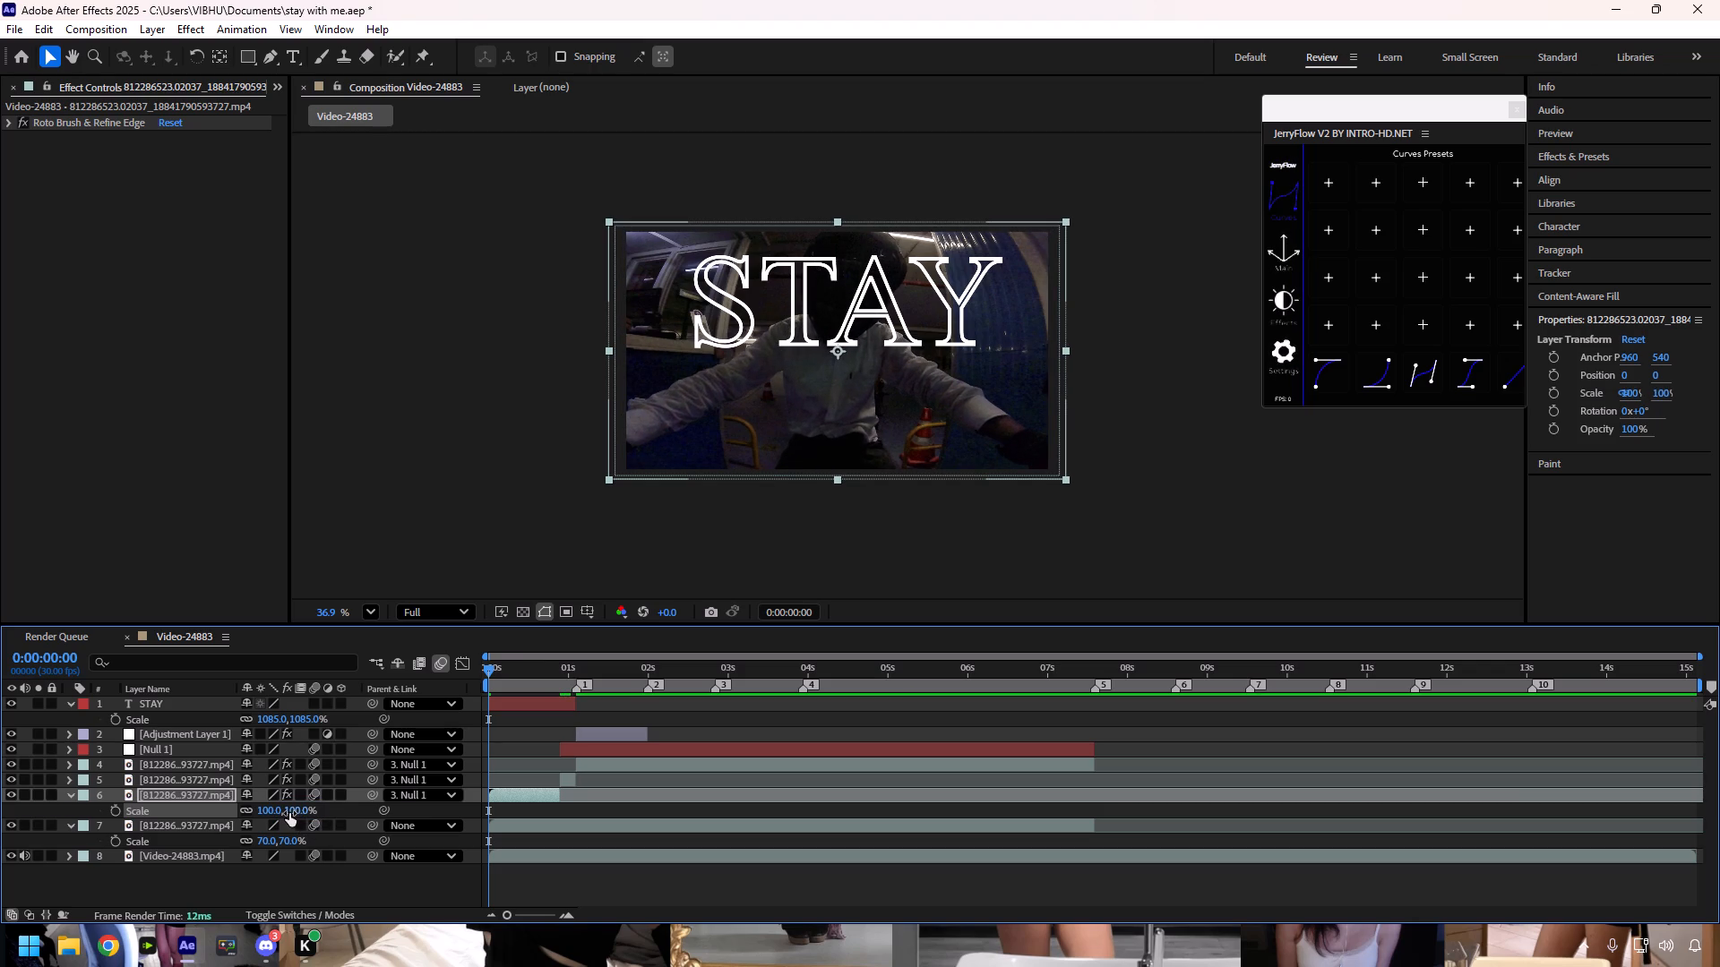
left_click(268, 809)
type("99")
key("Return")
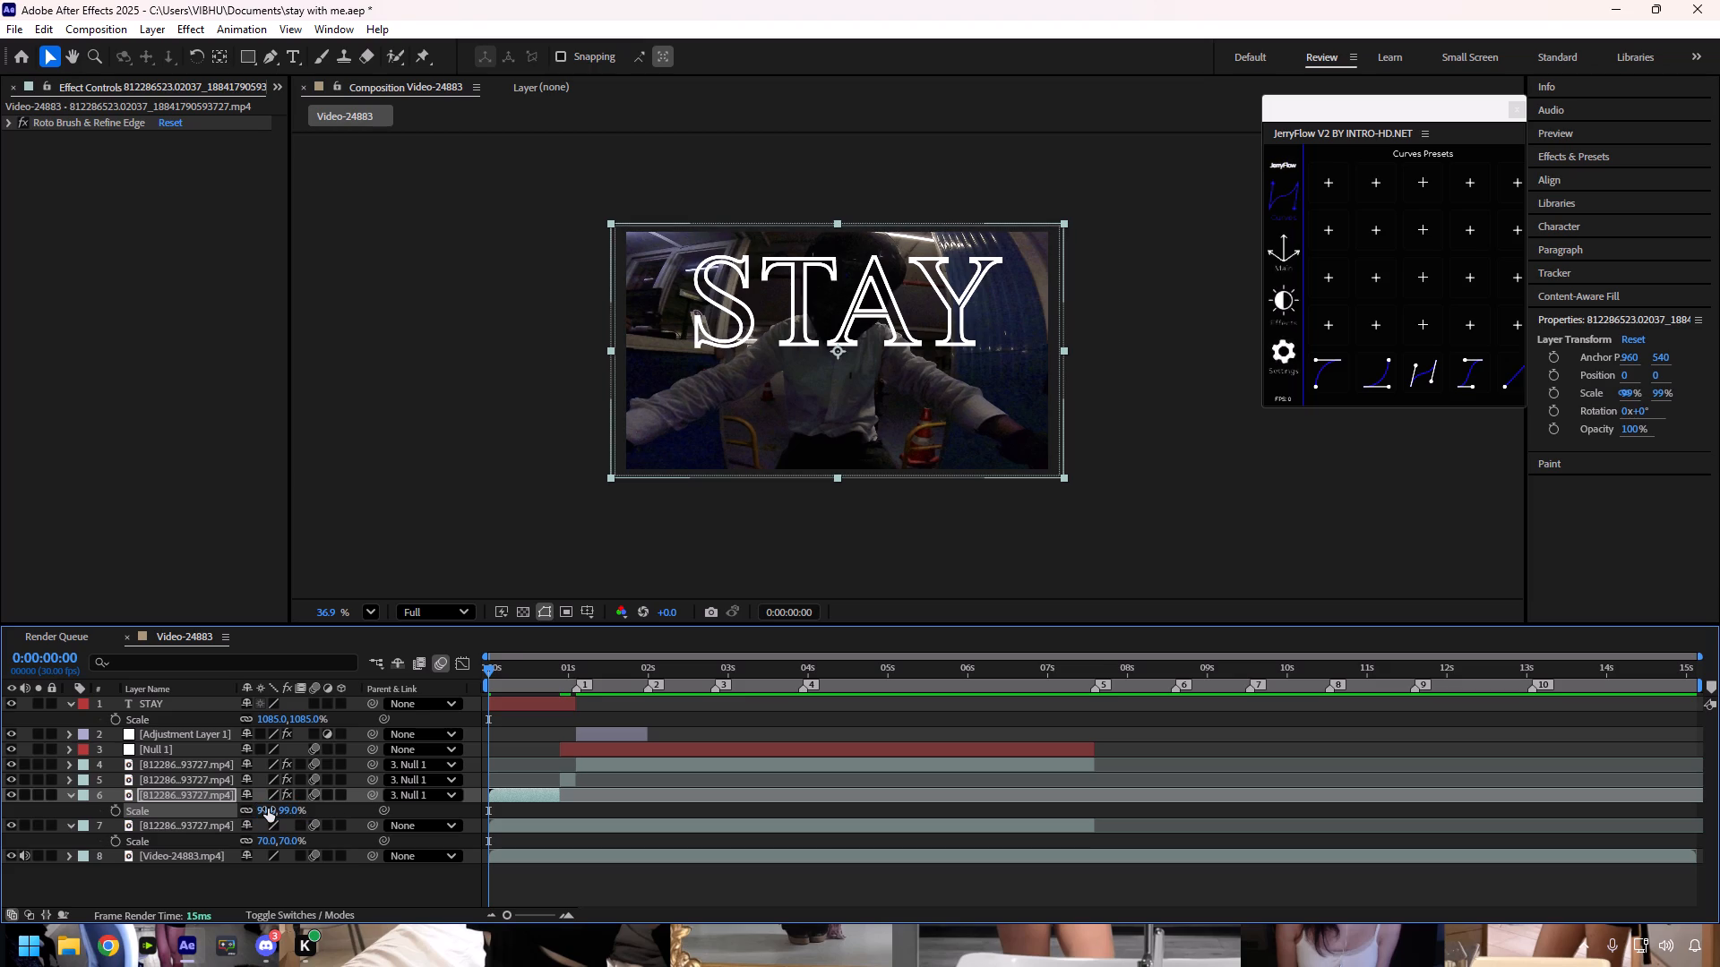
left_click(271, 814)
type("98")
key("Return")
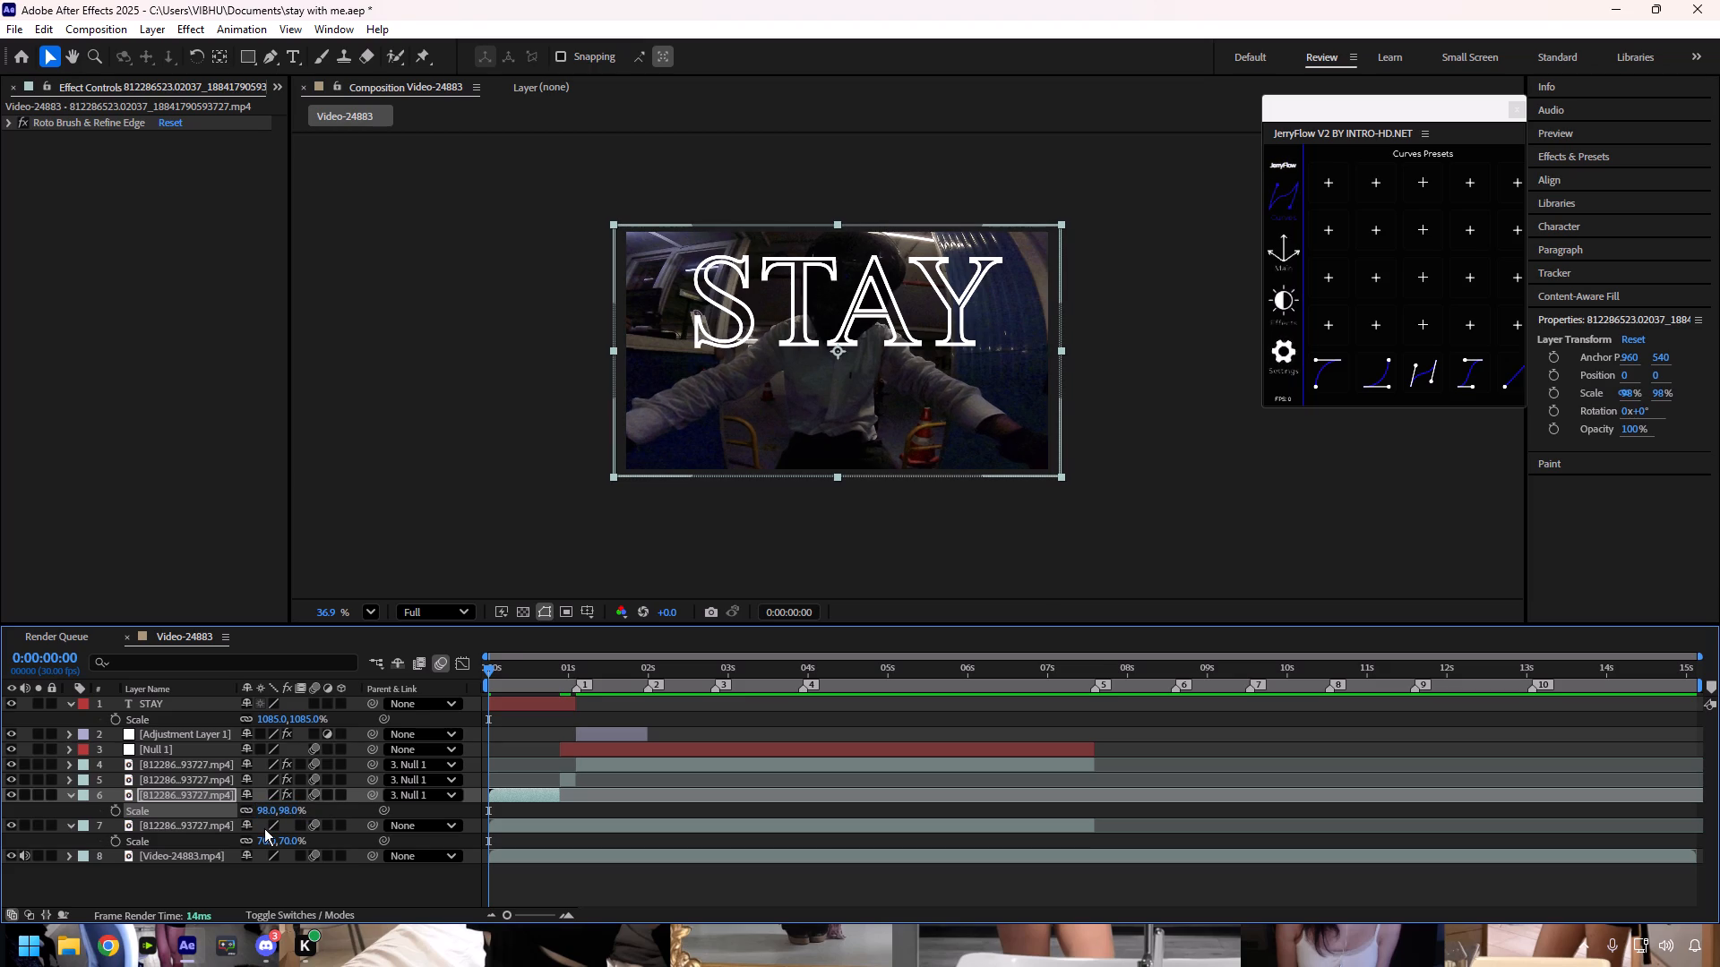
Move the STAY text layer directly beneath the first cutout clip in the layer stack and collapse that clip's properties.
left_click(505, 802)
left_click(510, 704)
left_click_drag(152, 699, 152, 722)
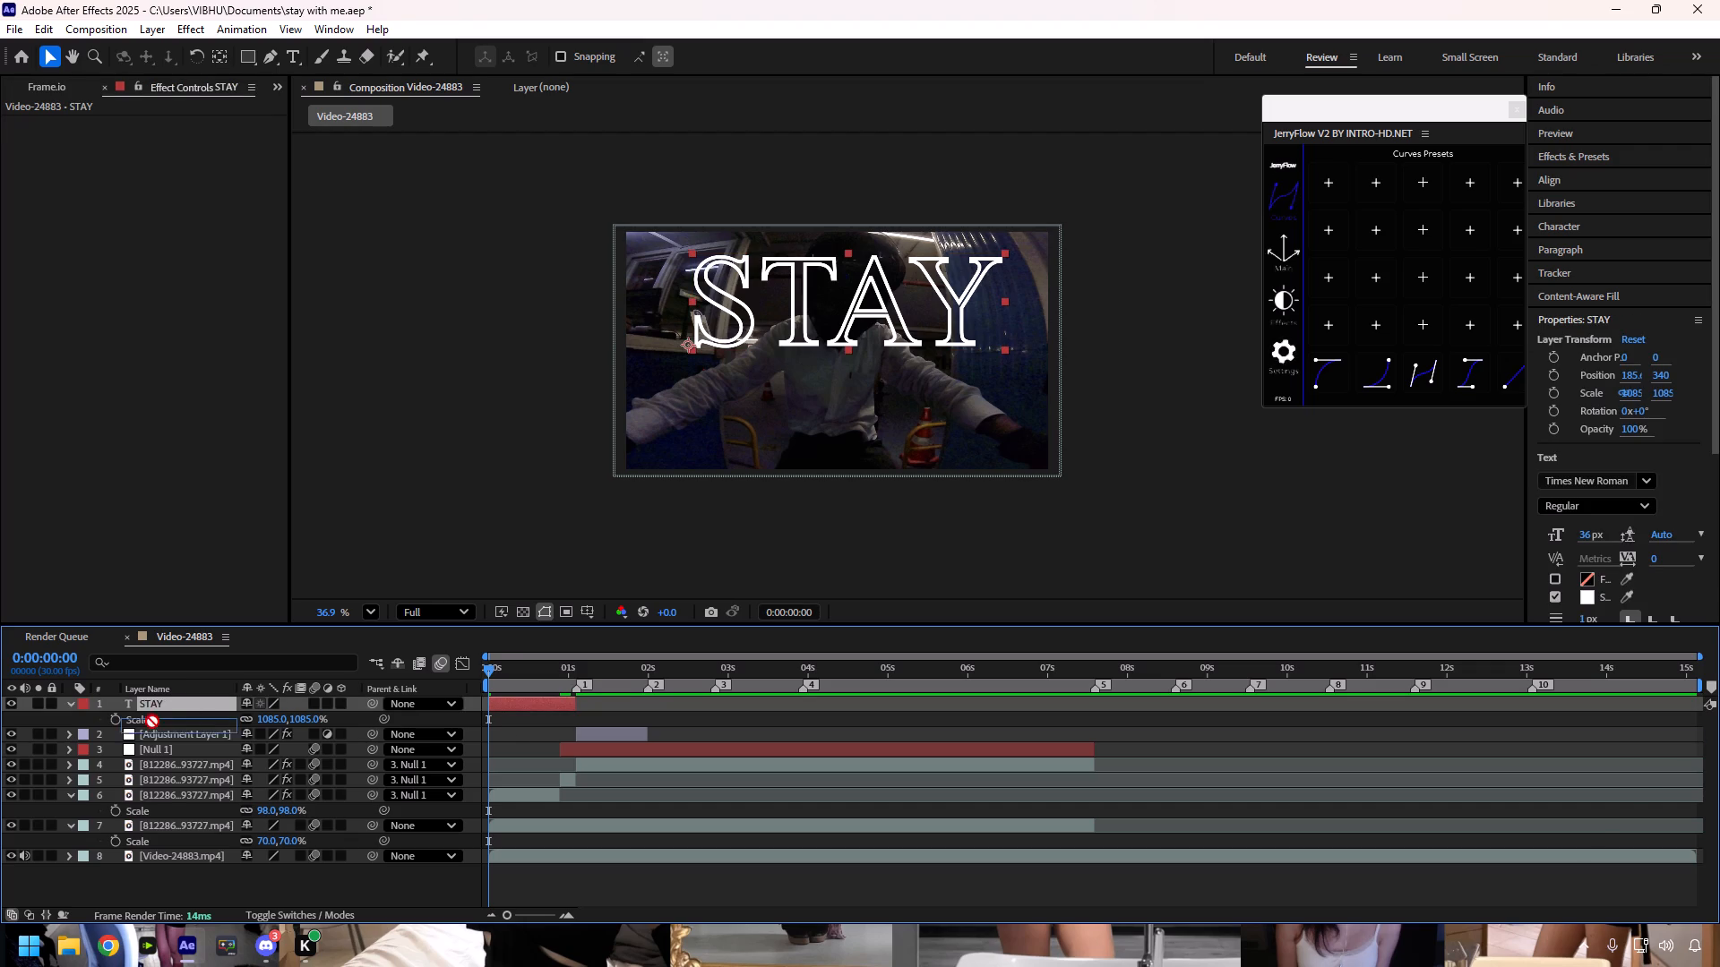
left_click_drag(152, 722, 156, 804)
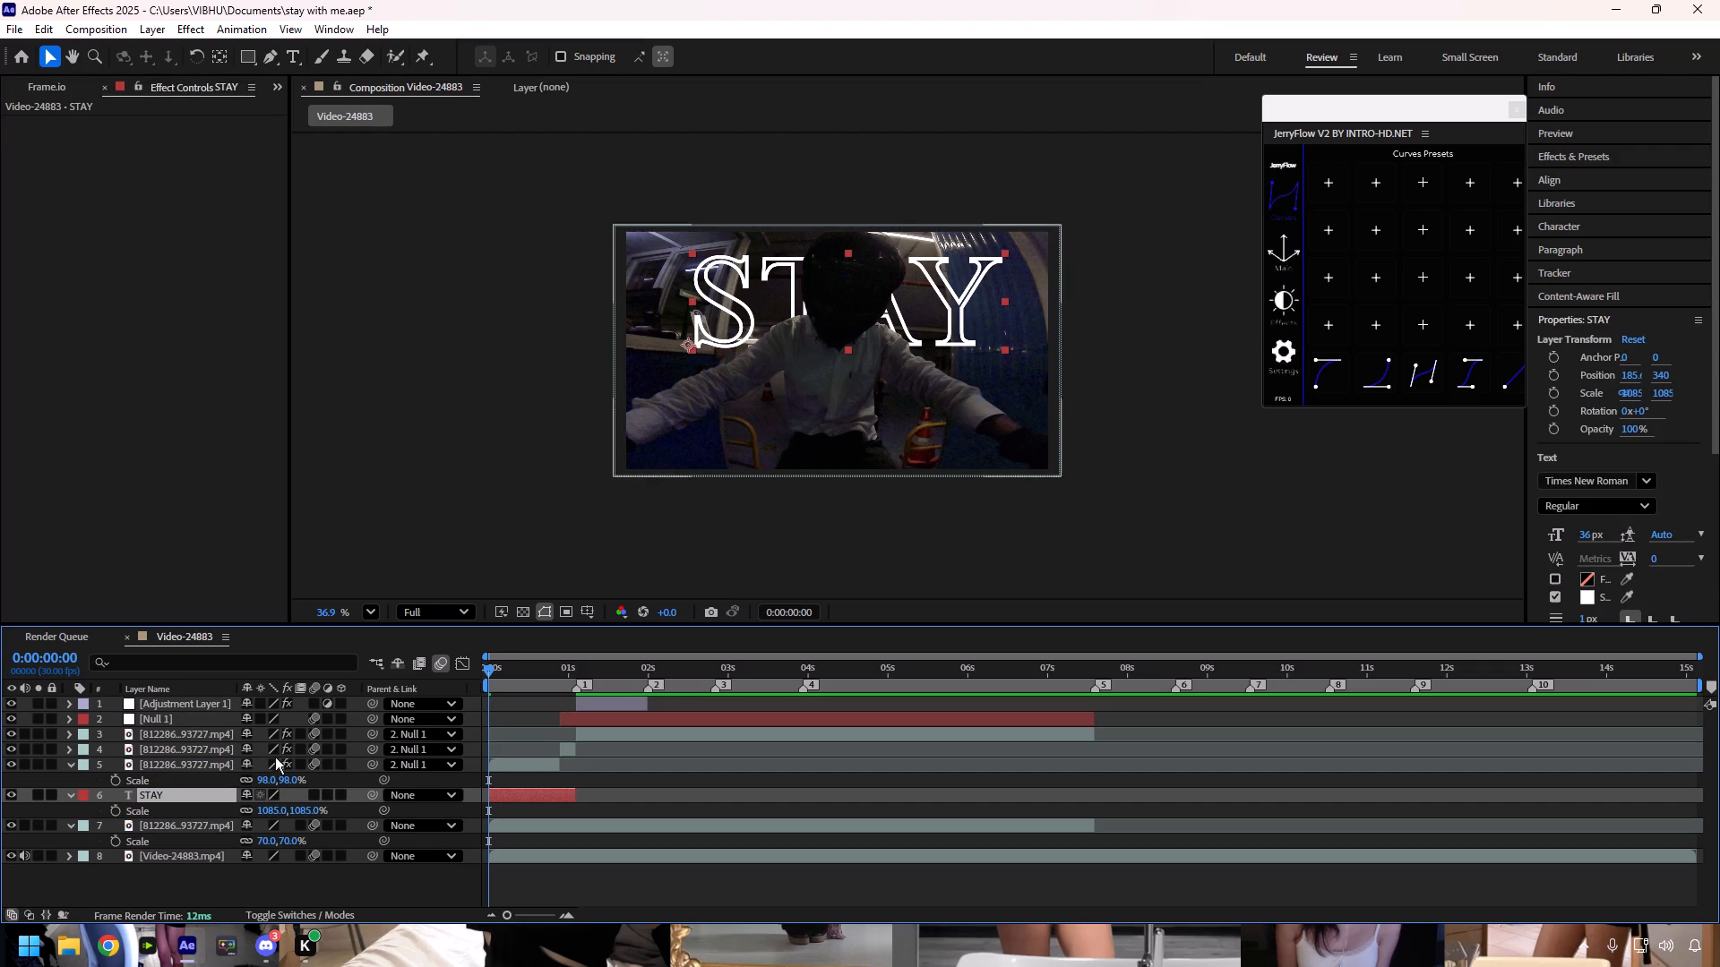
left_click(73, 766)
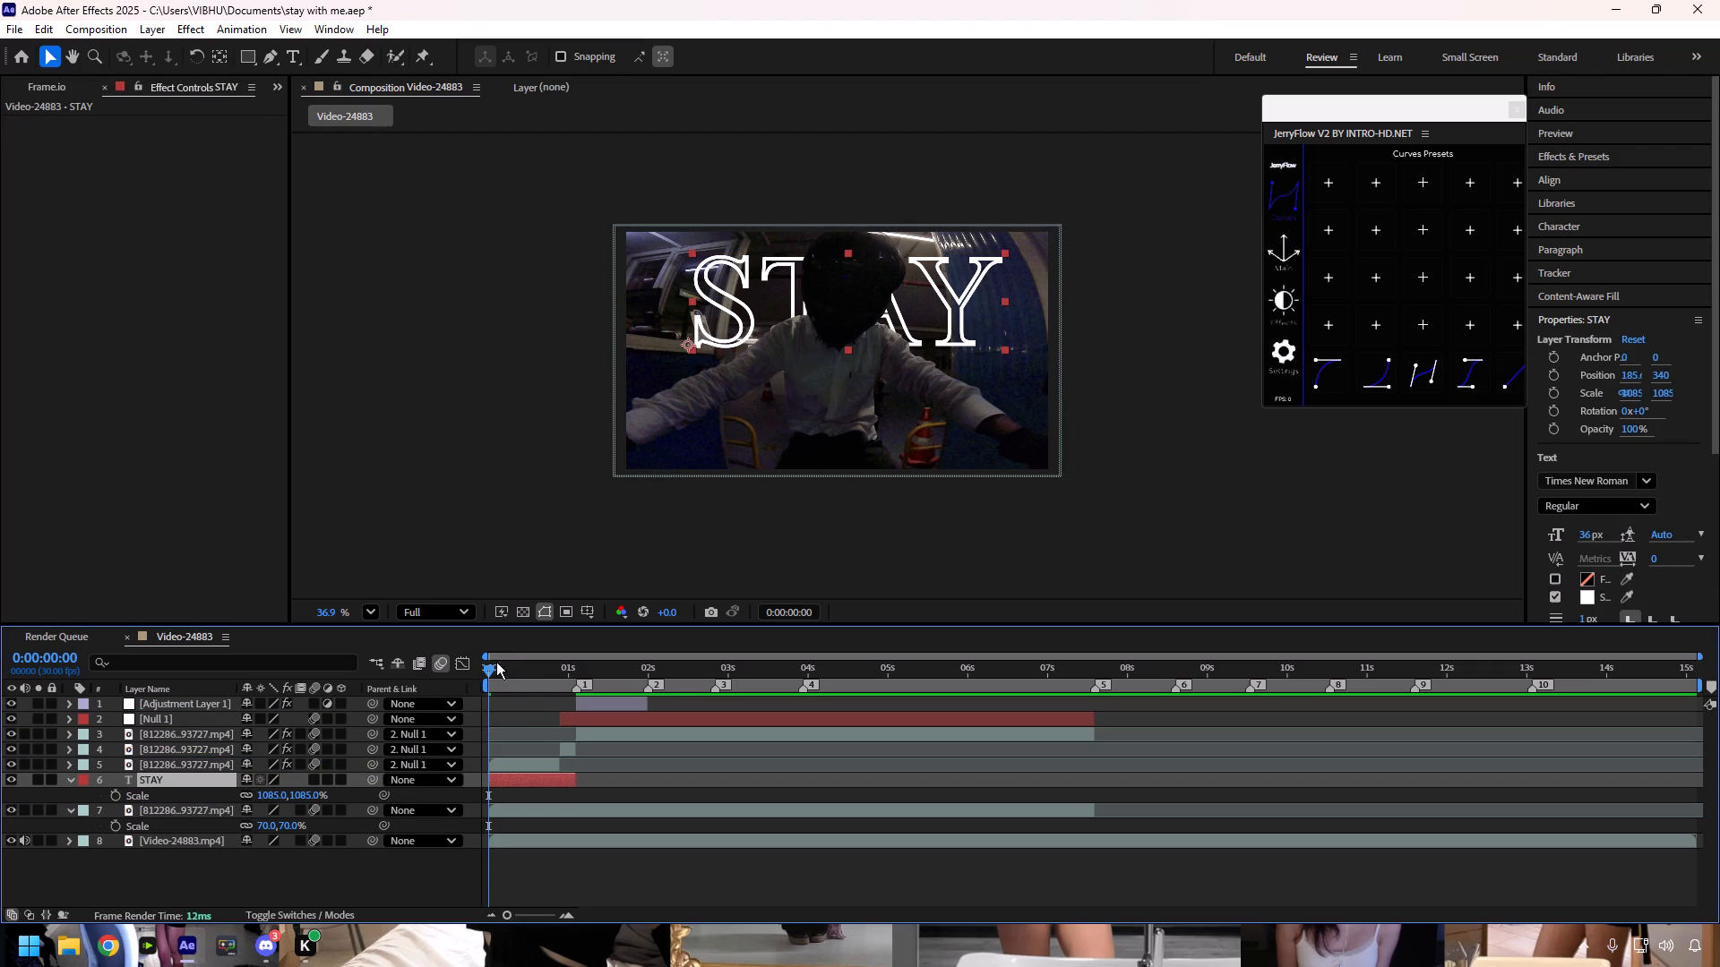
Enlarge the STAY text to 1101% and shift it slightly to about position 180, 348.
left_click_drag(490, 667, 475, 665)
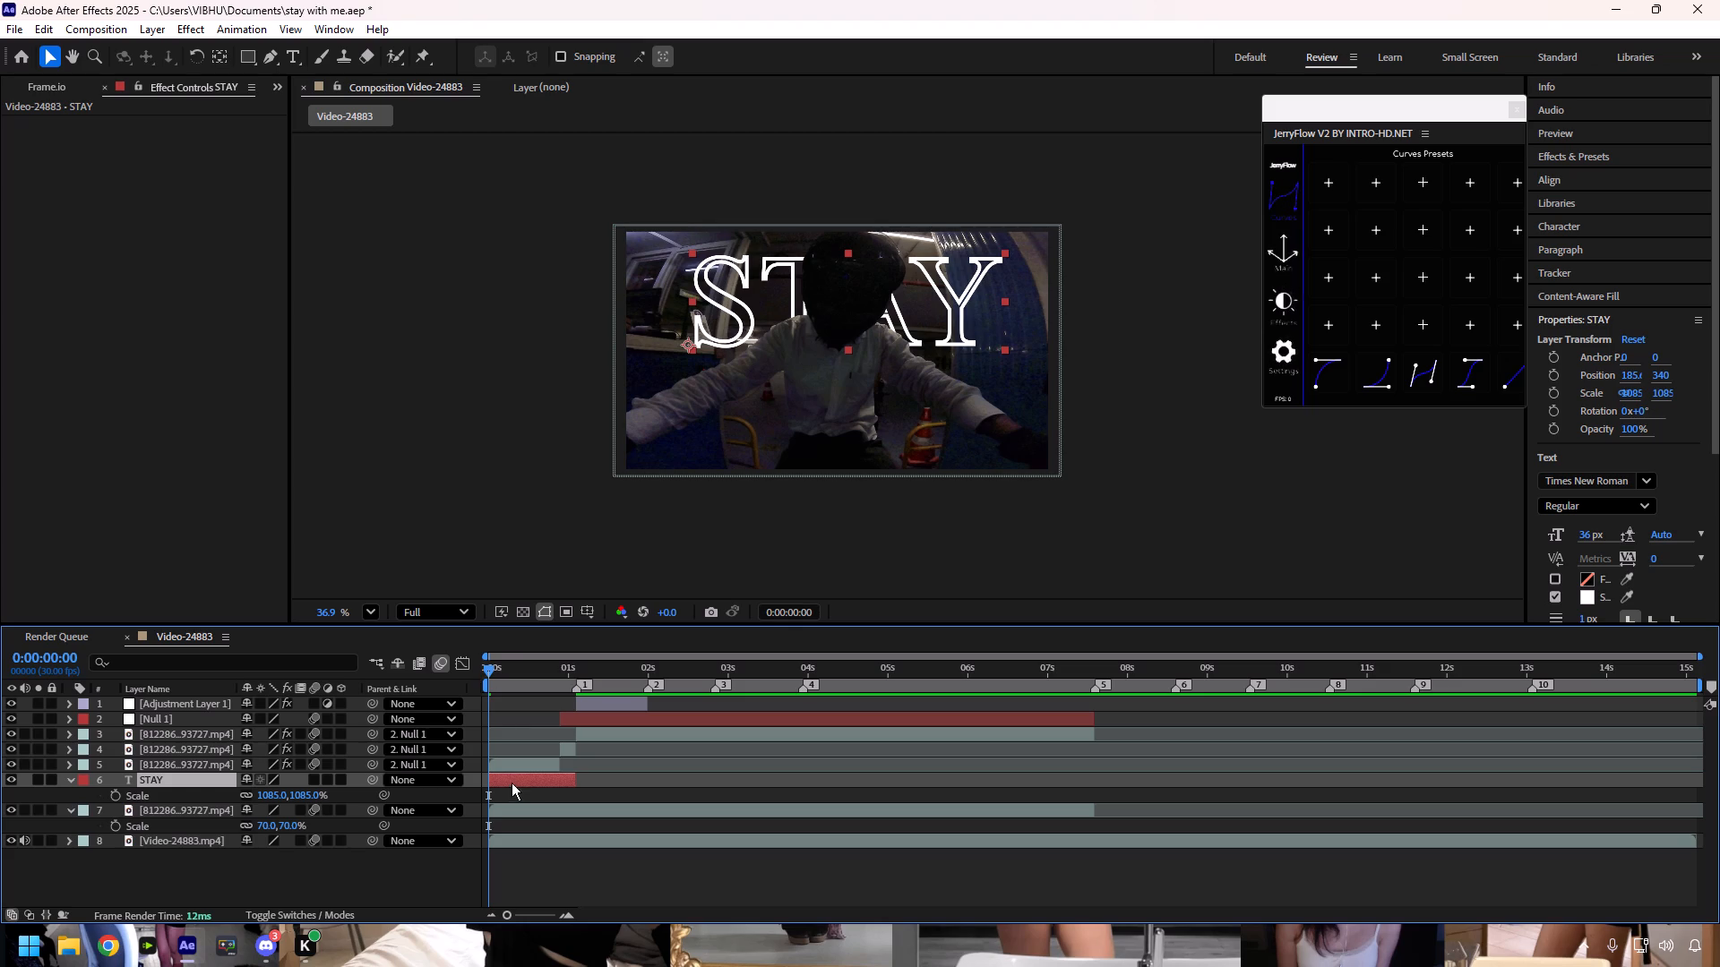
left_click(511, 782)
key("s")
key("s")
key("s")
key("s")
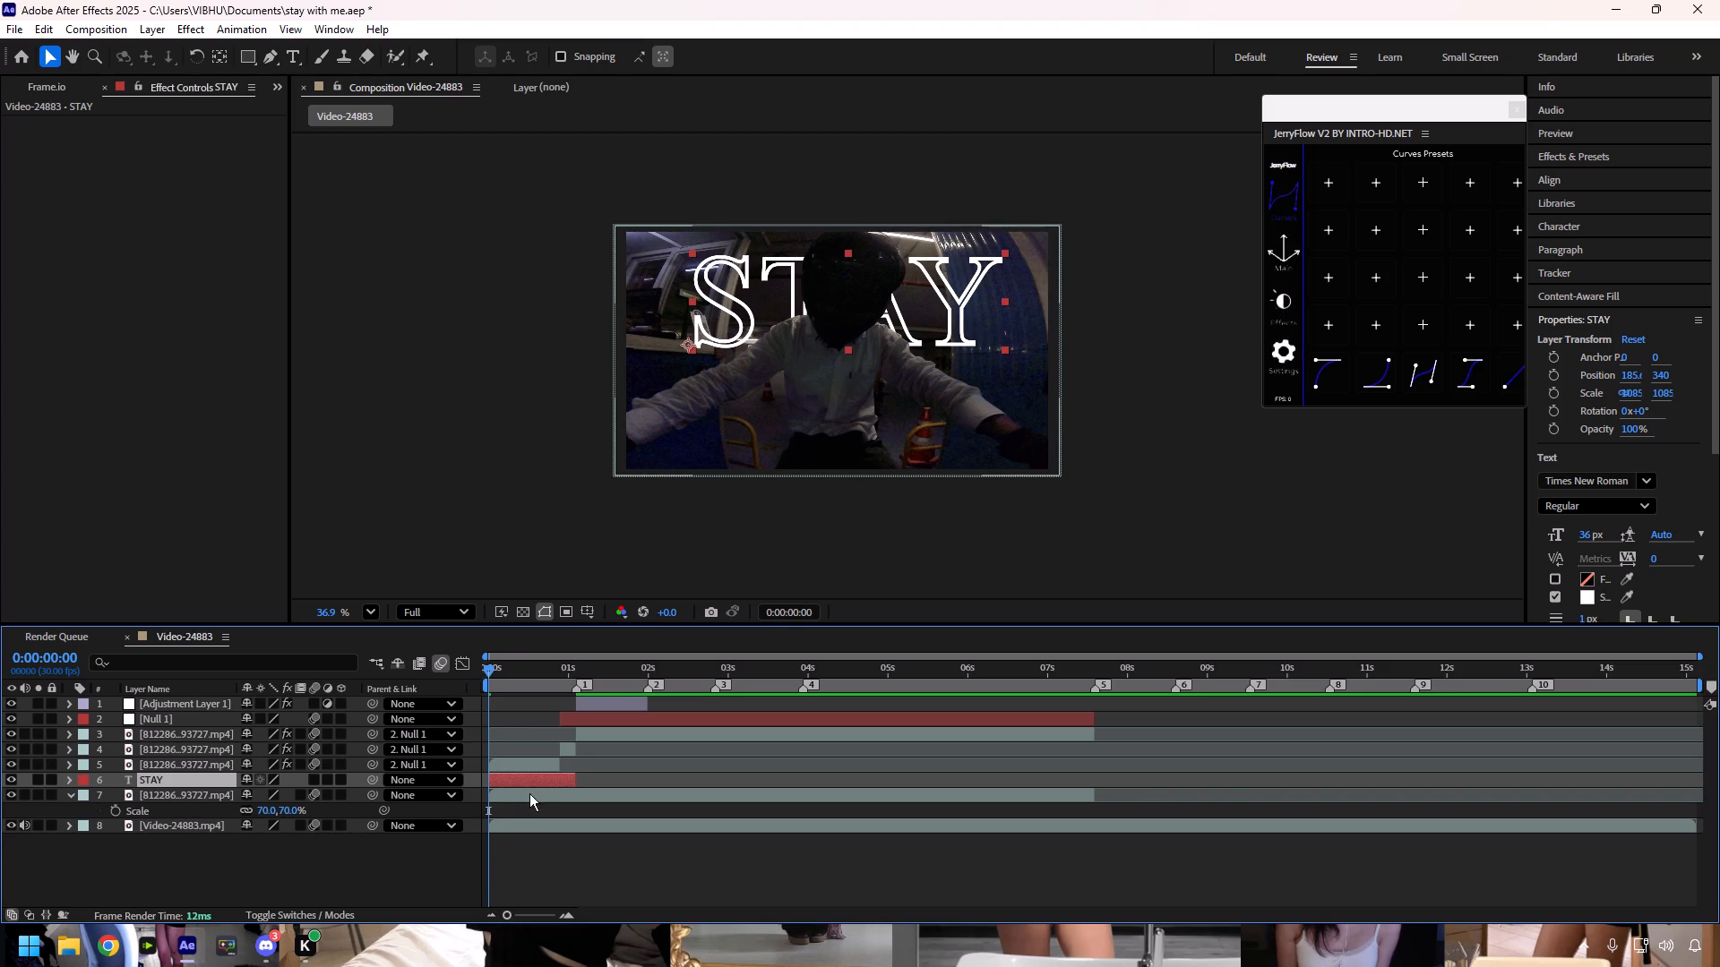
left_click(530, 783)
key("s")
left_click_drag(266, 802, 274, 806)
left_click(266, 890)
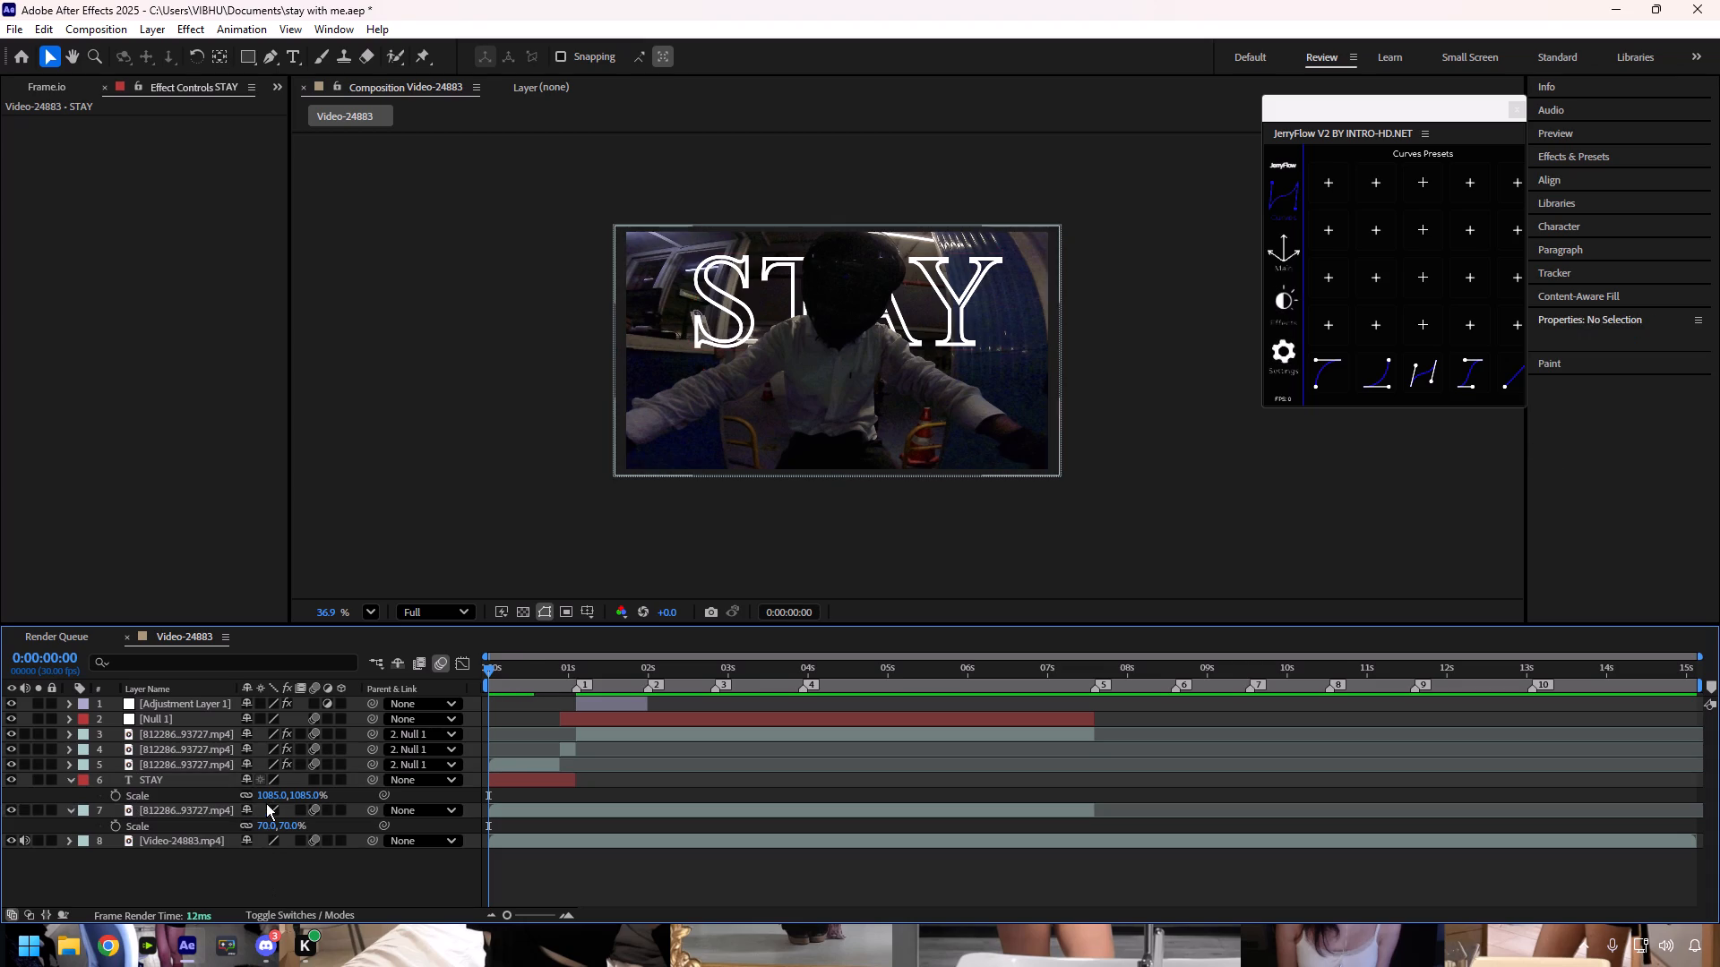
left_click_drag(267, 800, 278, 801)
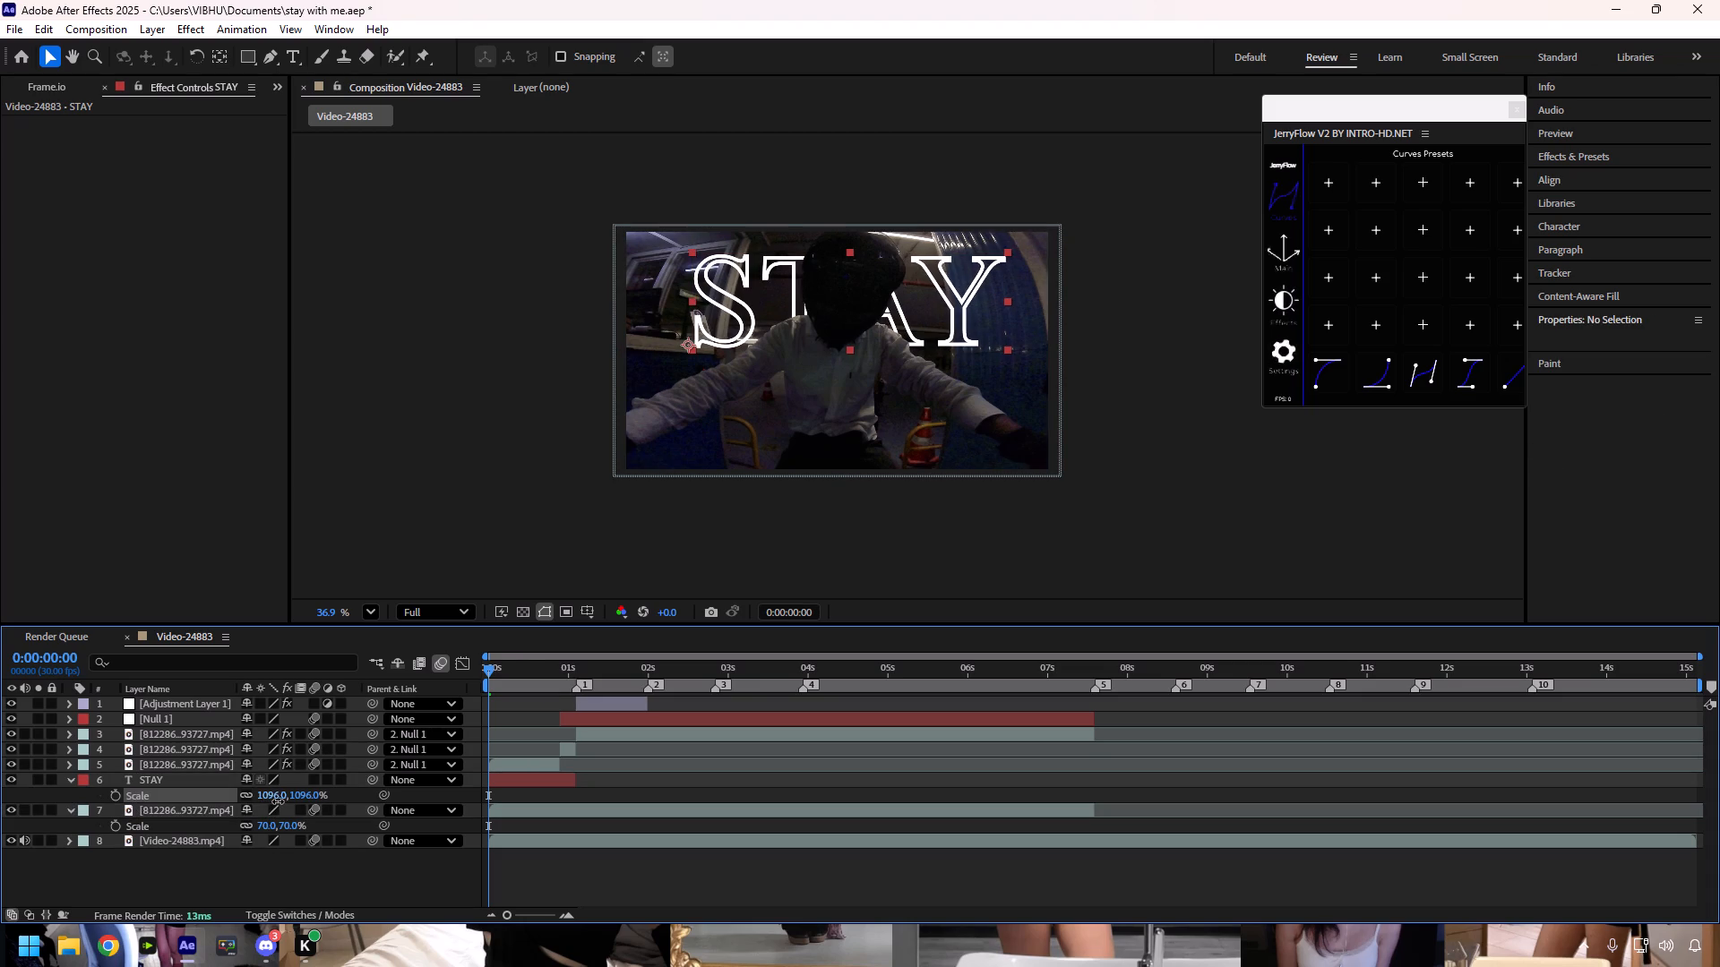
left_click_drag(278, 801, 282, 801)
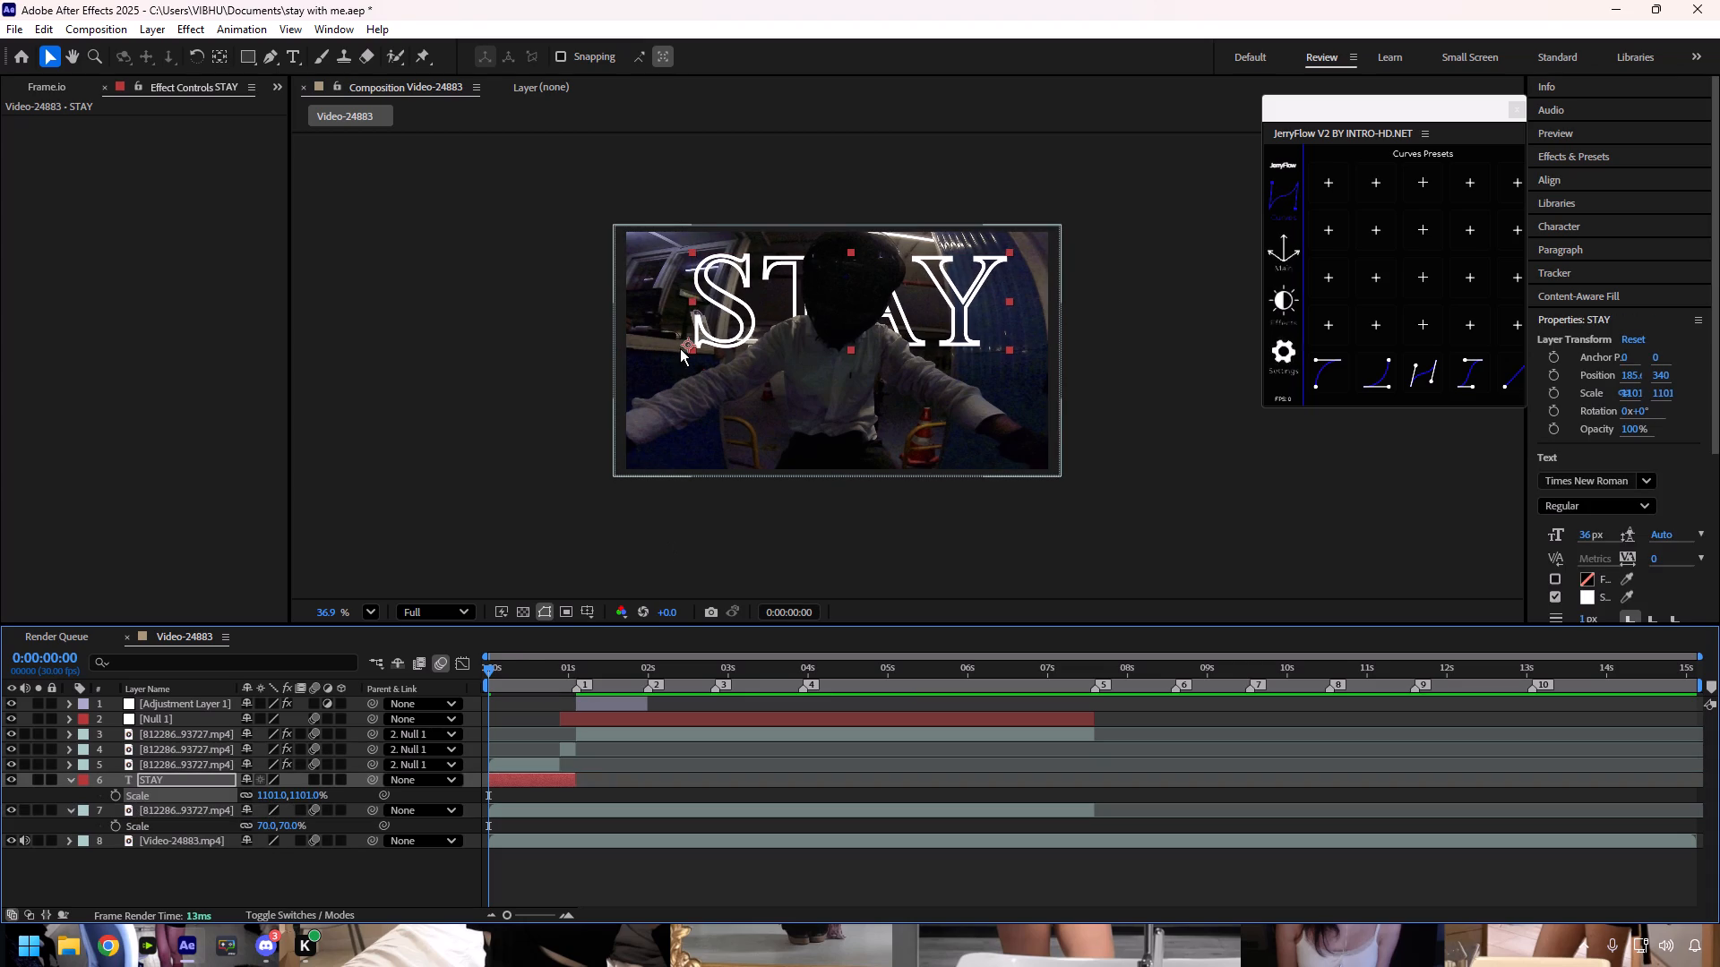
left_click(683, 347)
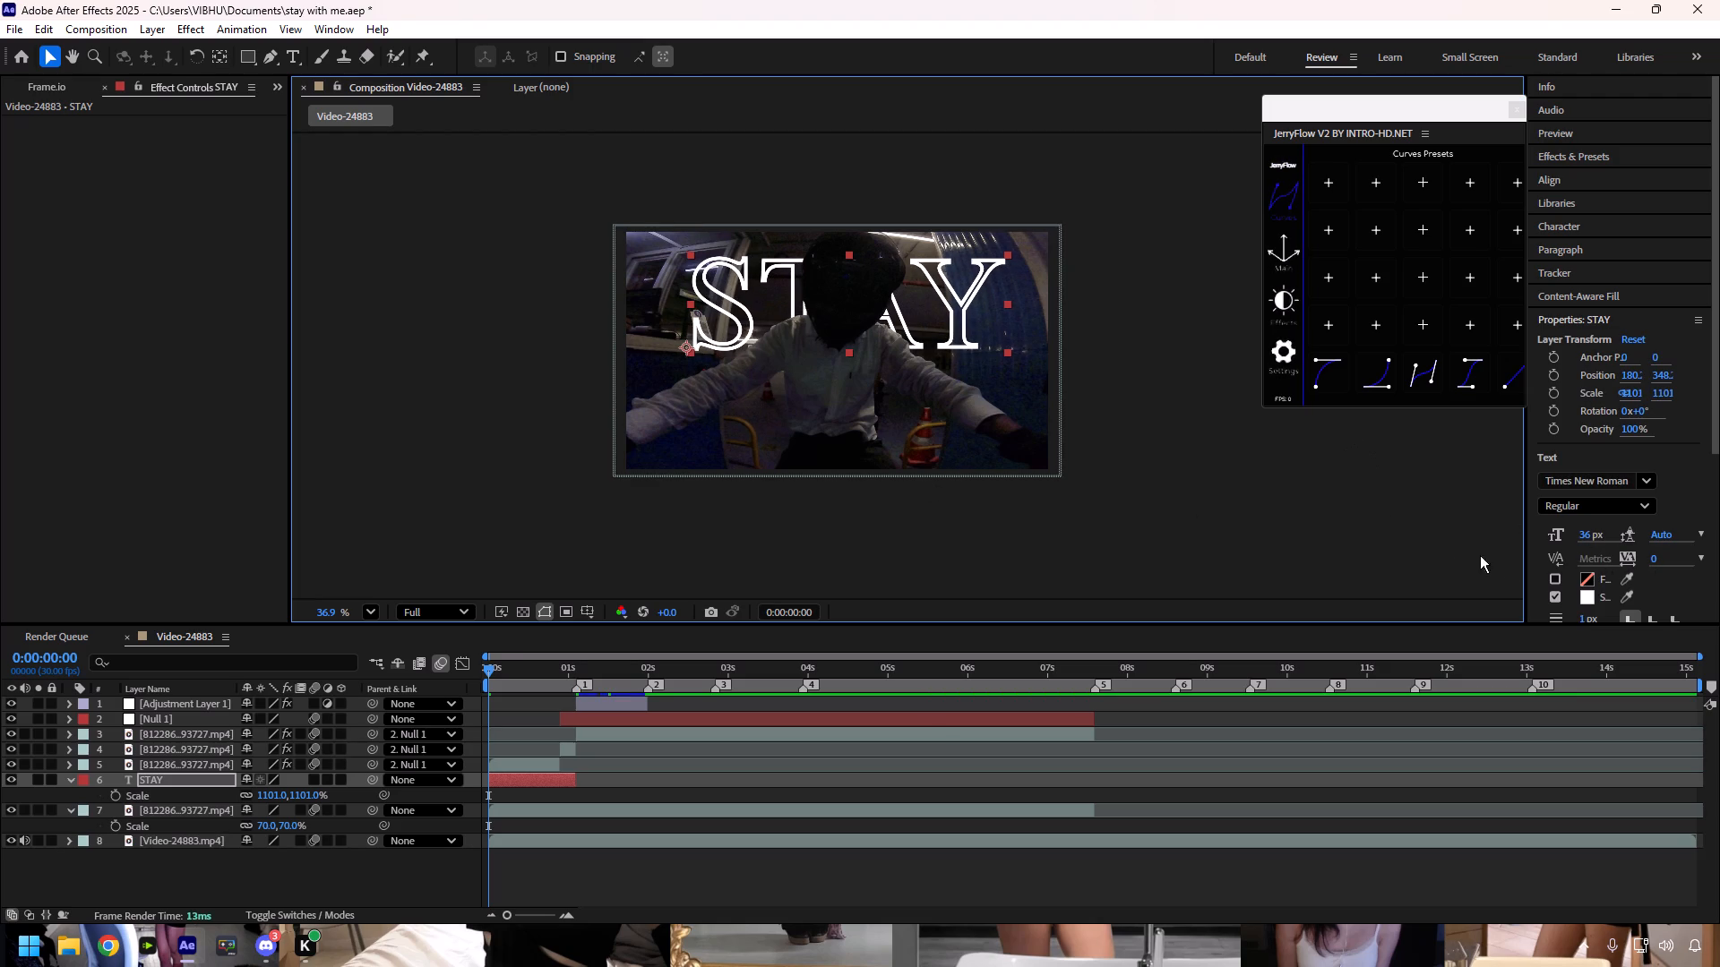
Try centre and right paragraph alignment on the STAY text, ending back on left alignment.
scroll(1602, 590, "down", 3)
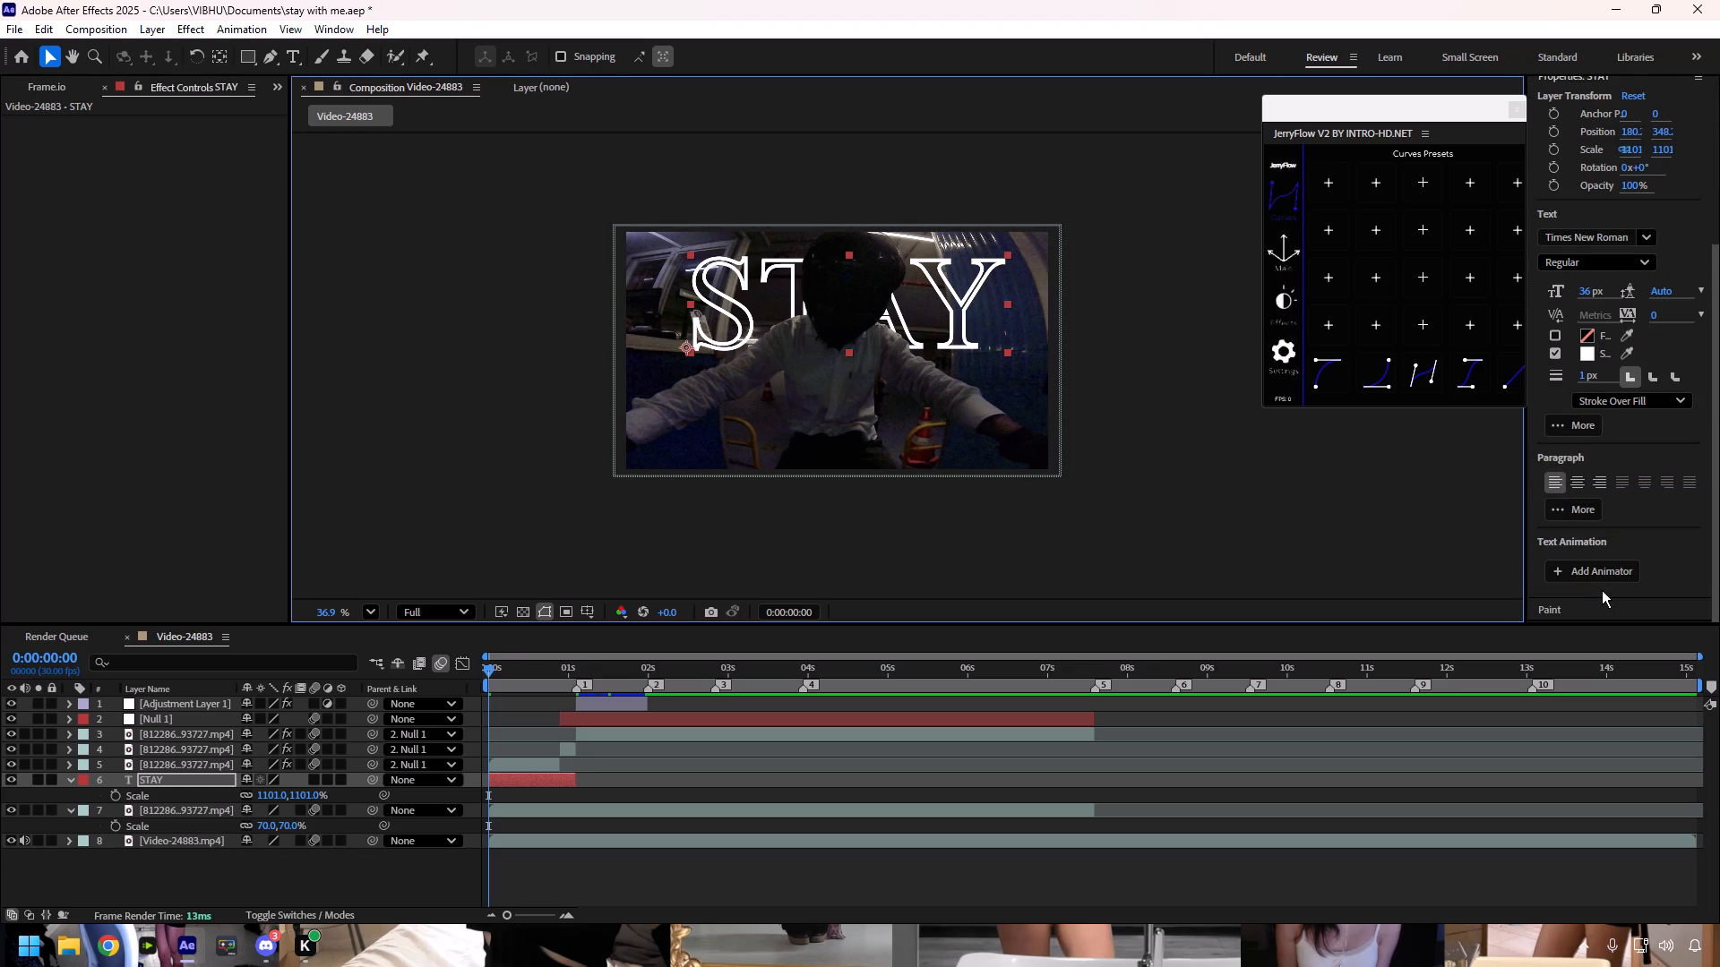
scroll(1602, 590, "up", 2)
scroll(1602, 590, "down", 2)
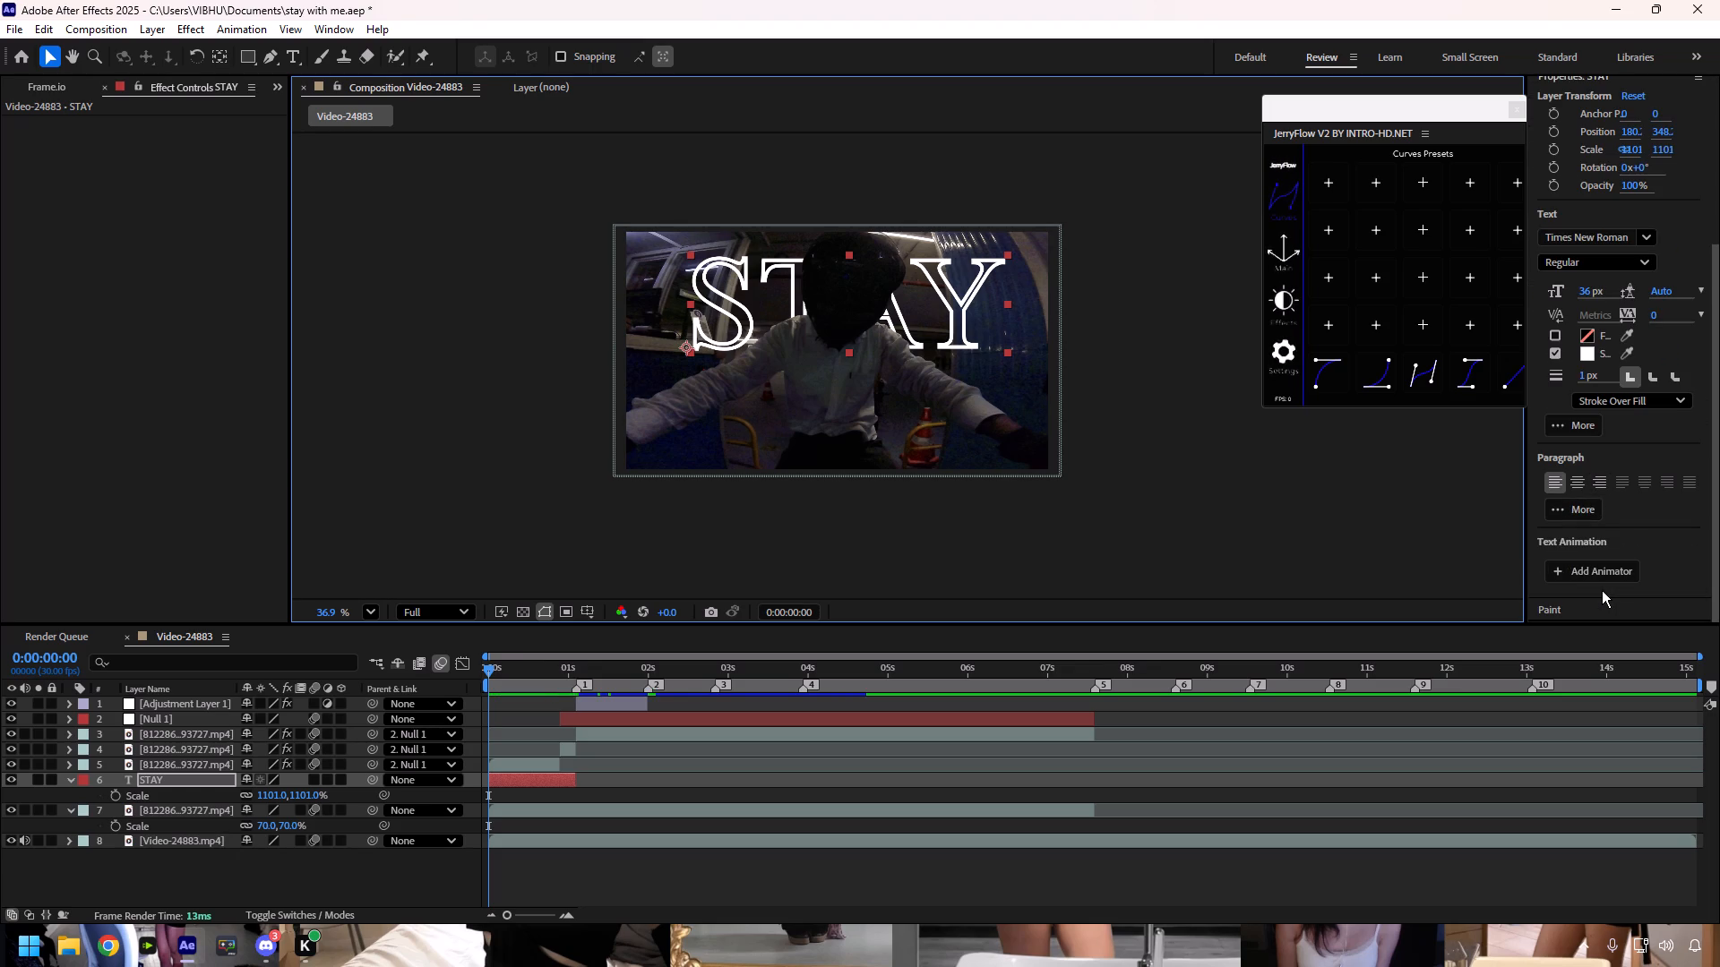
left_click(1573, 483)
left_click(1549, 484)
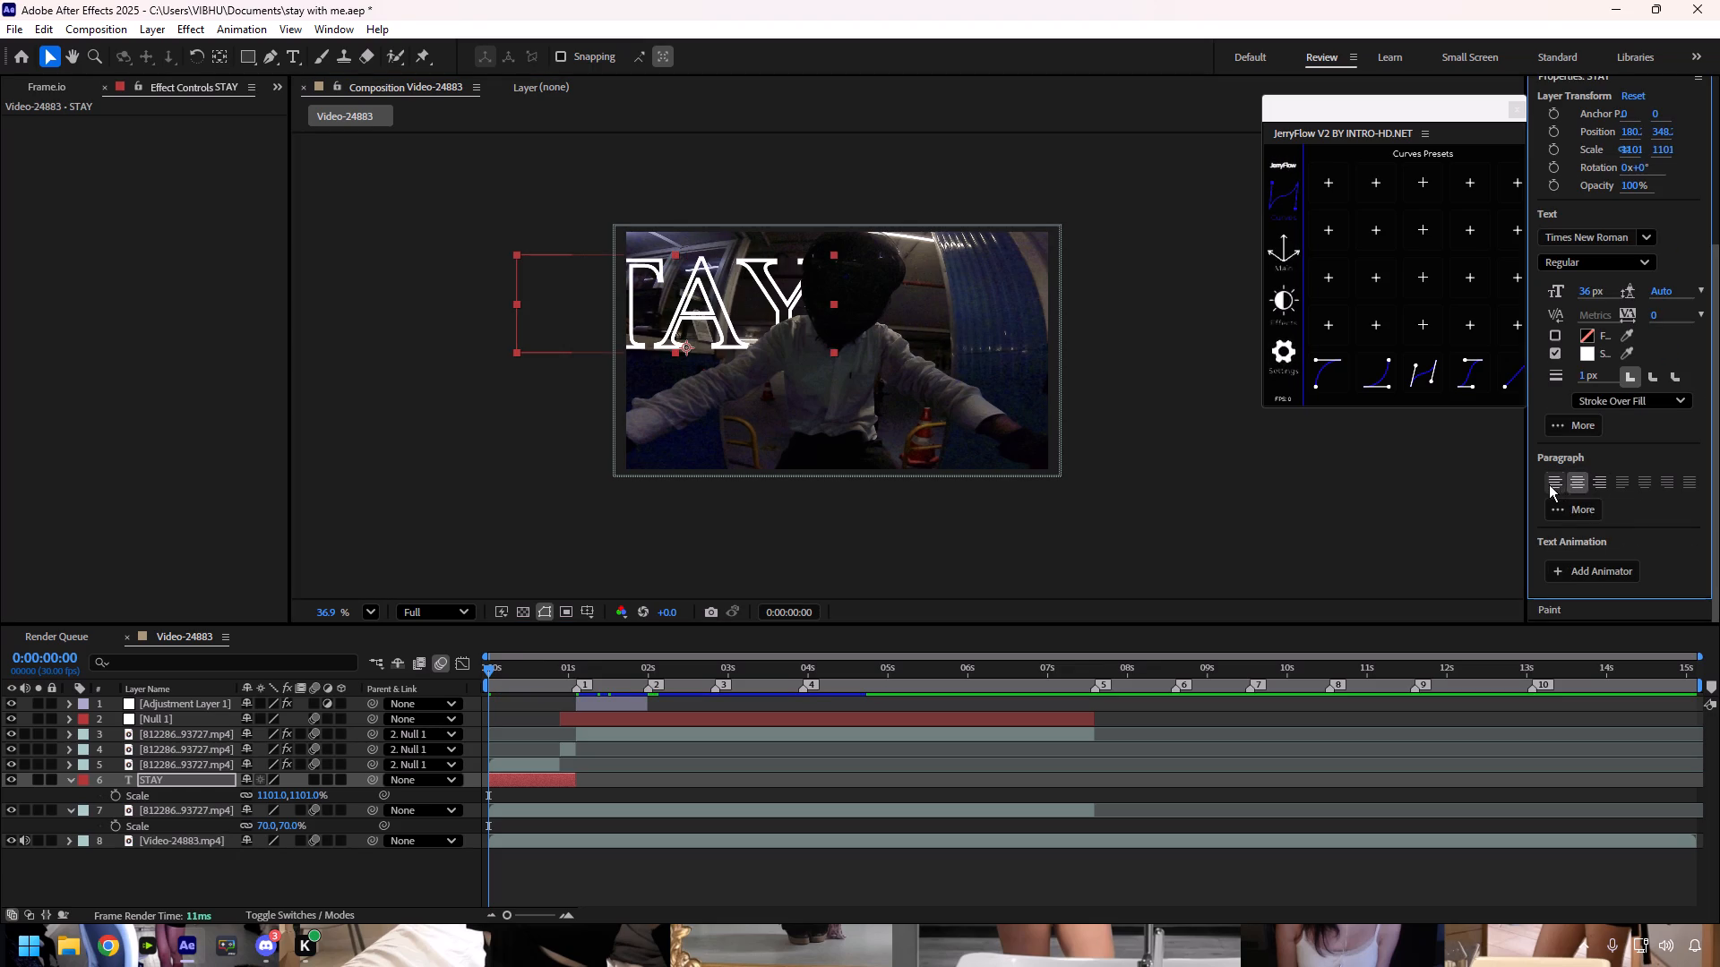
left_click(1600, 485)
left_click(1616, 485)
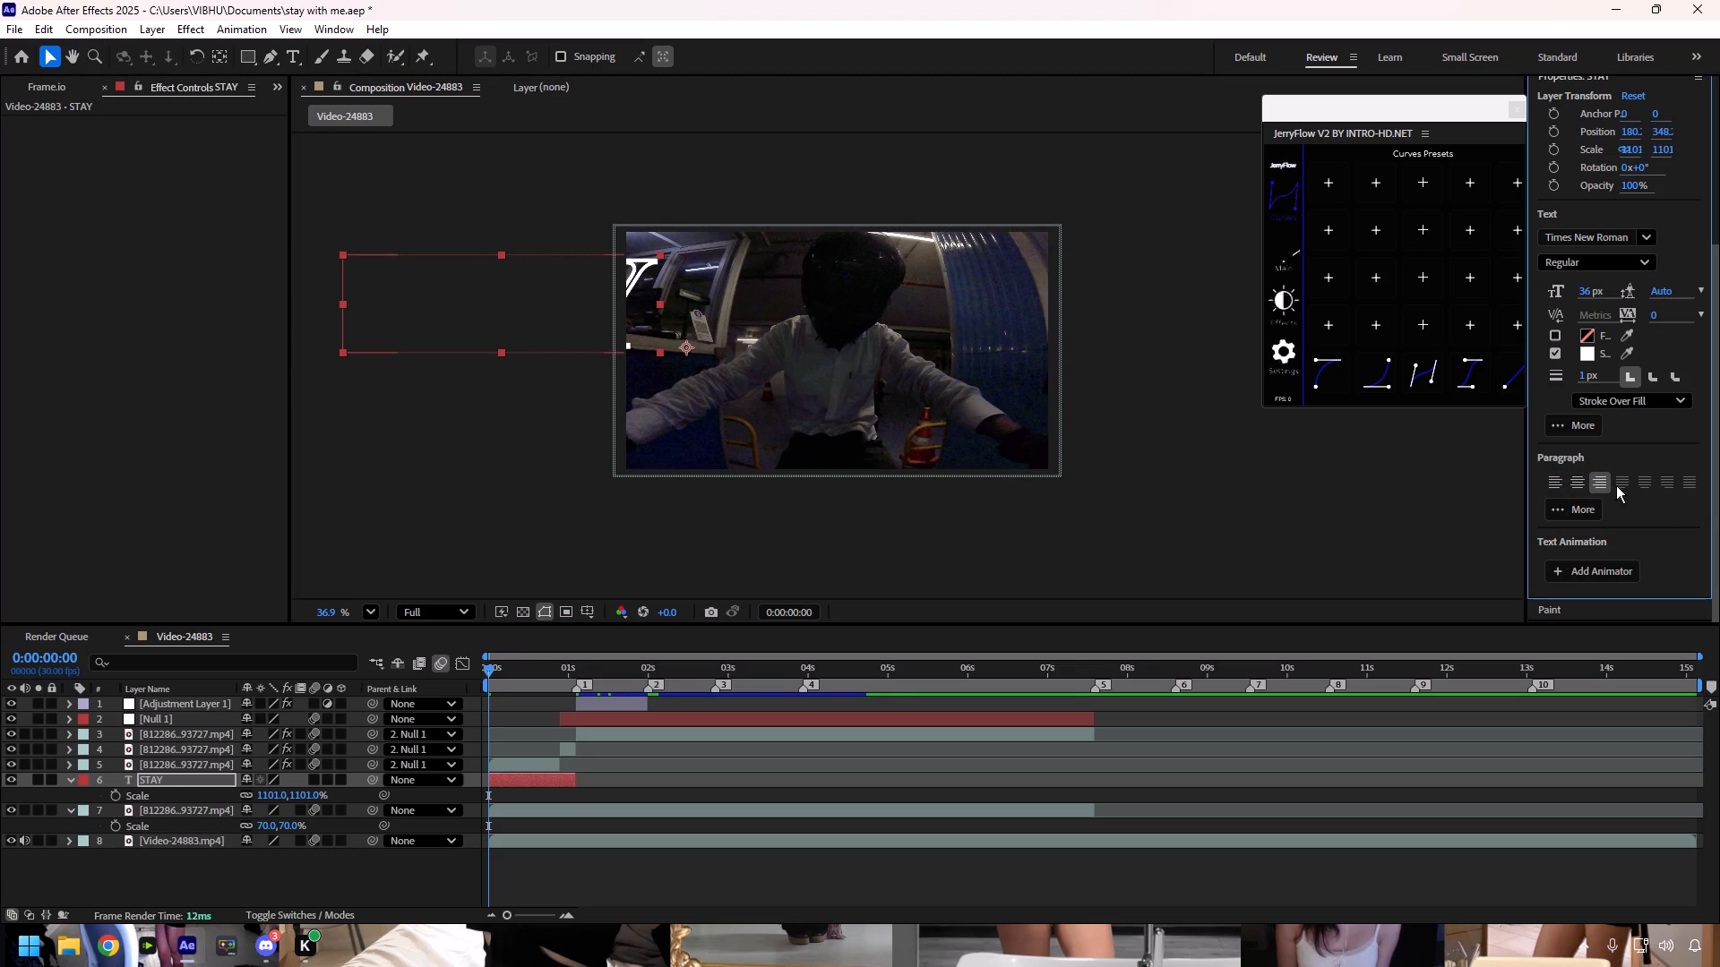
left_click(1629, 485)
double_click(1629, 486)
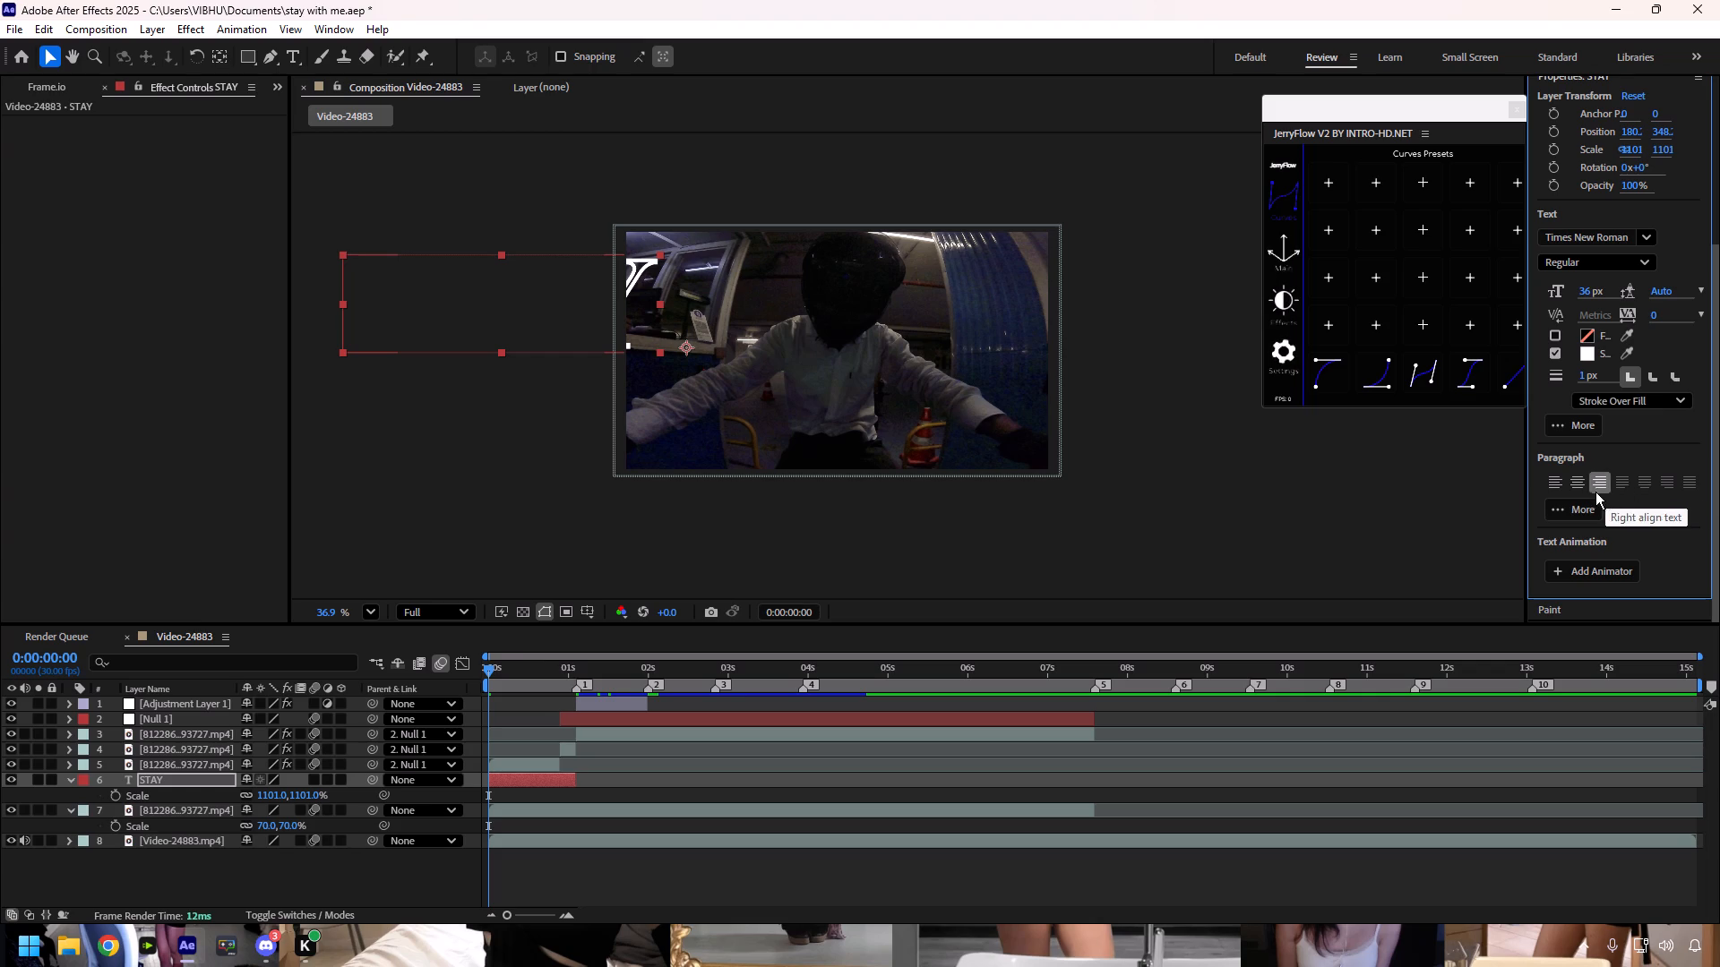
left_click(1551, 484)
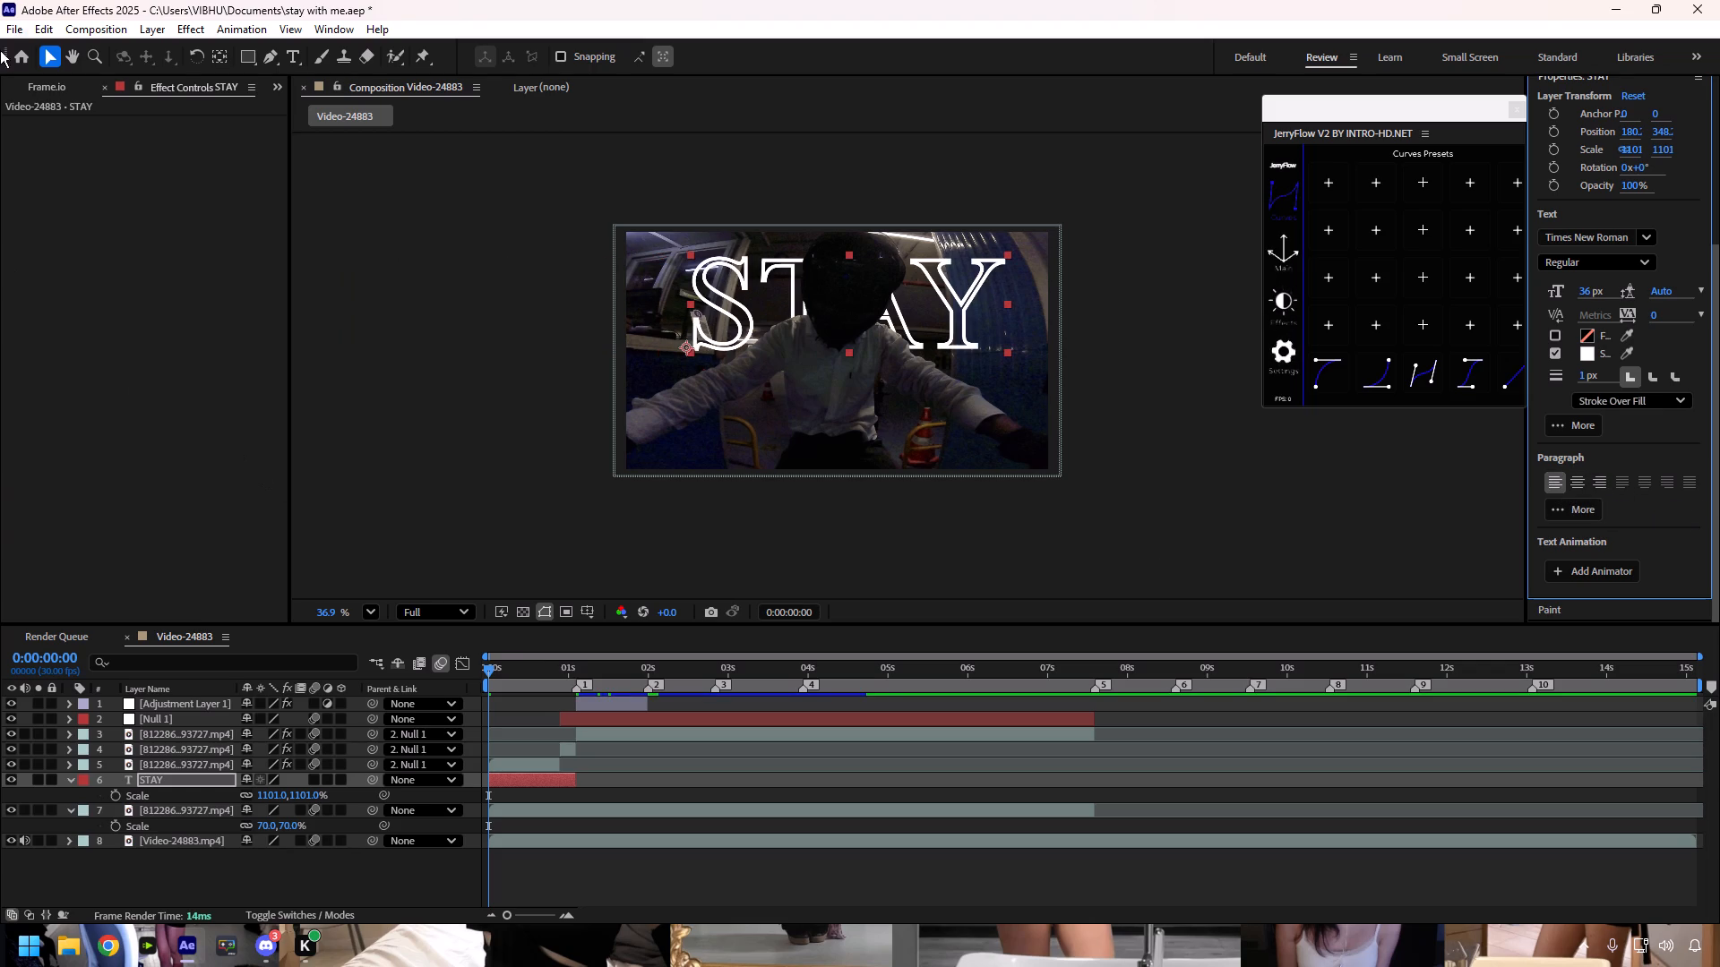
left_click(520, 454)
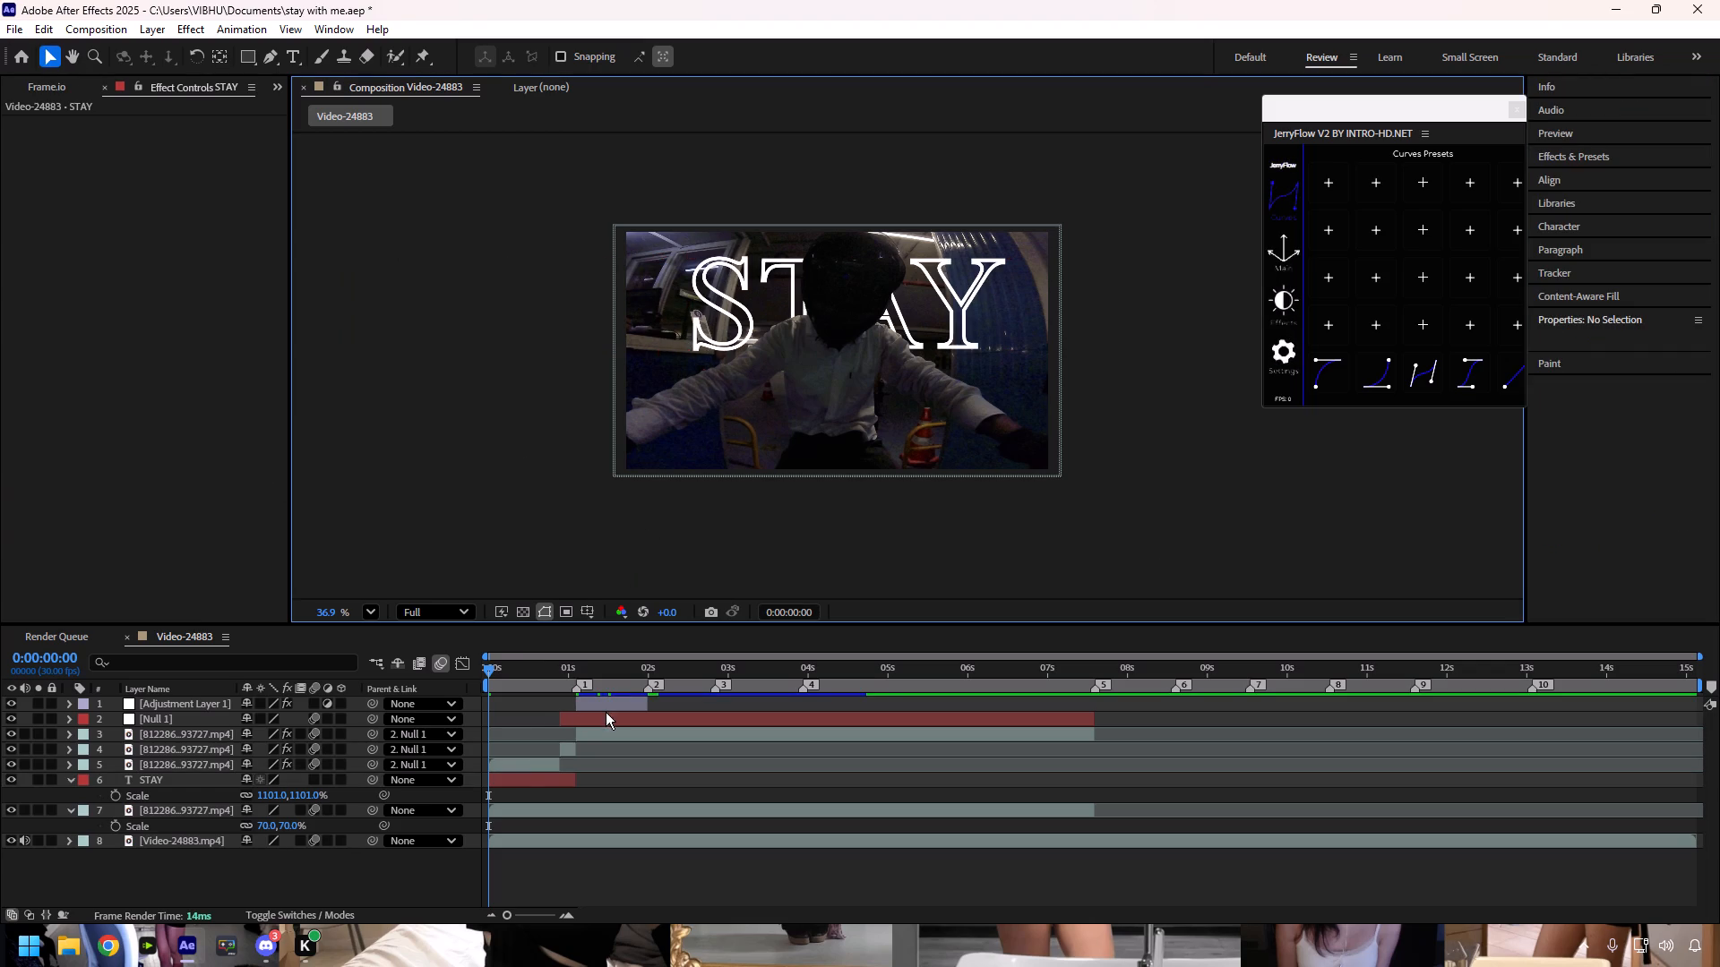
Play the opening to find the next lyric's start and split the STAY text layer at 0:00:00:10.
left_click(509, 777)
key("space")
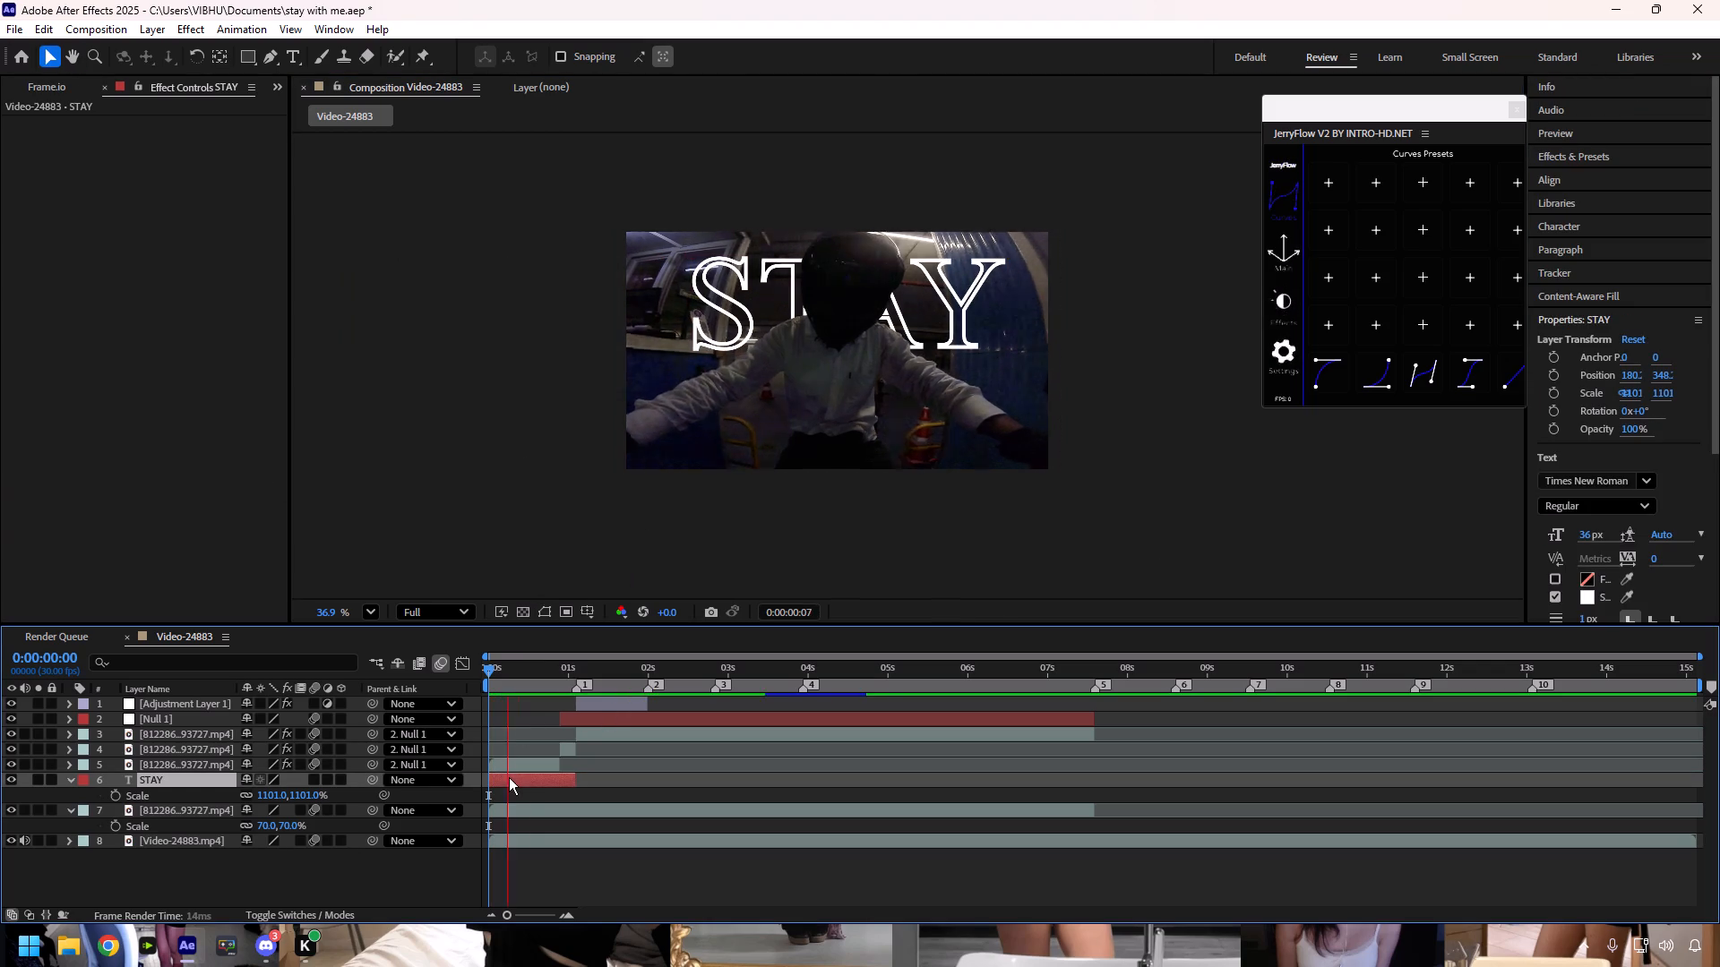
left_click(489, 669)
key("space")
key("space")
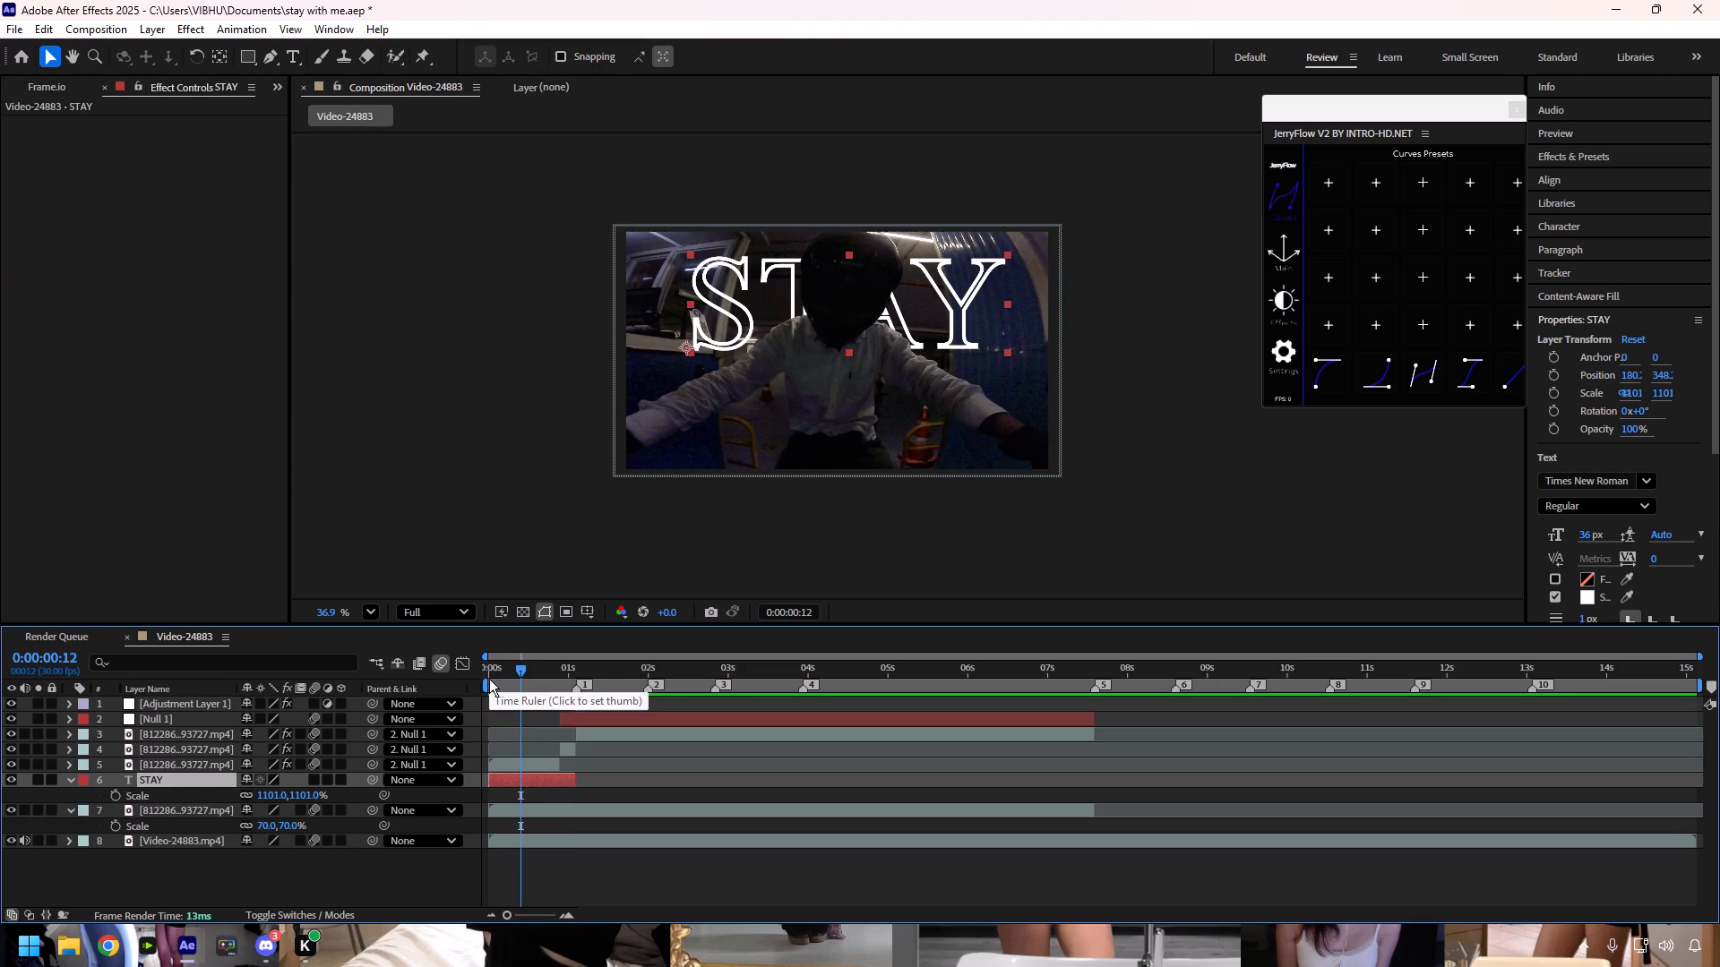
left_click(522, 670)
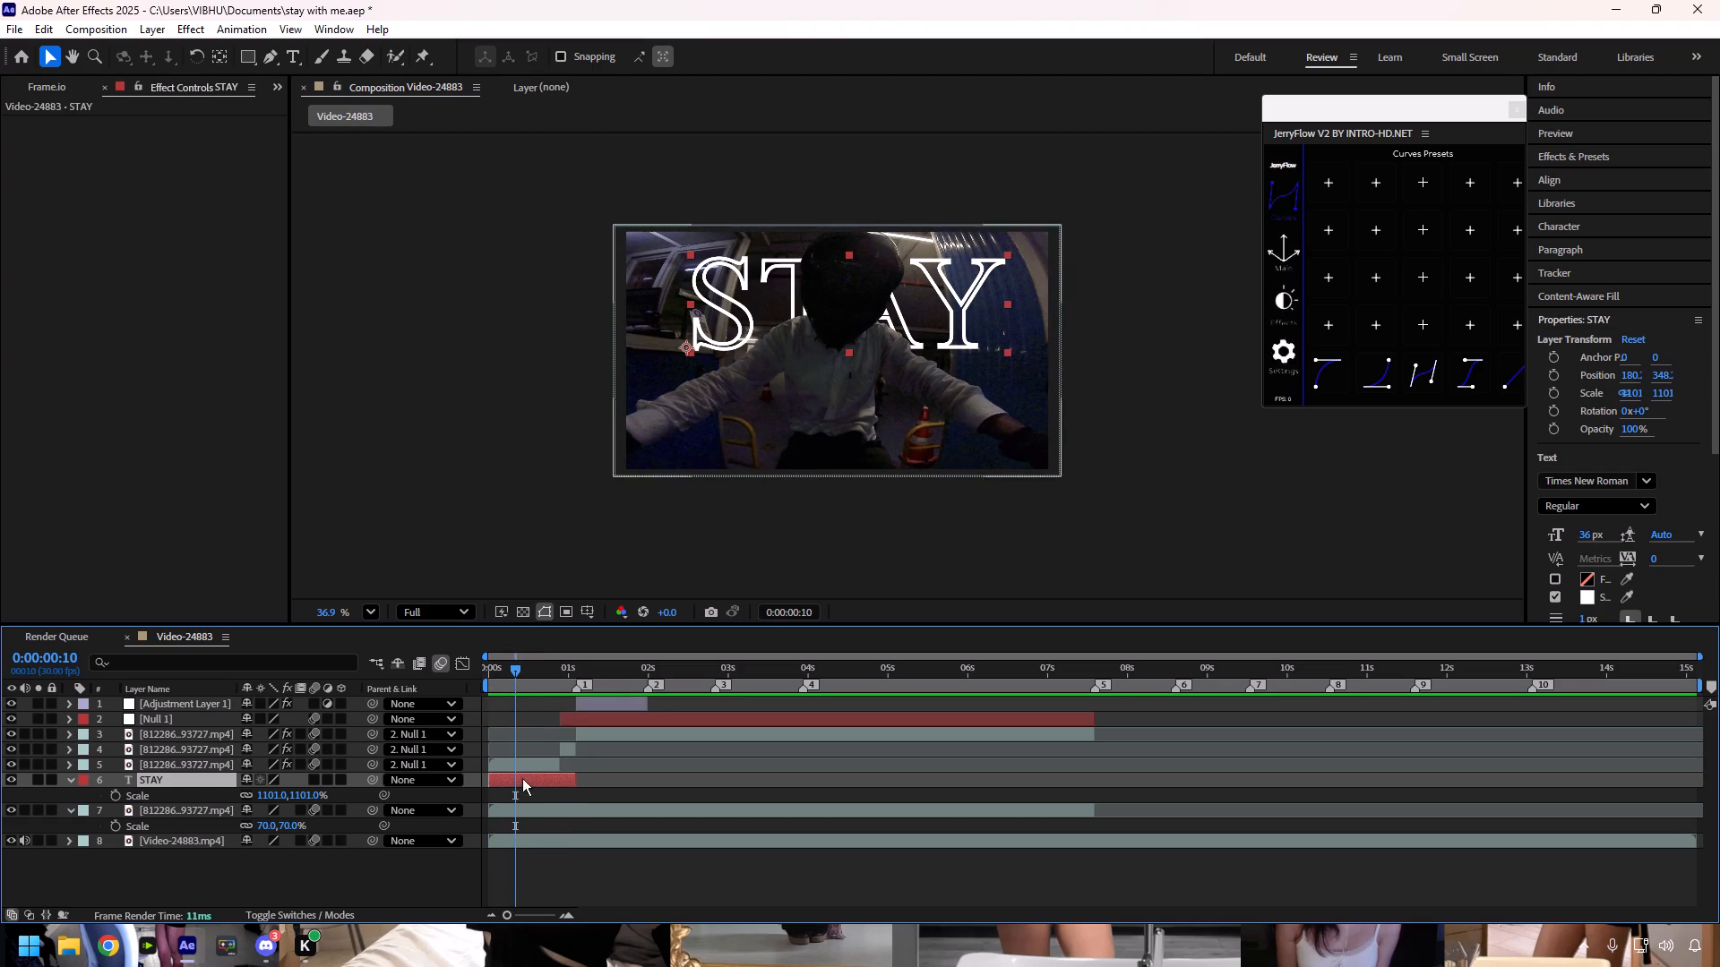
left_click(525, 781)
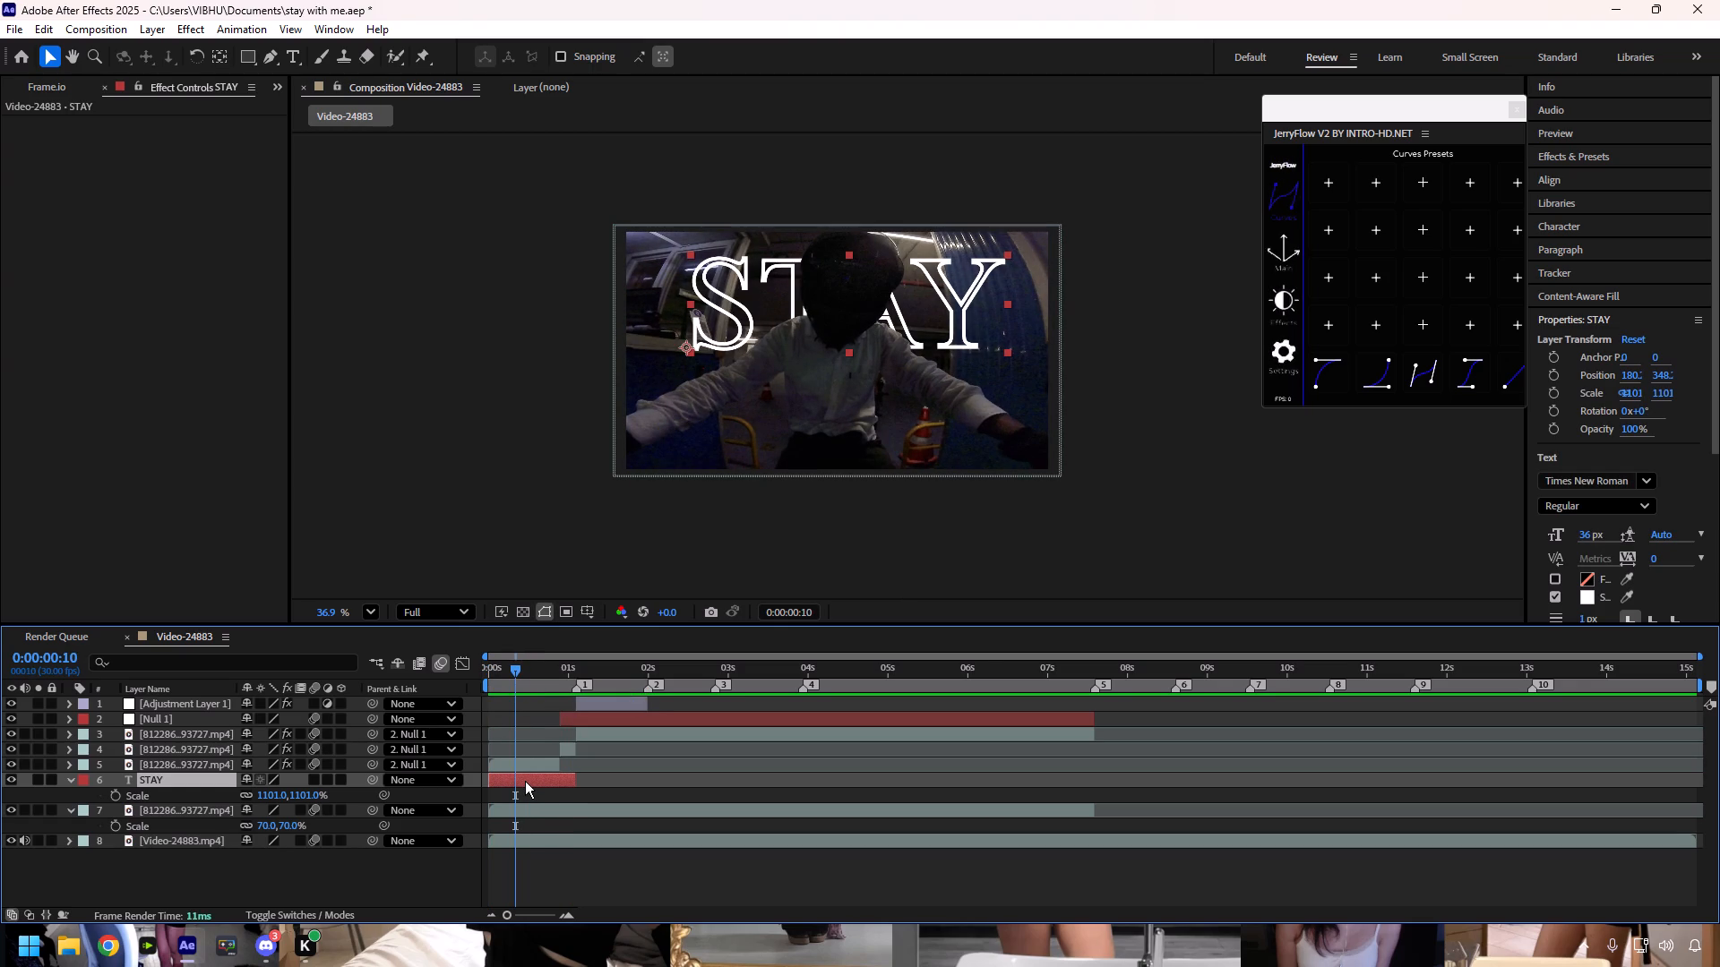
key("ctrl+shift+d")
Replace the text of the later part of the split STAY layer with WITH.
double_click(525, 781)
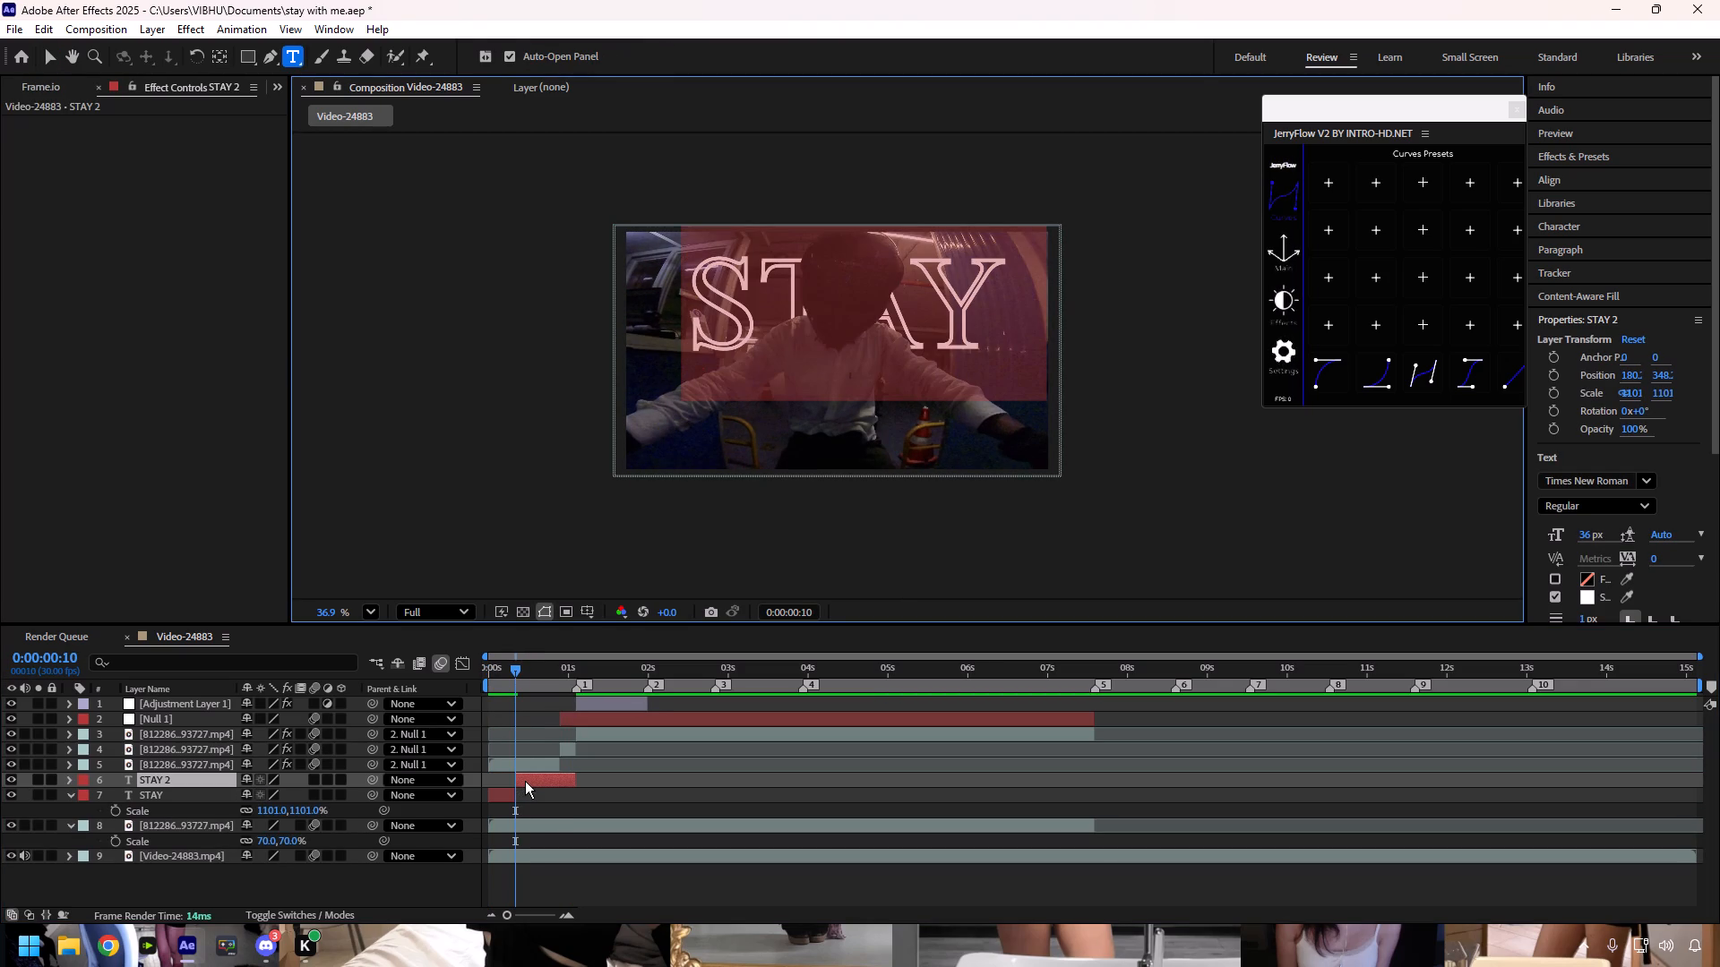
type("WI")
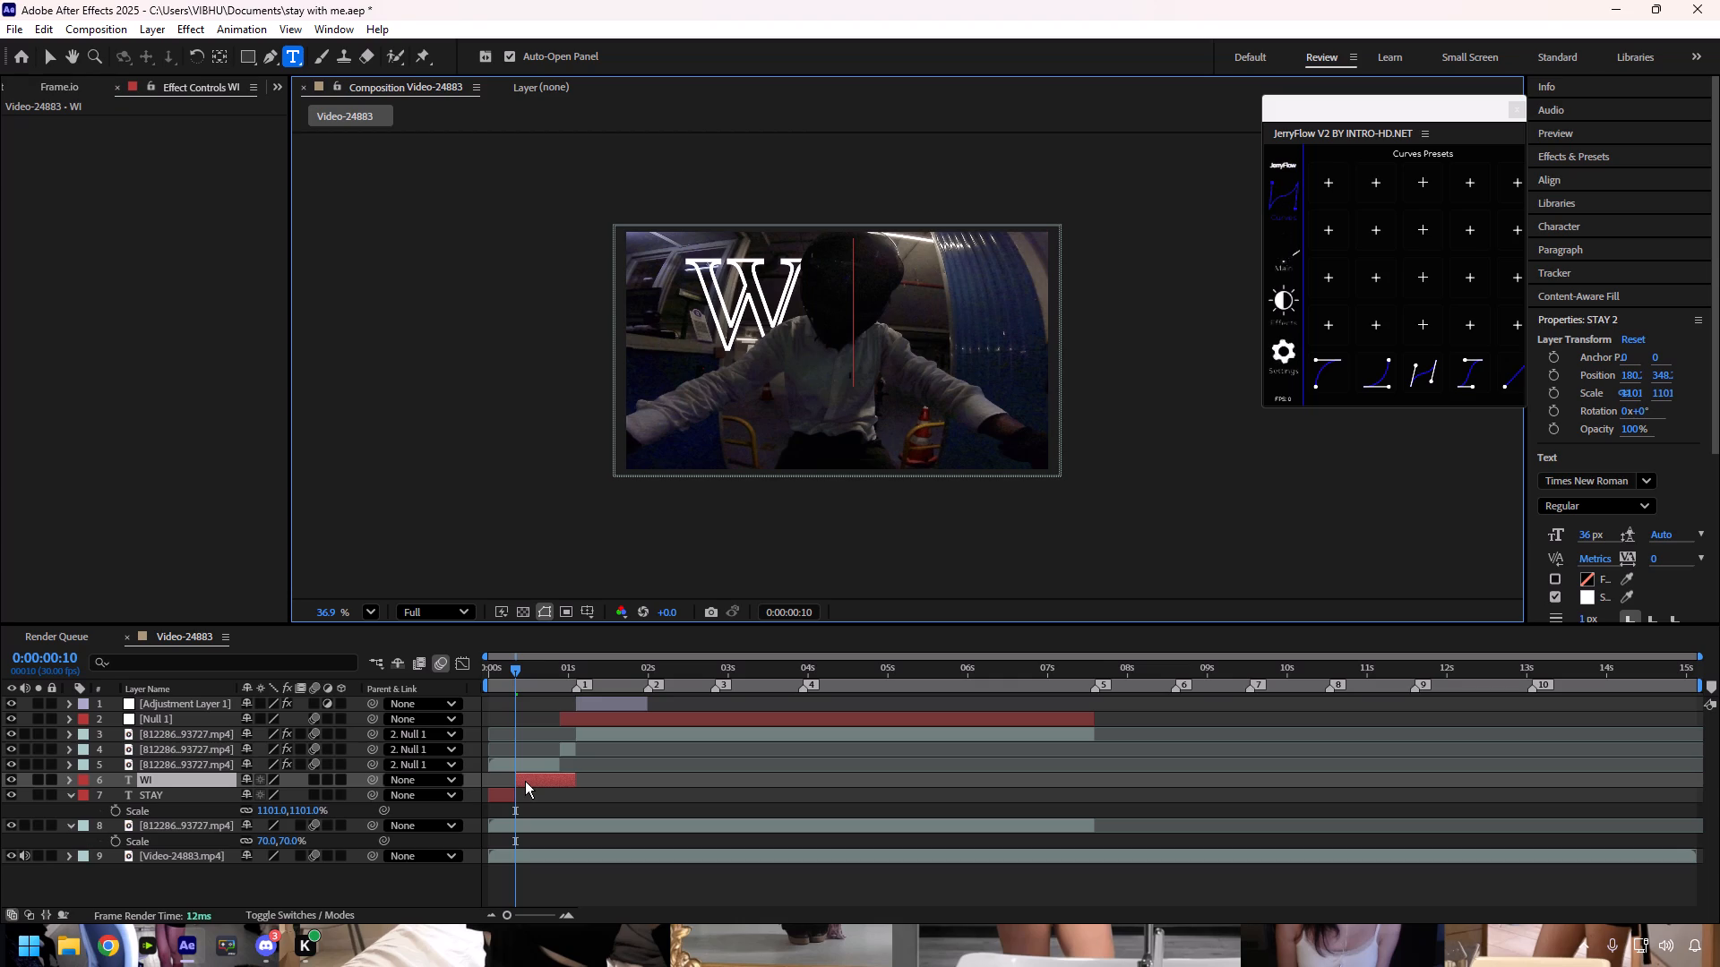
type("TH")
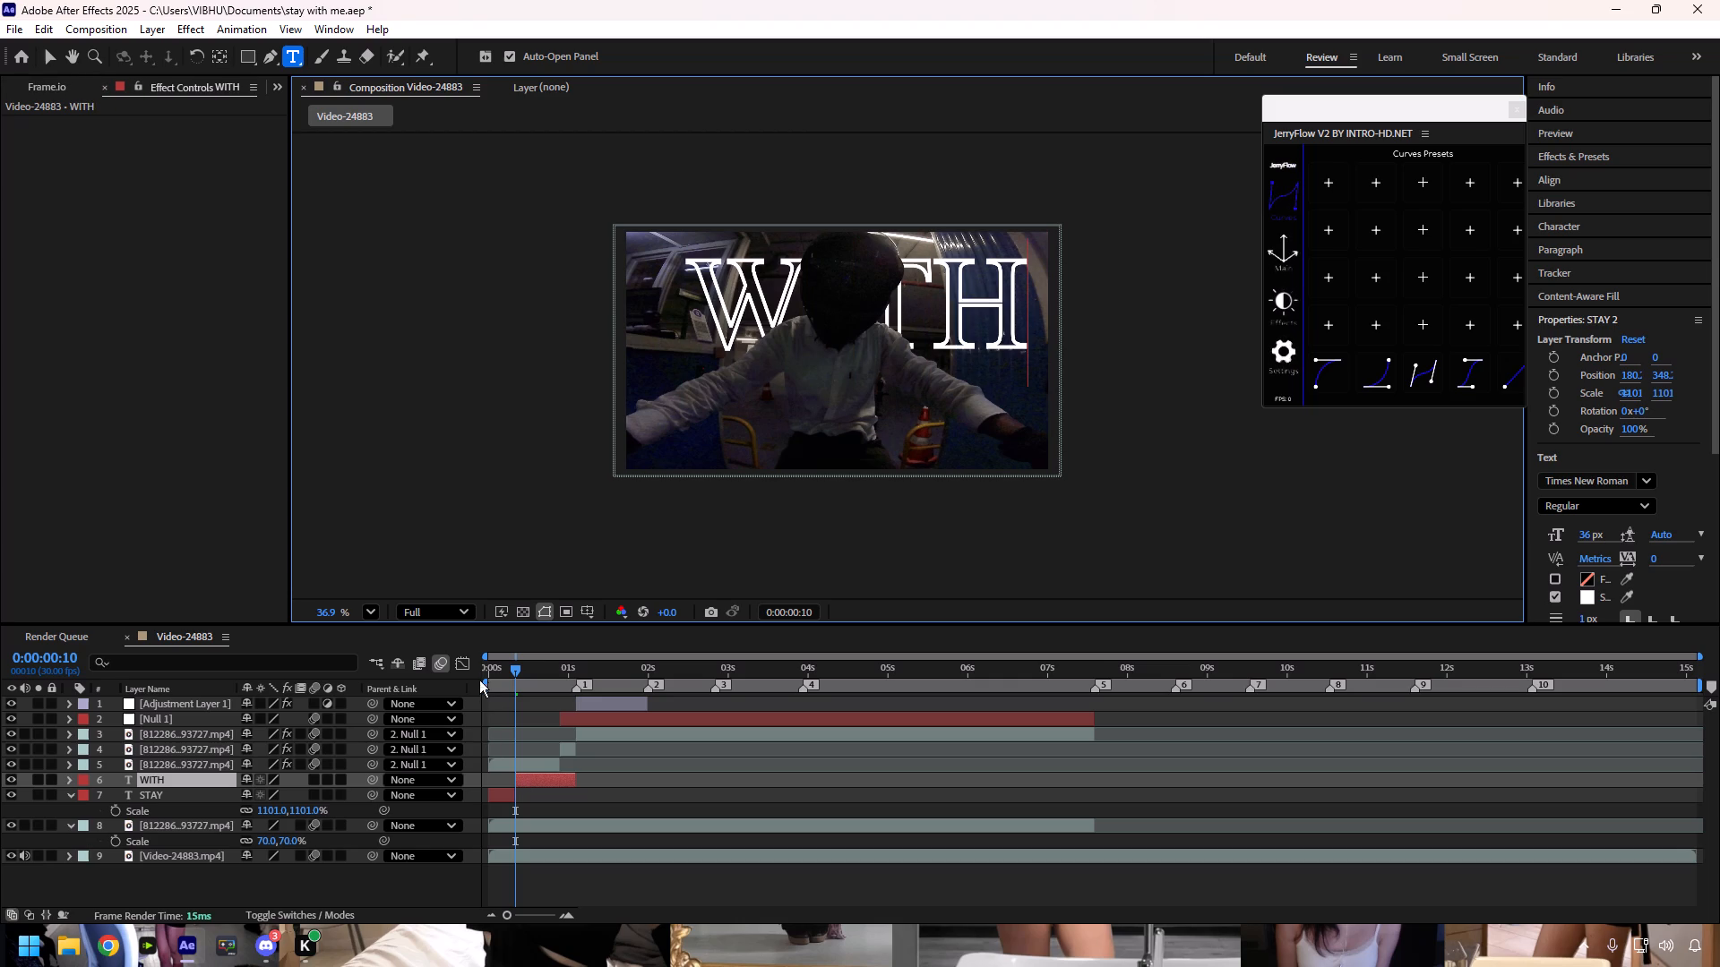
left_click(513, 662)
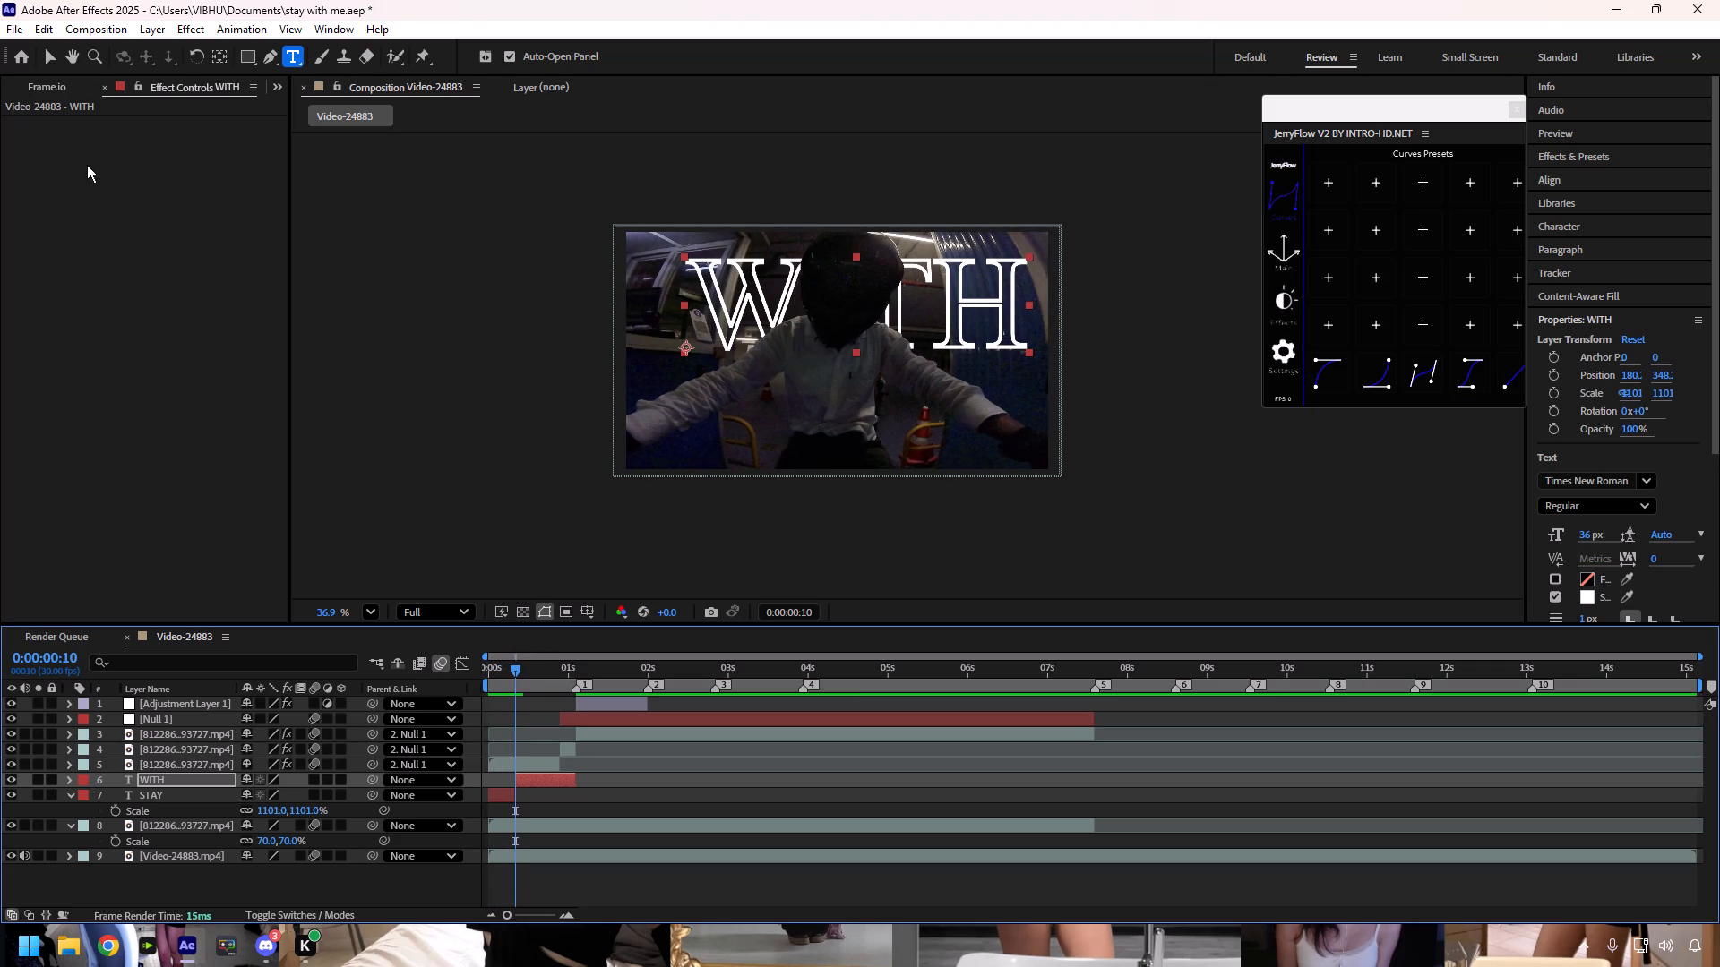
Shift the WITH text sideways to about position 104, 348 so it sits evenly behind the rider.
left_click(47, 64)
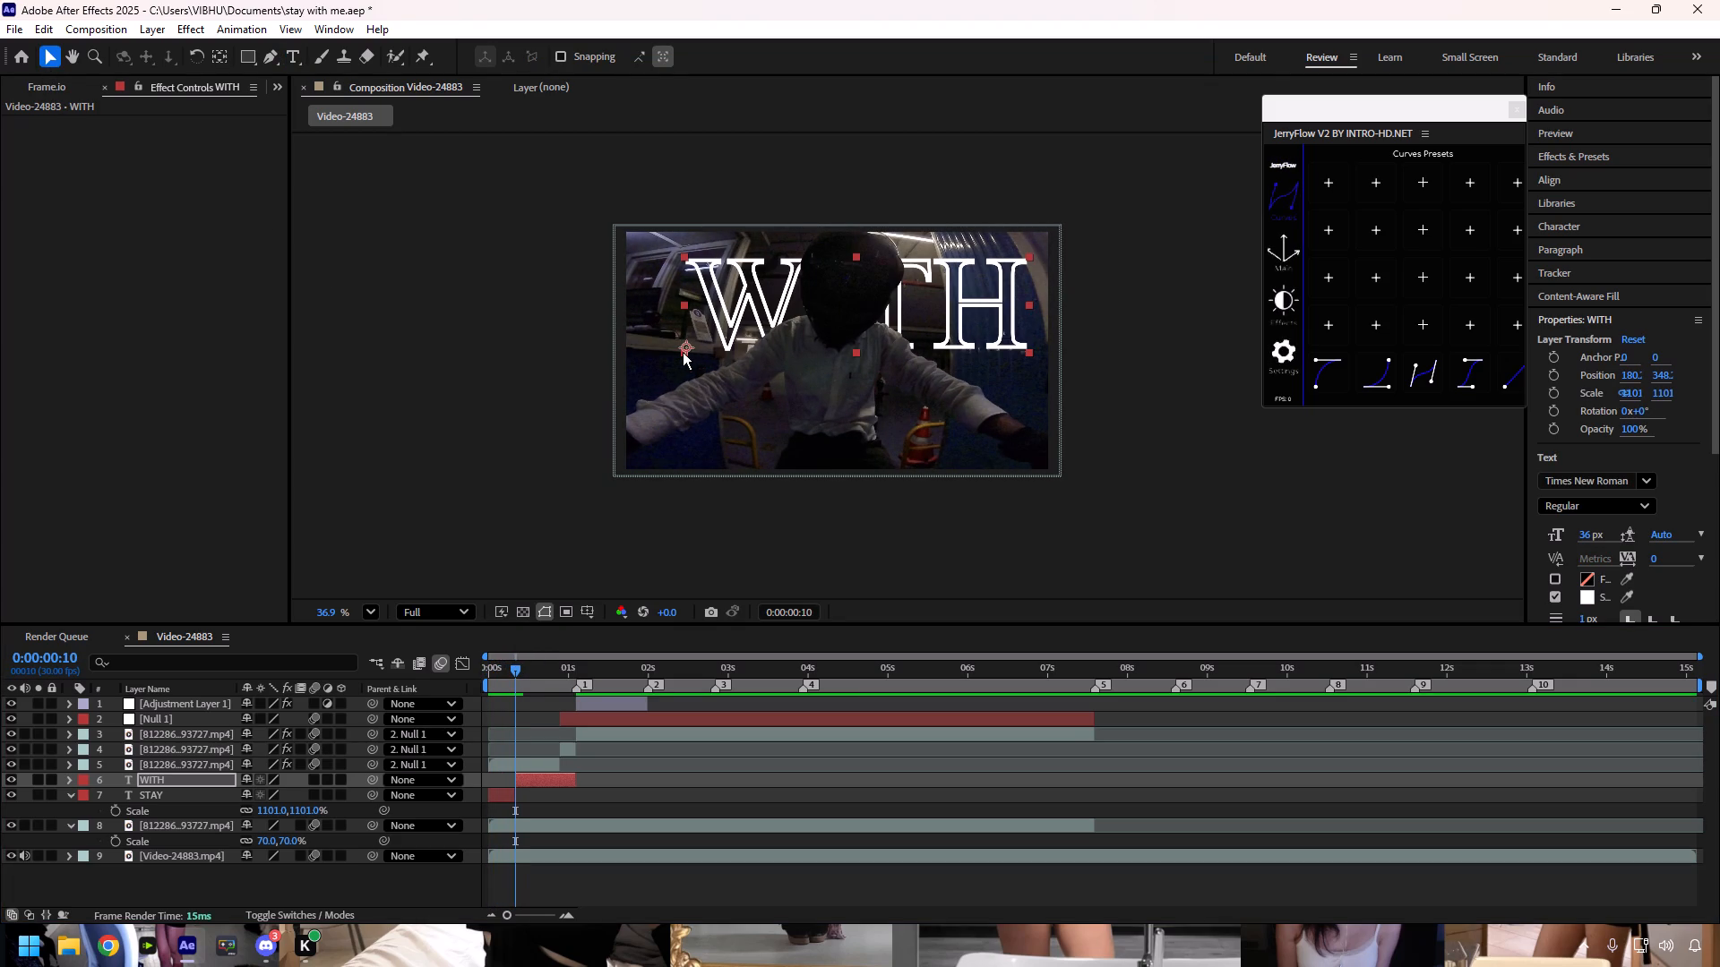
left_click_drag(683, 352, 657, 352)
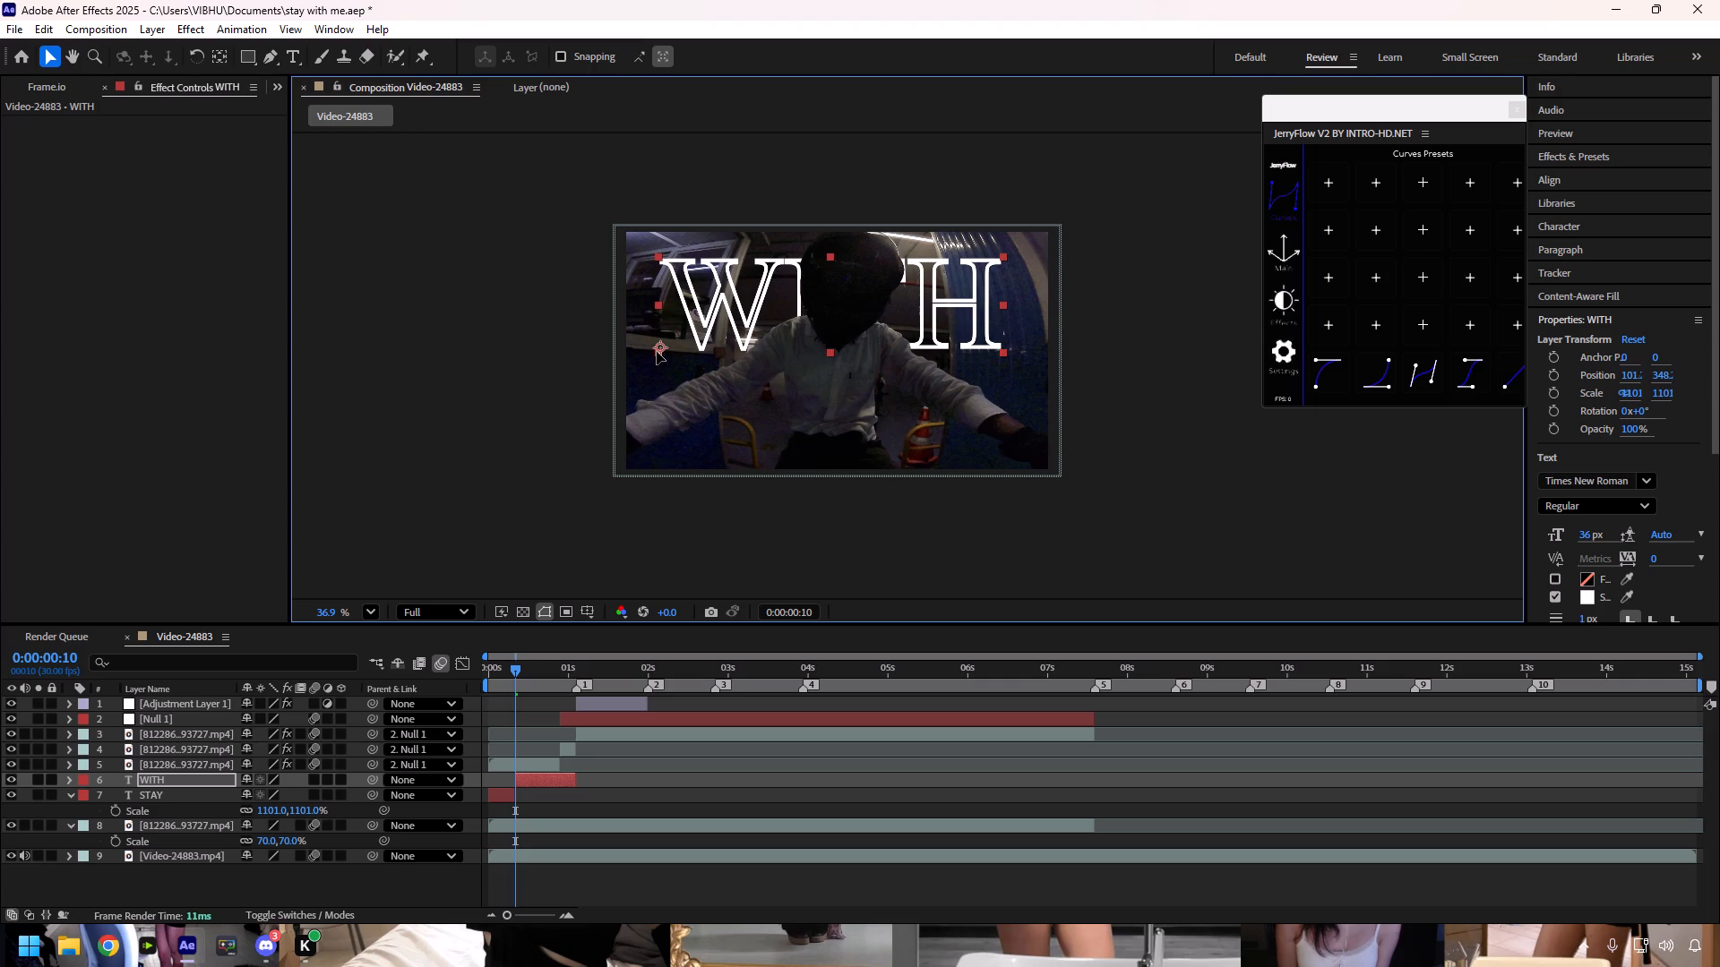
left_click_drag(657, 352, 658, 352)
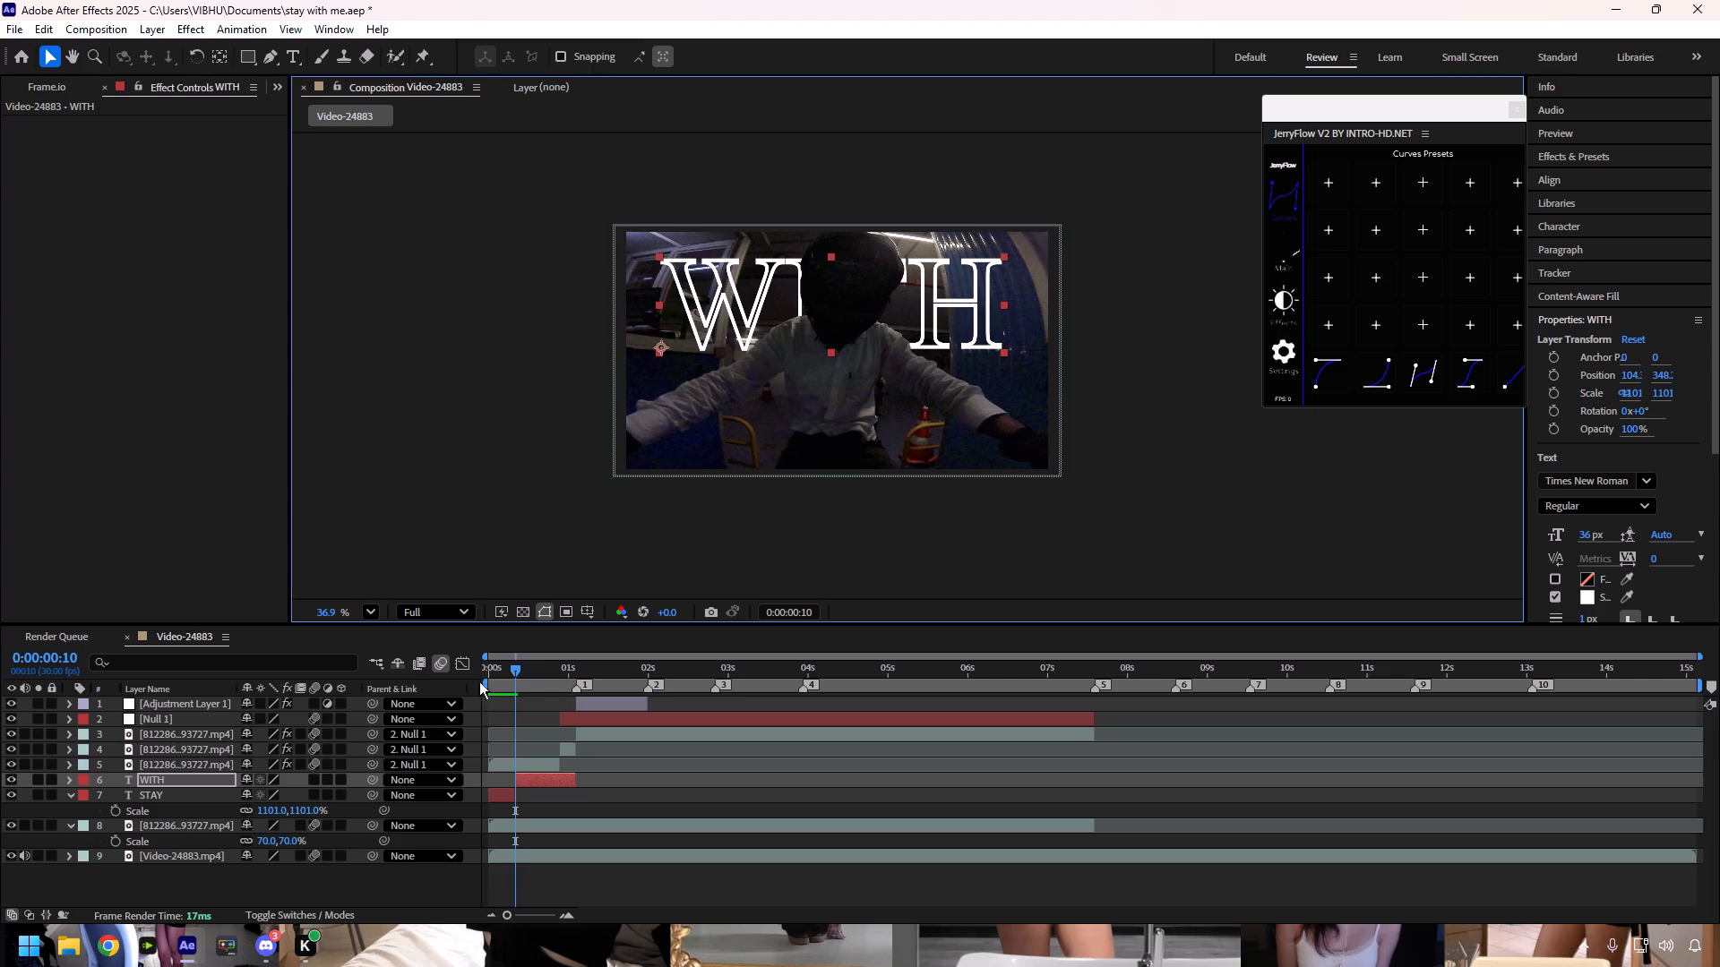
Play the opening from the start to time the next word and split the WITH text layer at 0:00:00:19.
left_click_drag(519, 667, 489, 666)
key("space")
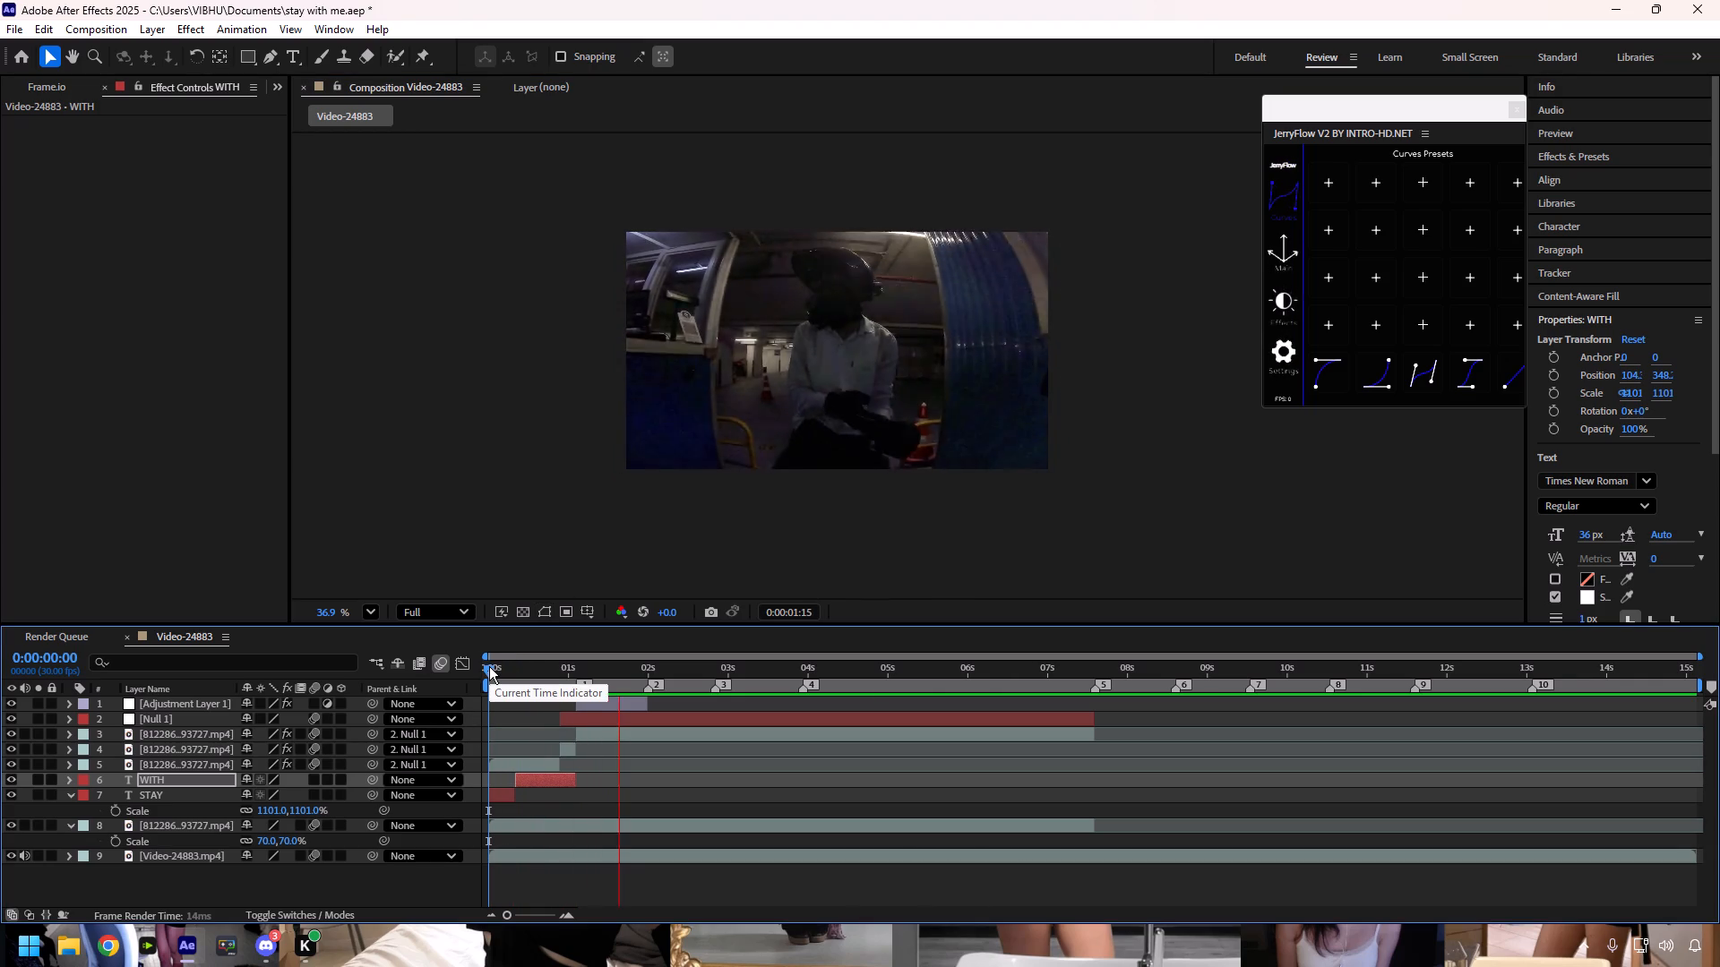
left_click(489, 666)
key("space")
left_click(489, 666)
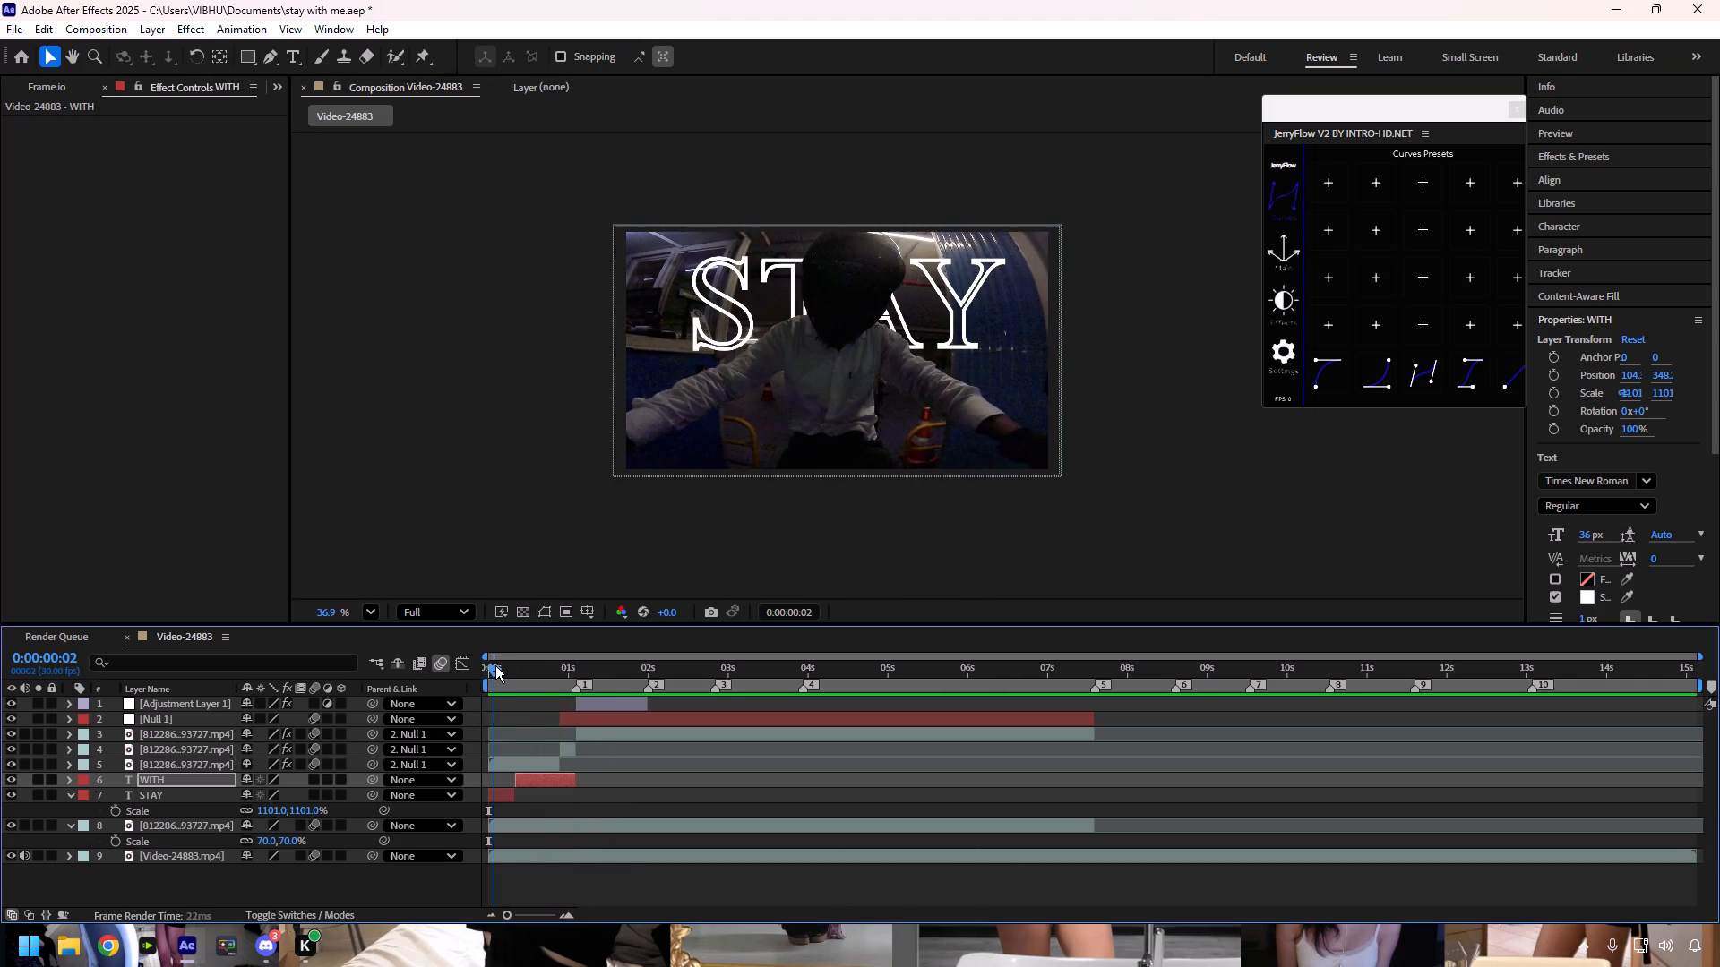
key("space")
key("space")
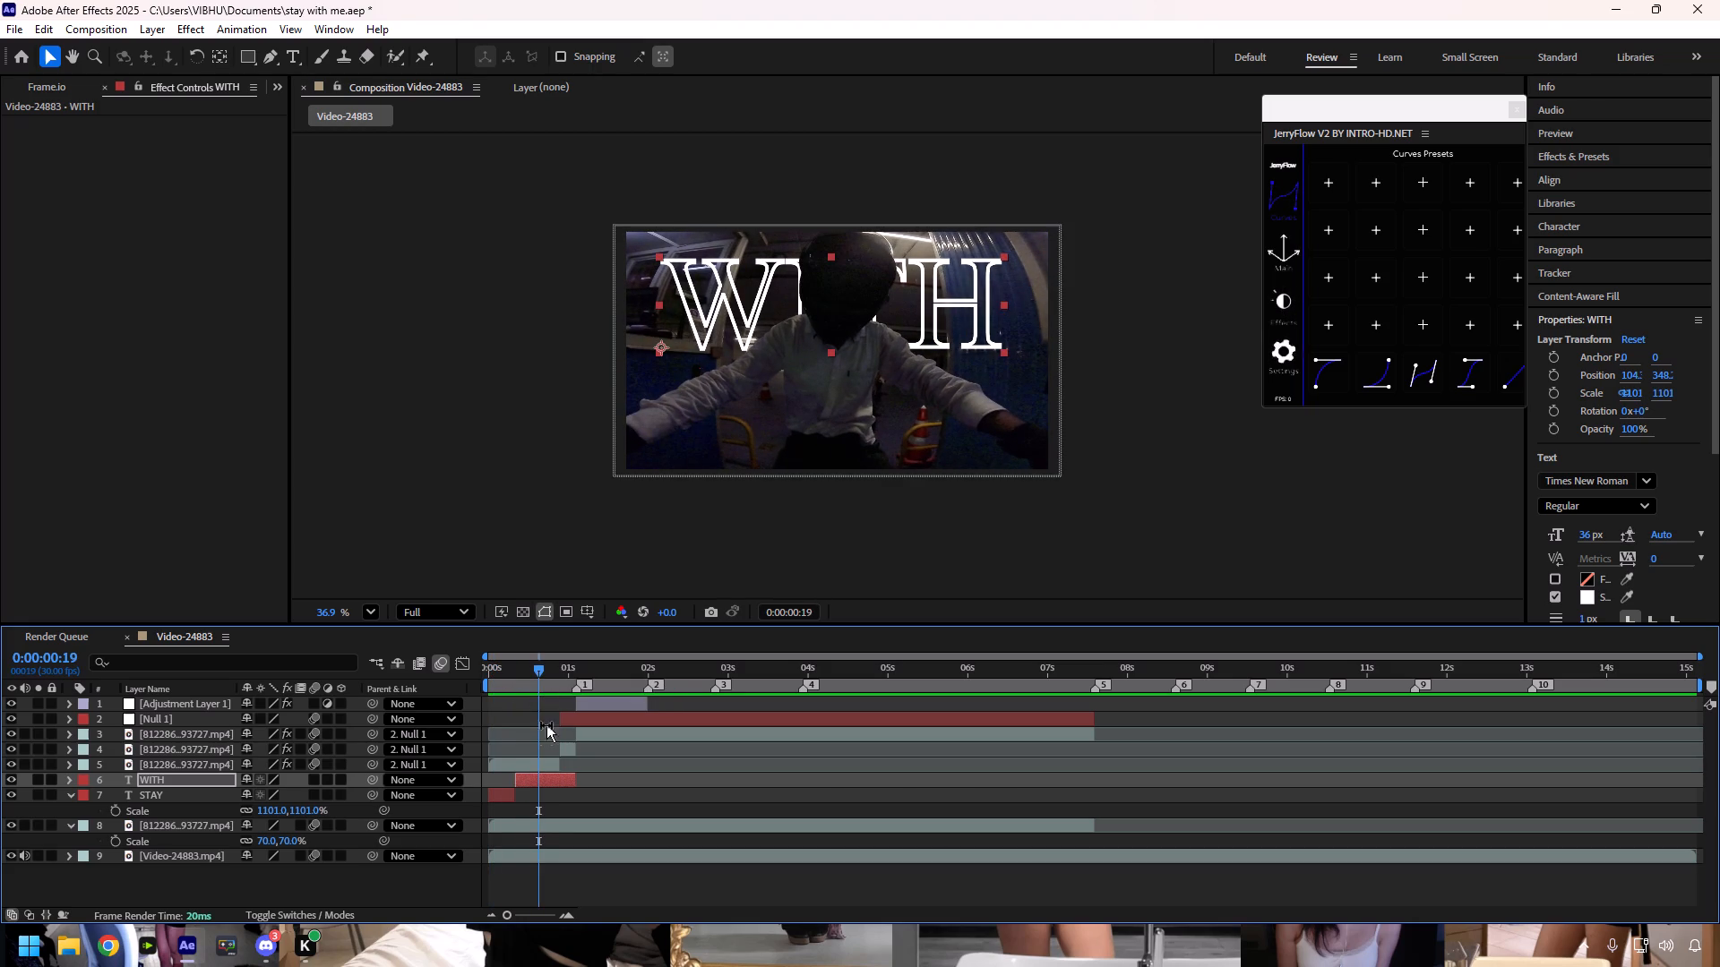
left_click(547, 777)
key("ctrl+shift+d")
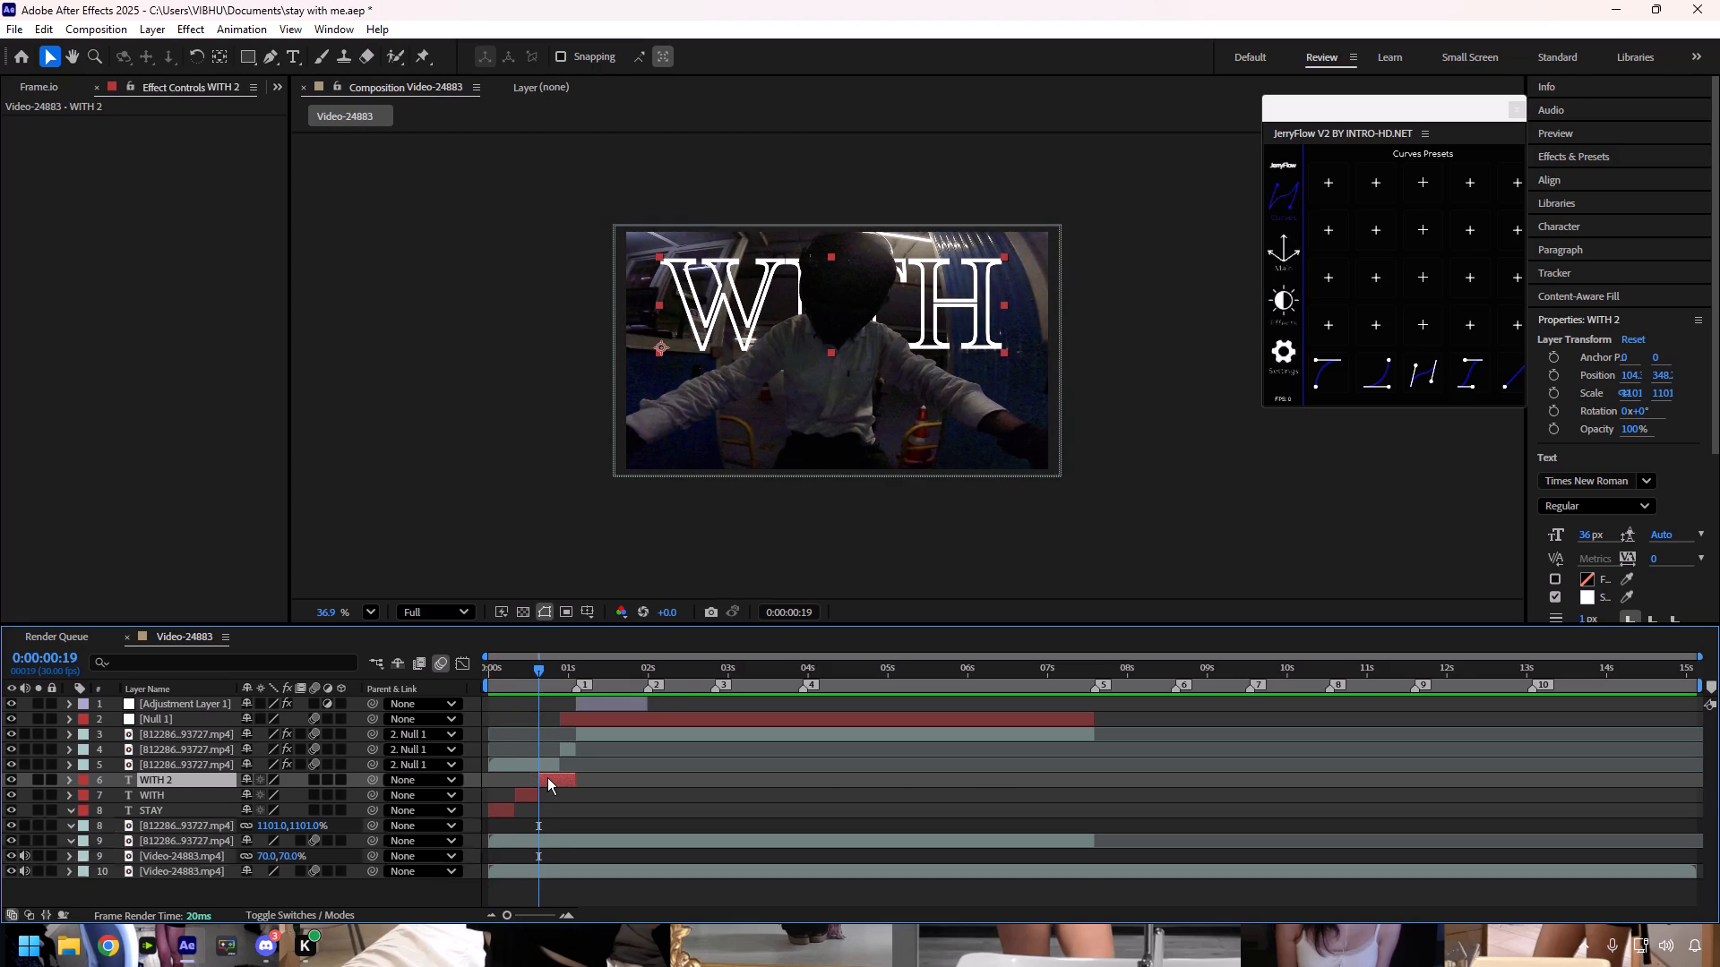
Replace the later WITH part's text with M and E separated by four spaces, so the letters flank the rider's head.
left_click(547, 777)
double_click(547, 777)
left_click(547, 777)
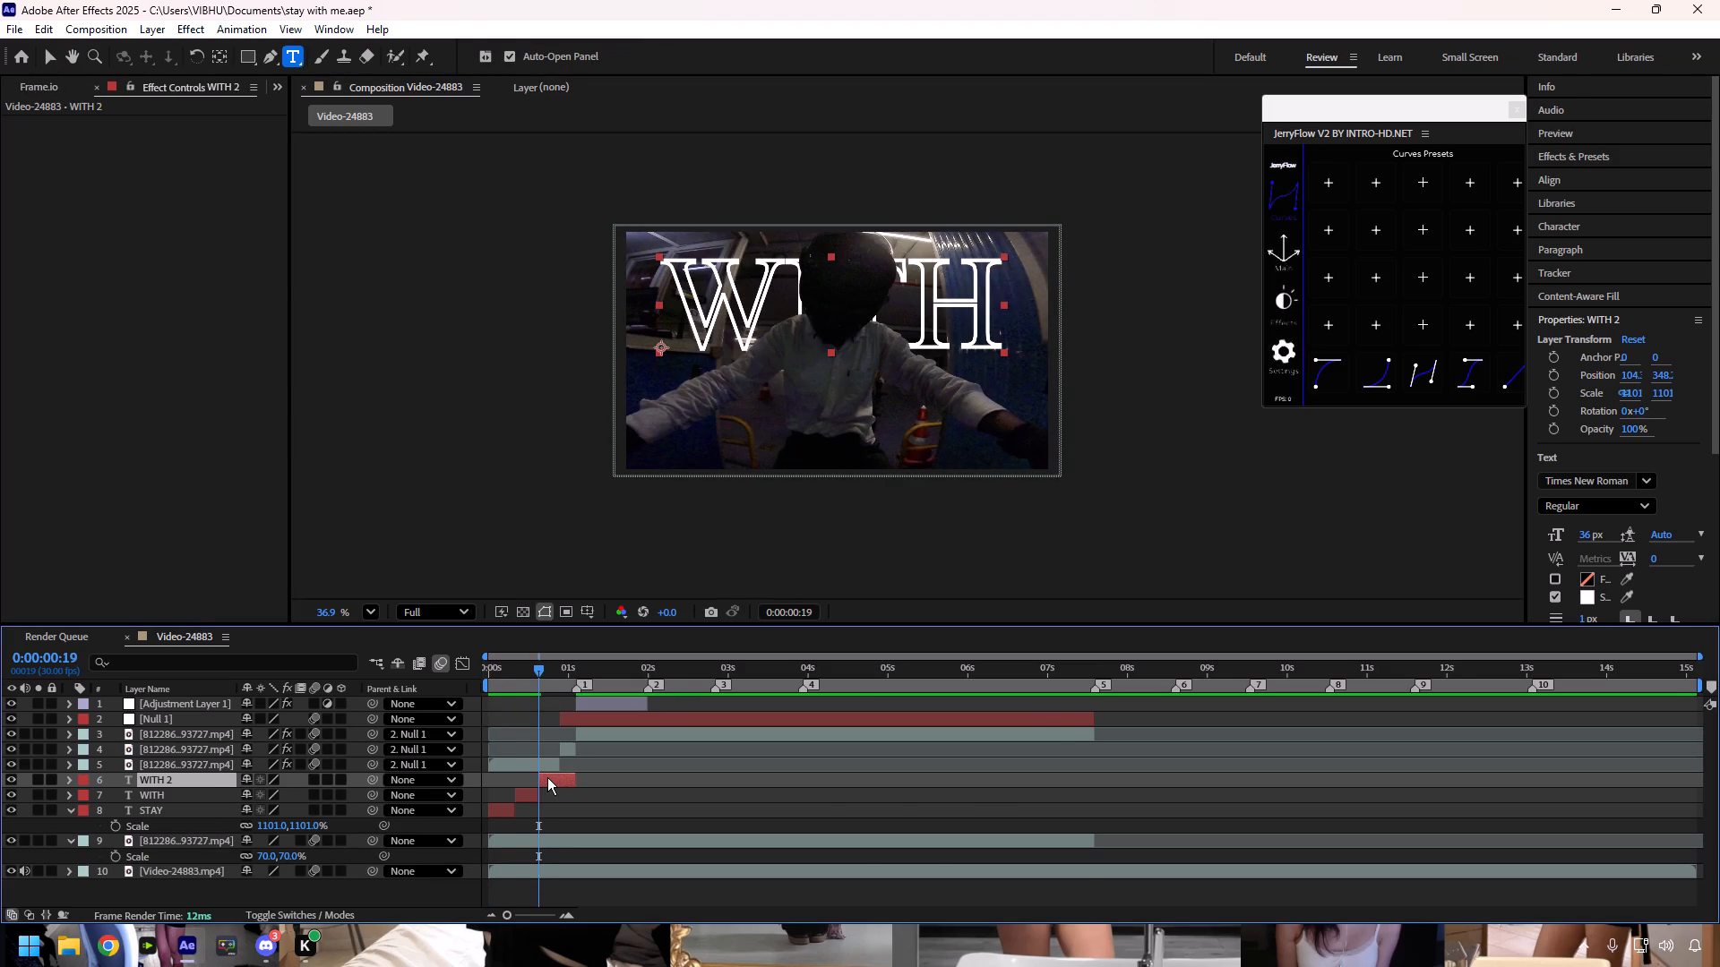
double_click(547, 777)
double_click(554, 783)
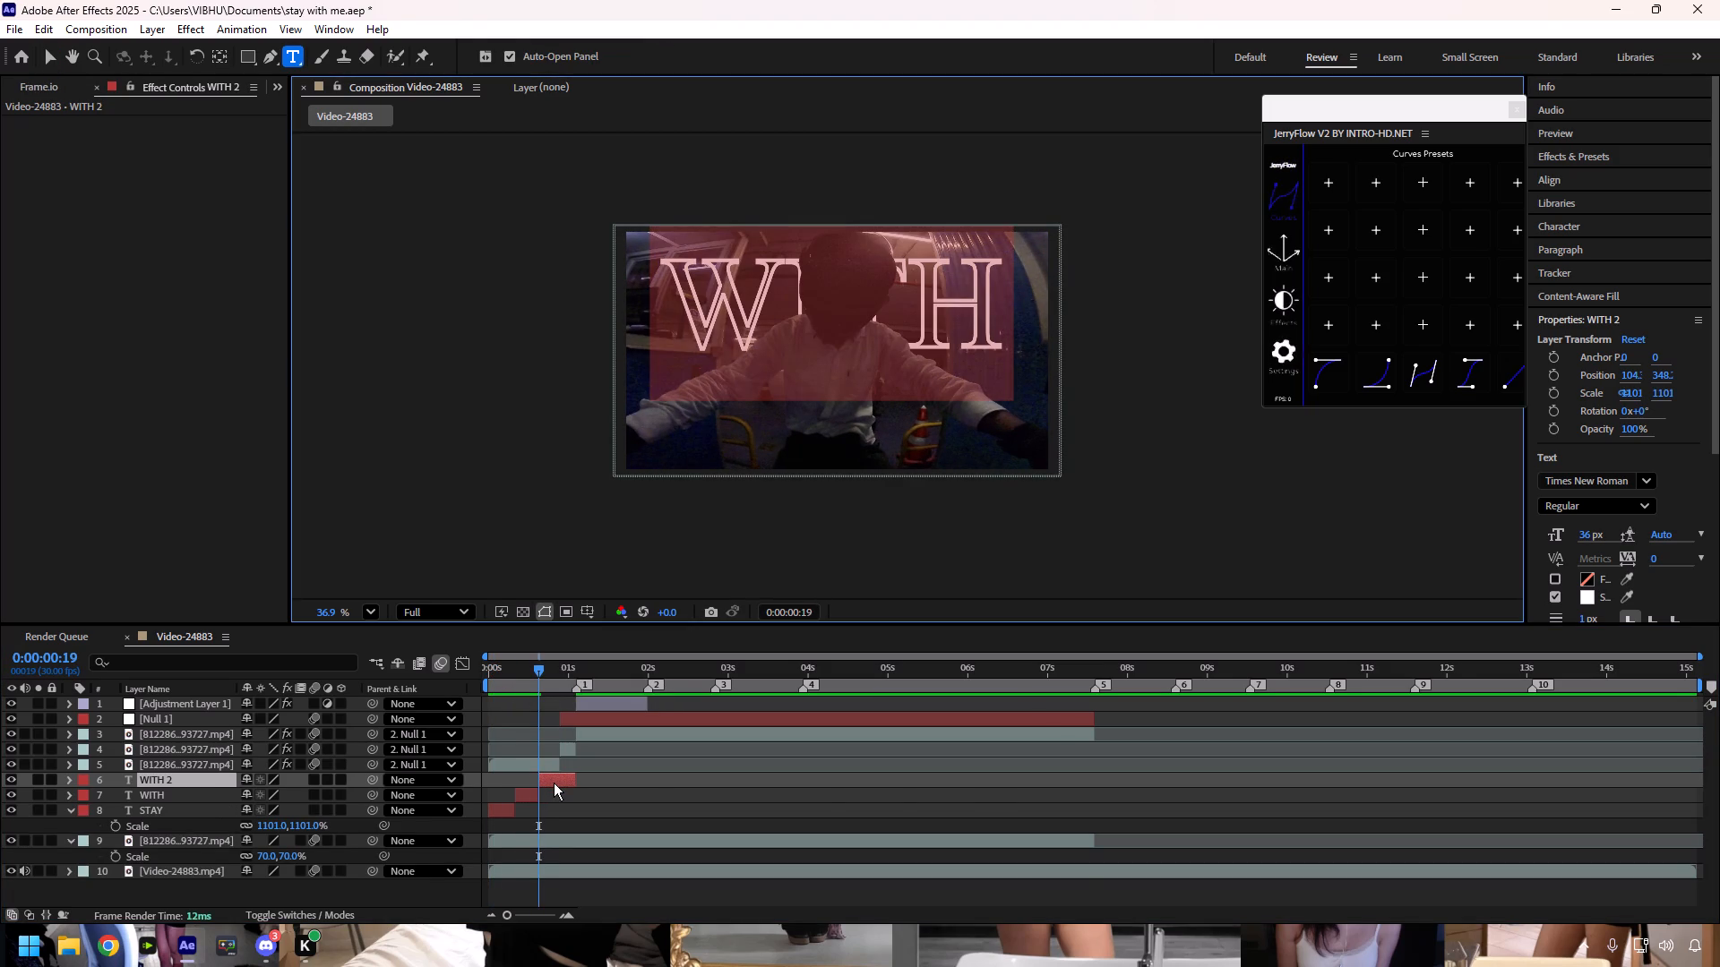
type("M")
key("space")
key("space")
key("space")
key("space")
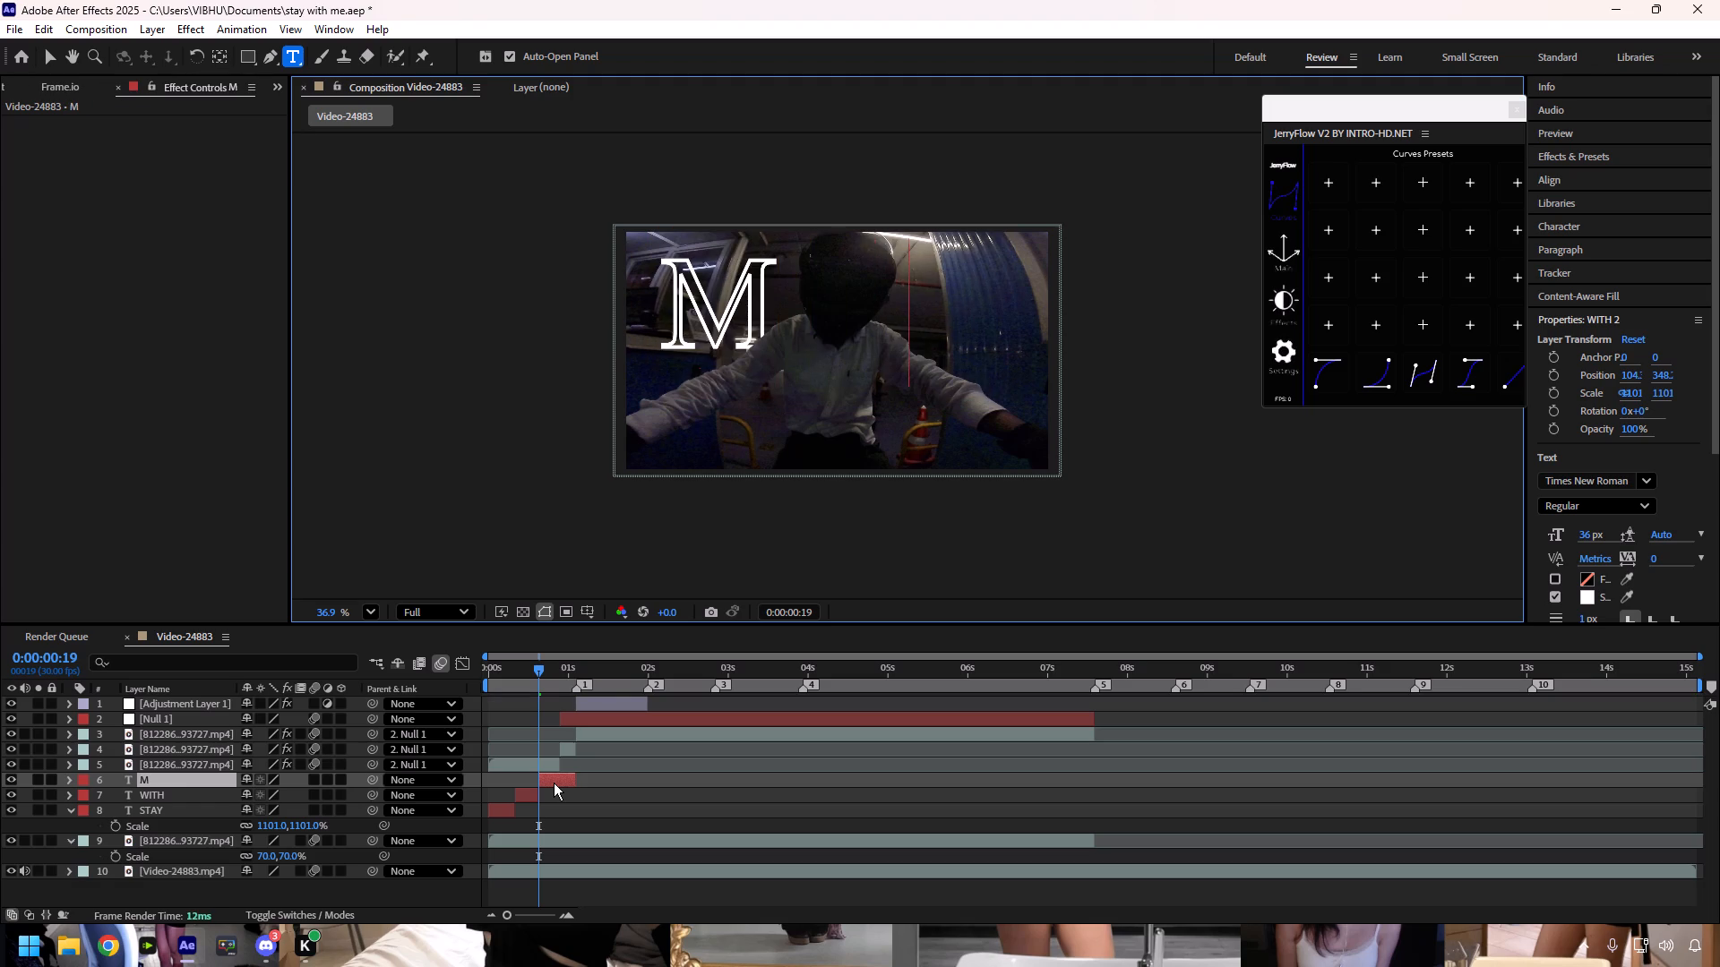
key("space")
key("shift+e")
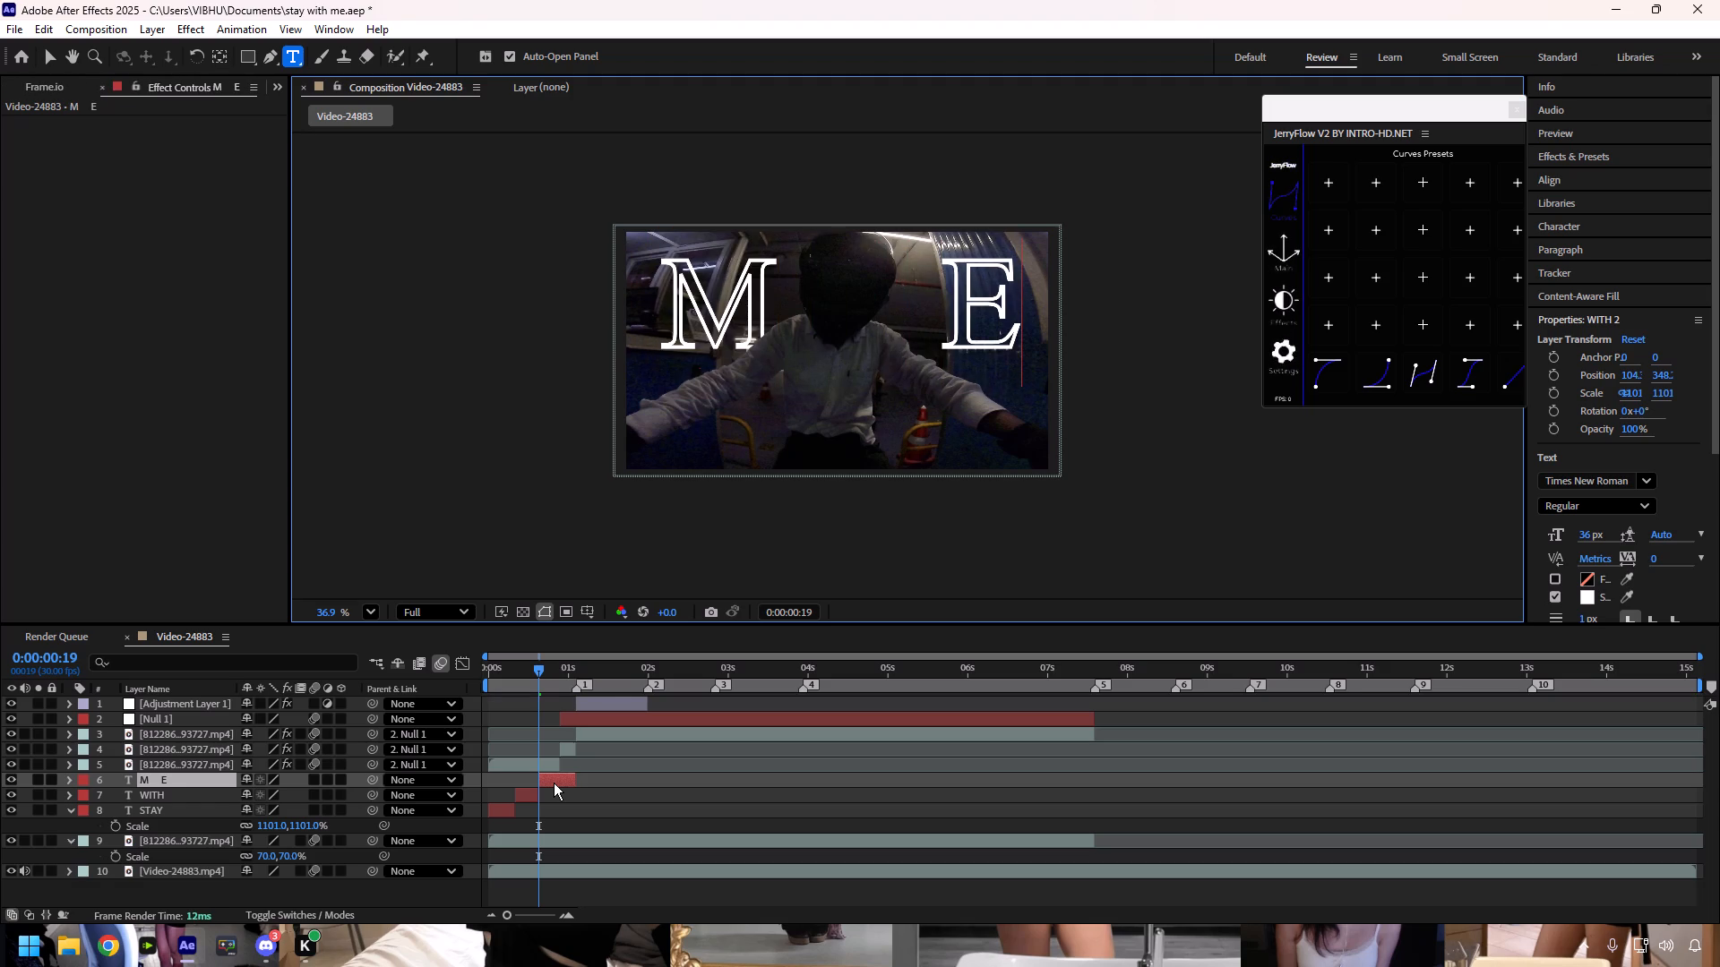
key("Left")
key("BackSpace")
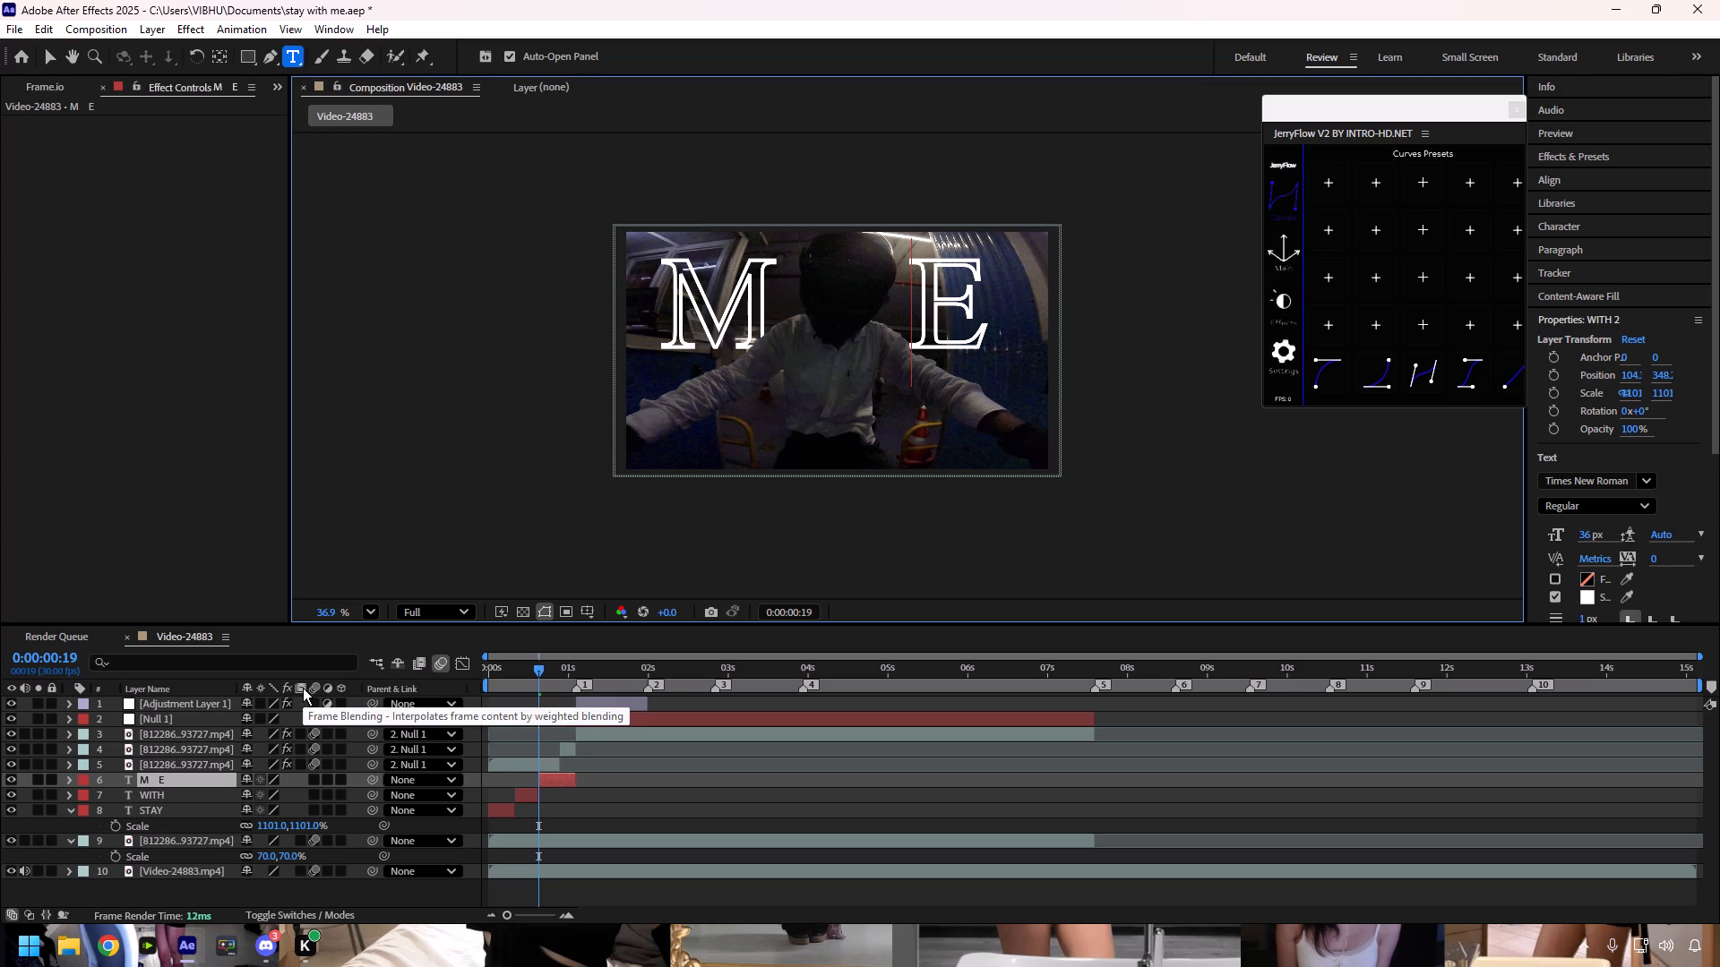
Play the opening repeatedly from the start to check the timing of the STAY, WITH and M E texts.
left_click_drag(537, 679, 512, 679)
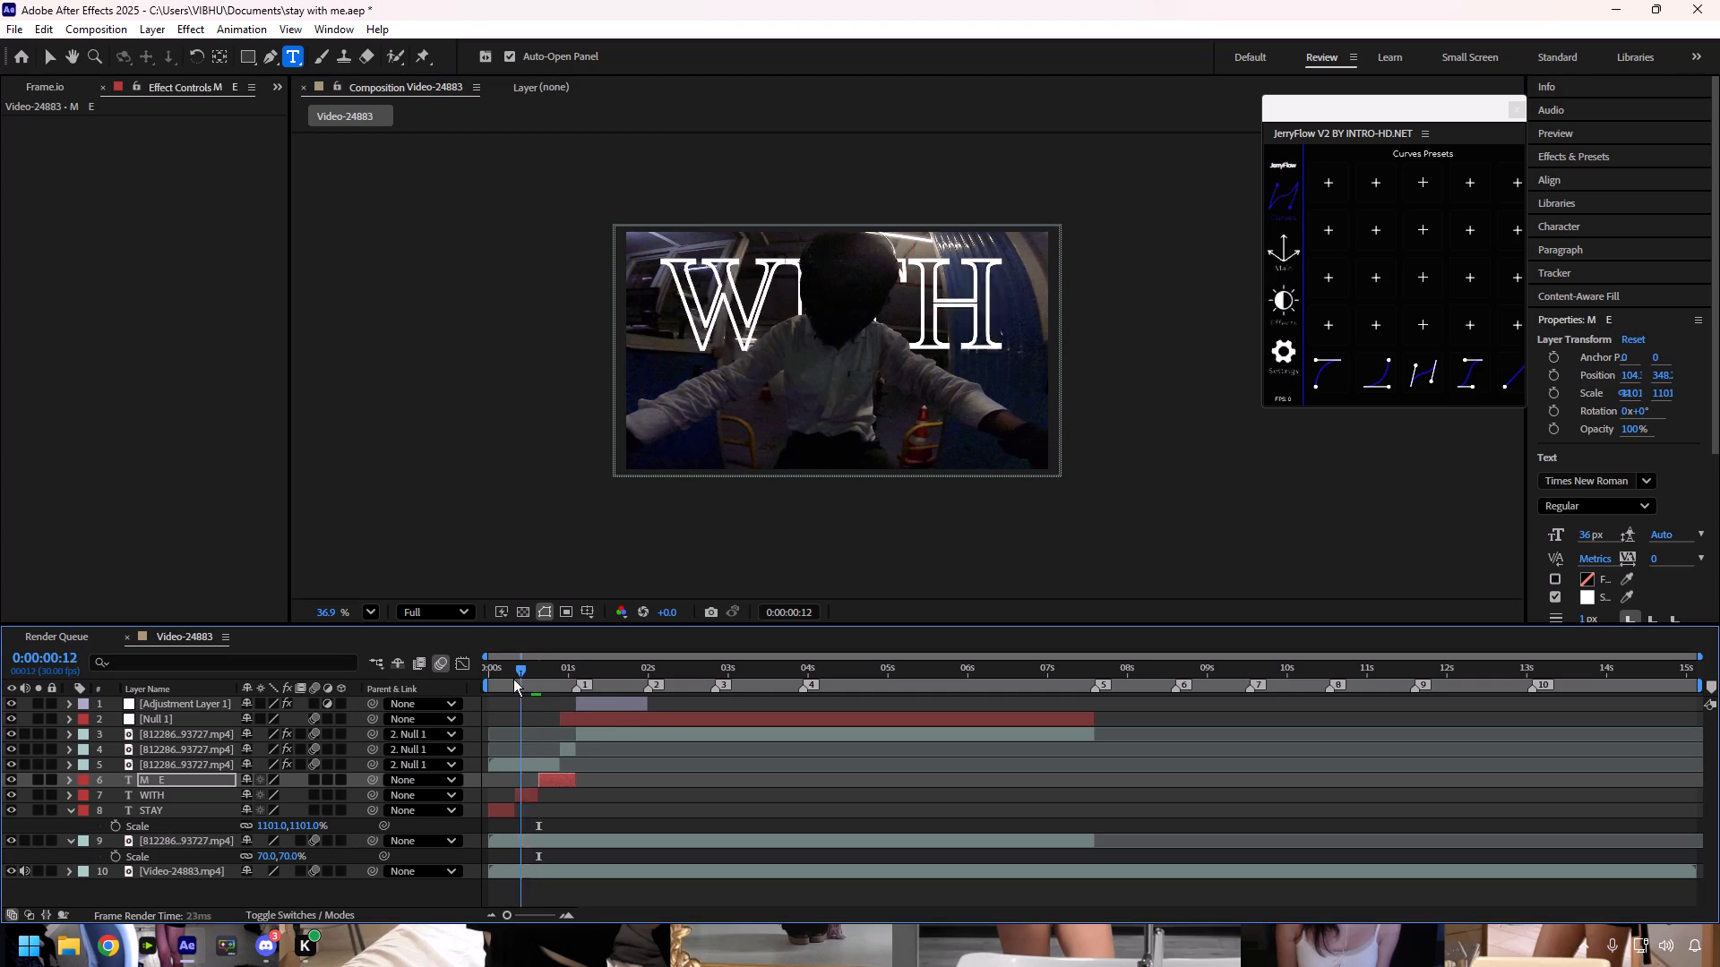
left_click_drag(512, 679, 484, 679)
key("space")
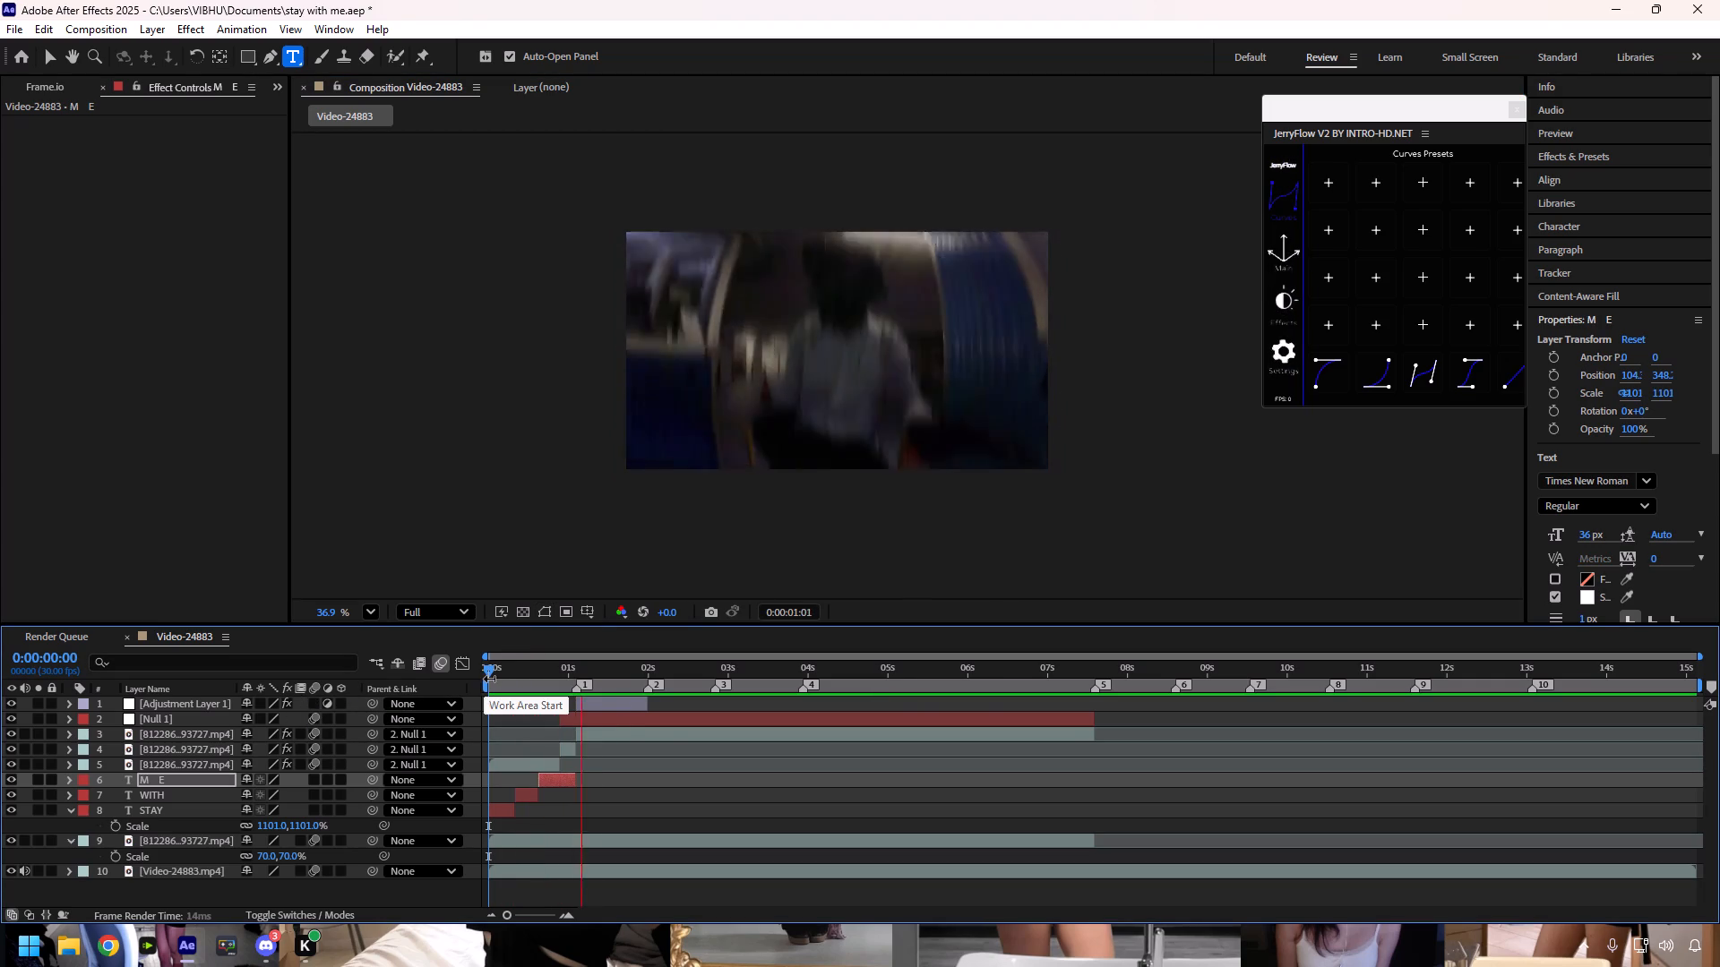
left_click(486, 673)
key("space")
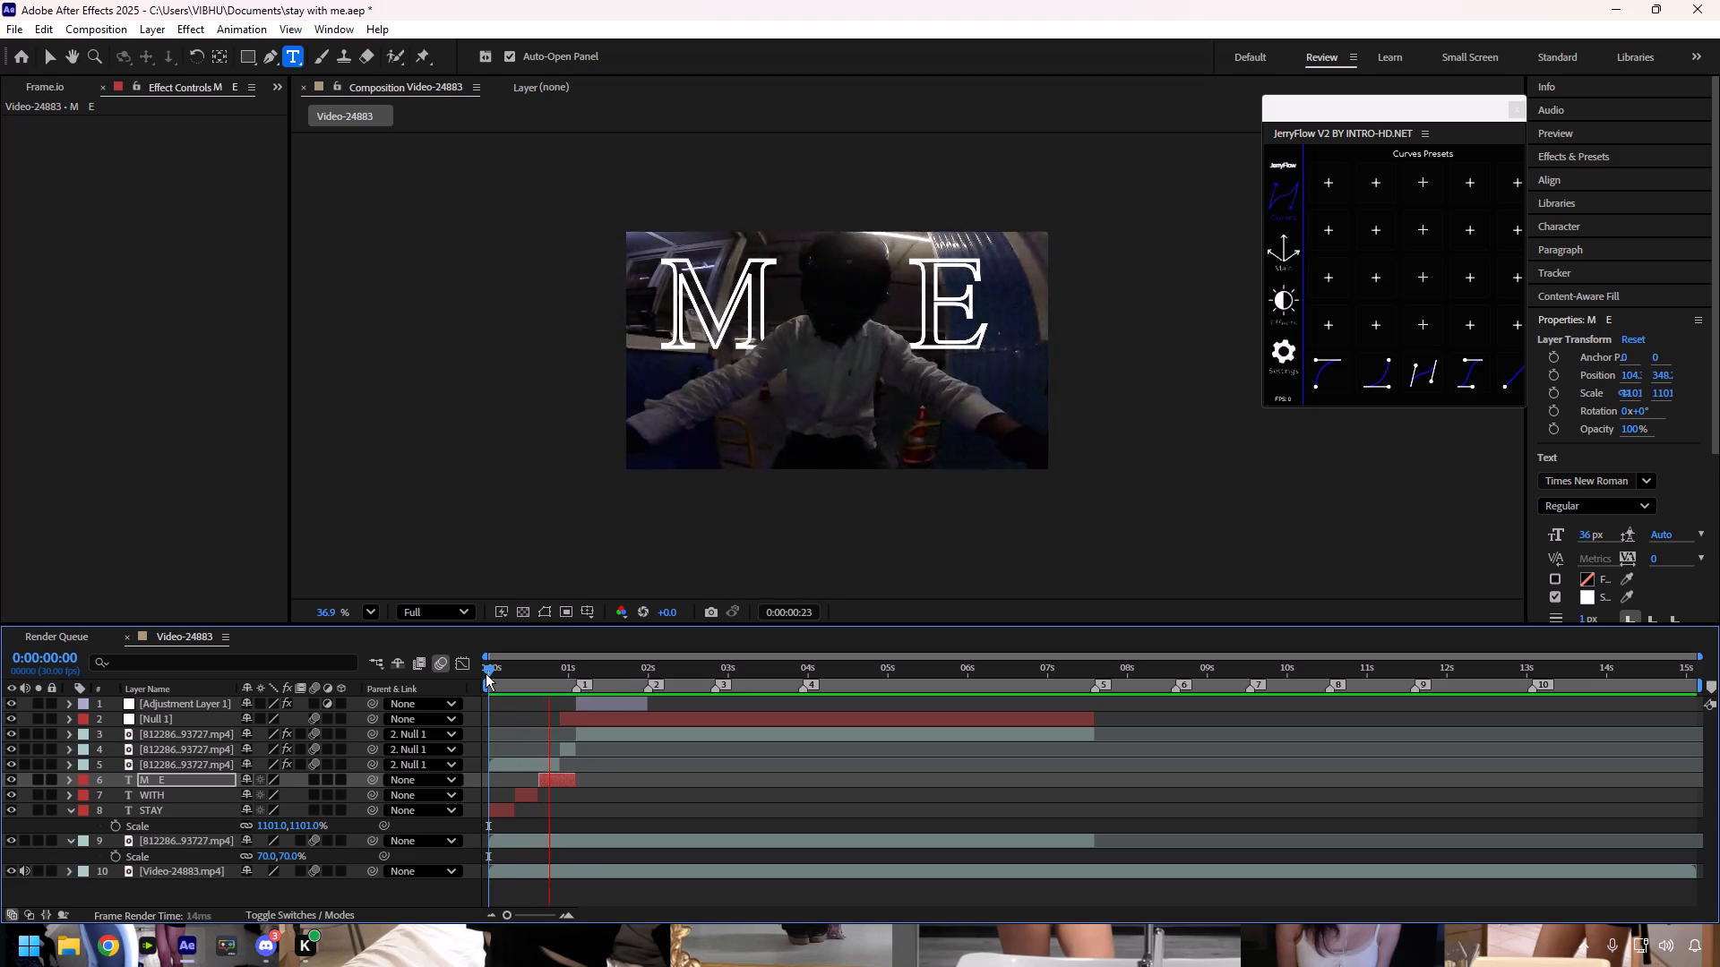
left_click(486, 673)
key("space")
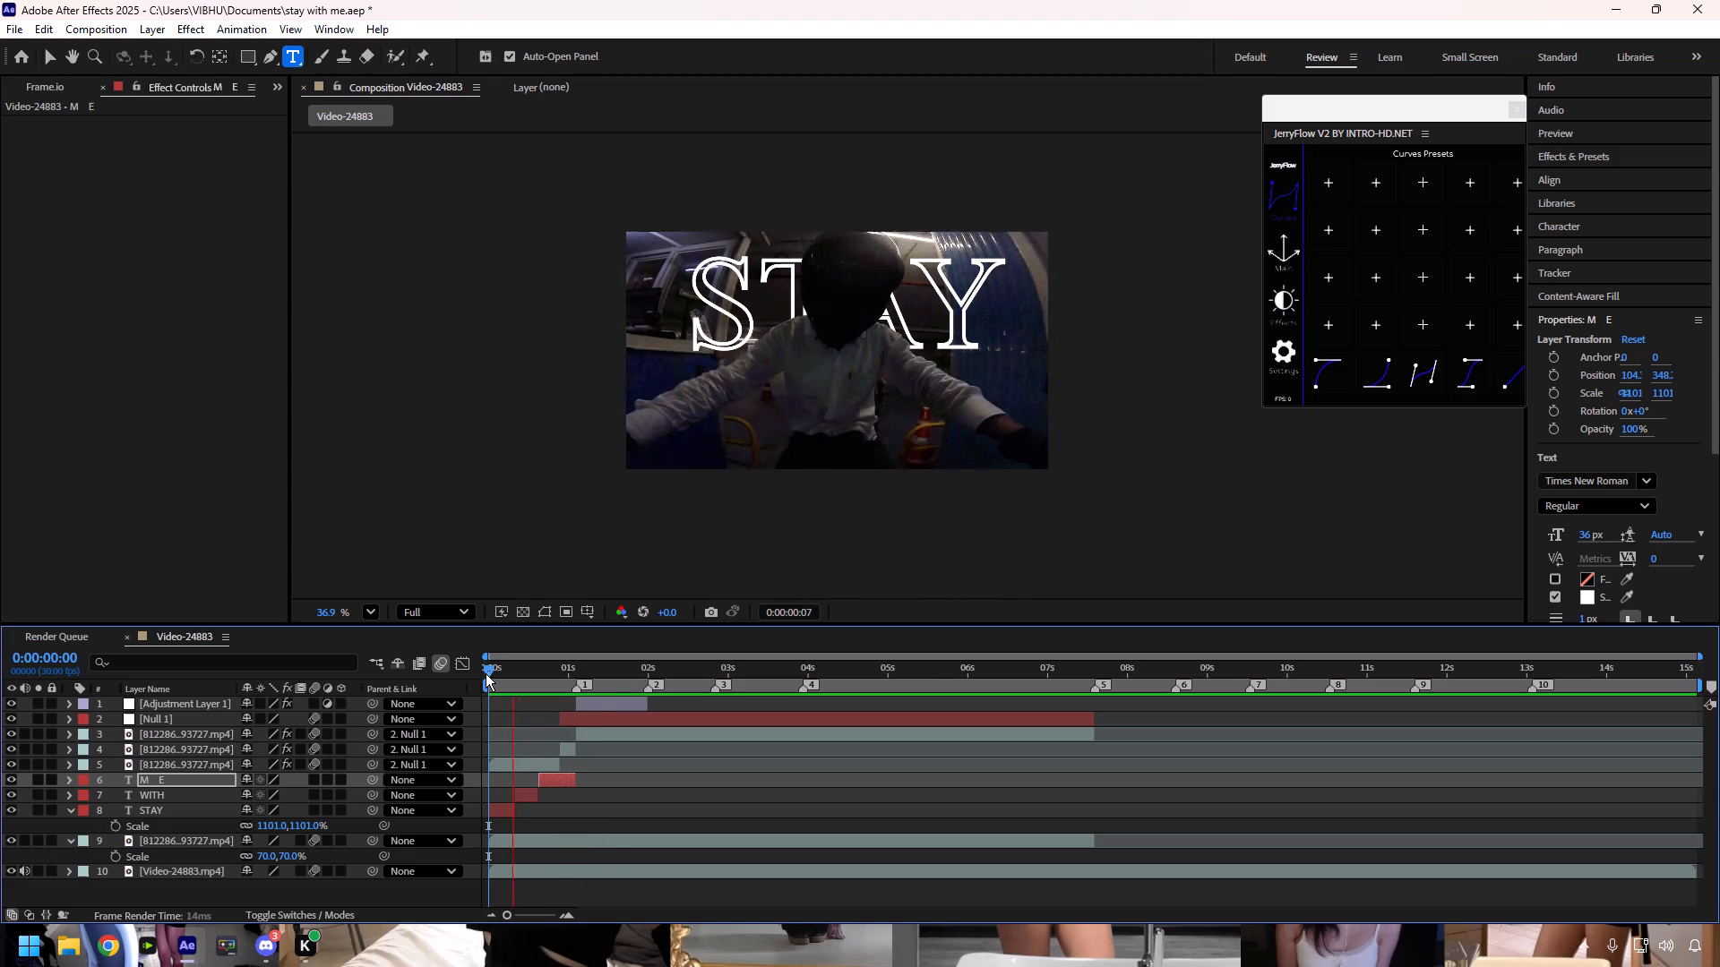
left_click(486, 673)
key("space")
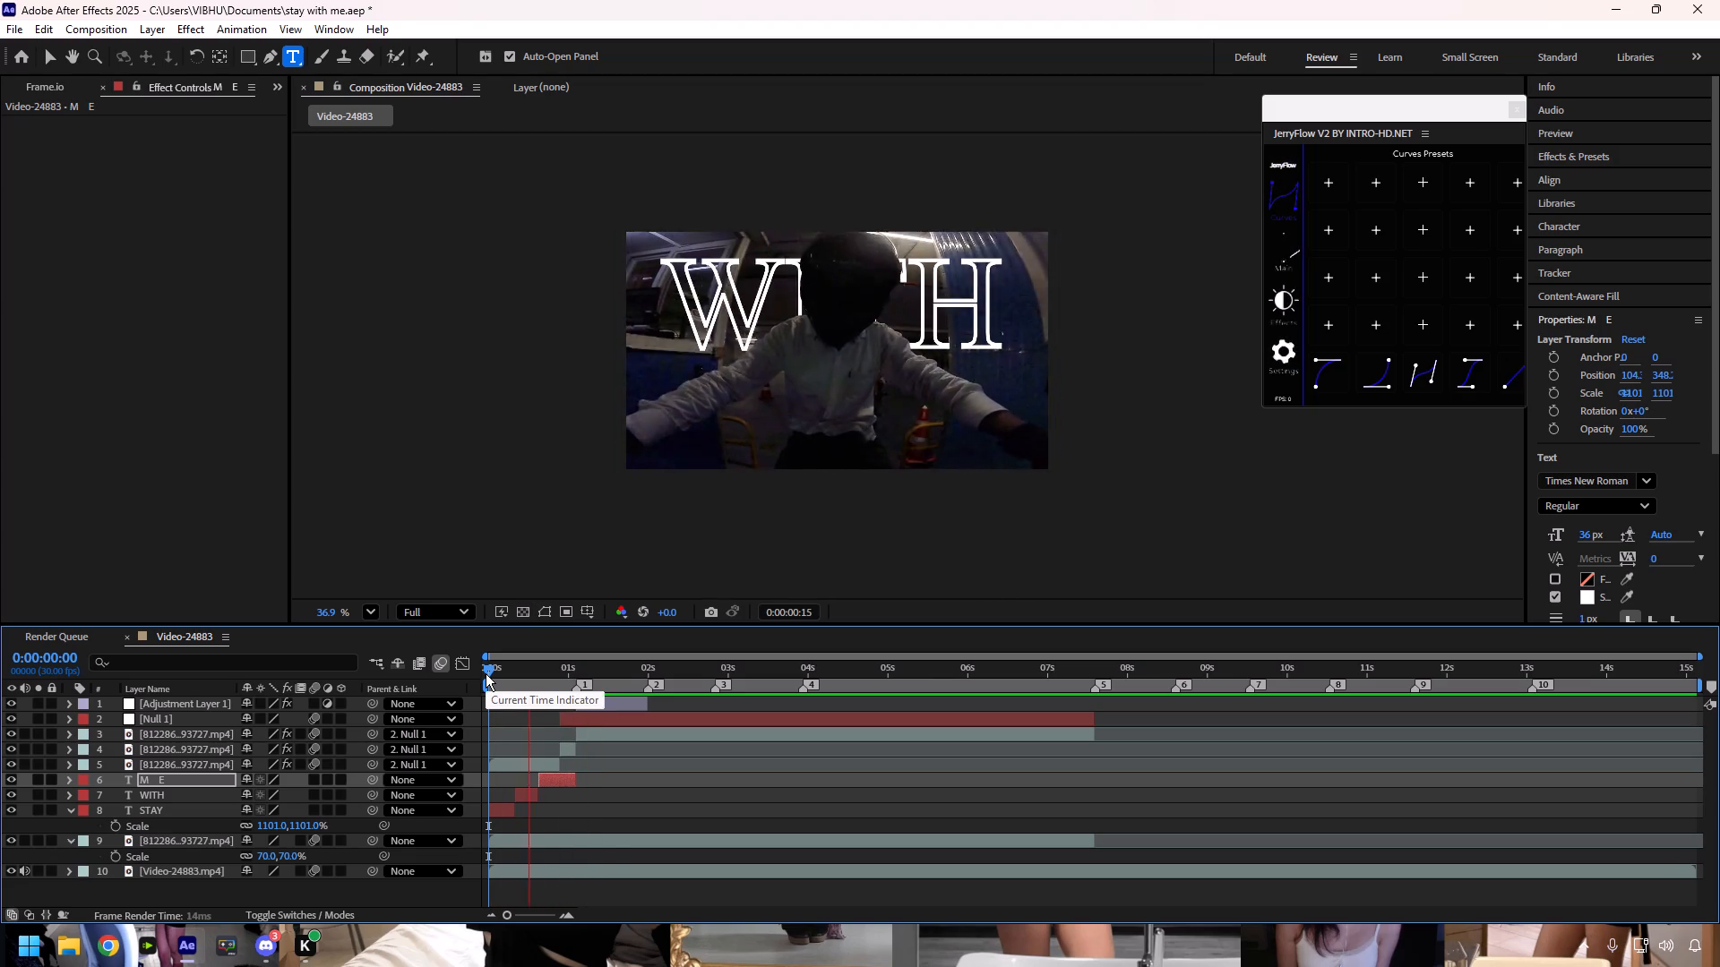
Delete one of the spaces between M and E in the M E text to bring the letters closer together.
left_click_drag(486, 673, 548, 681)
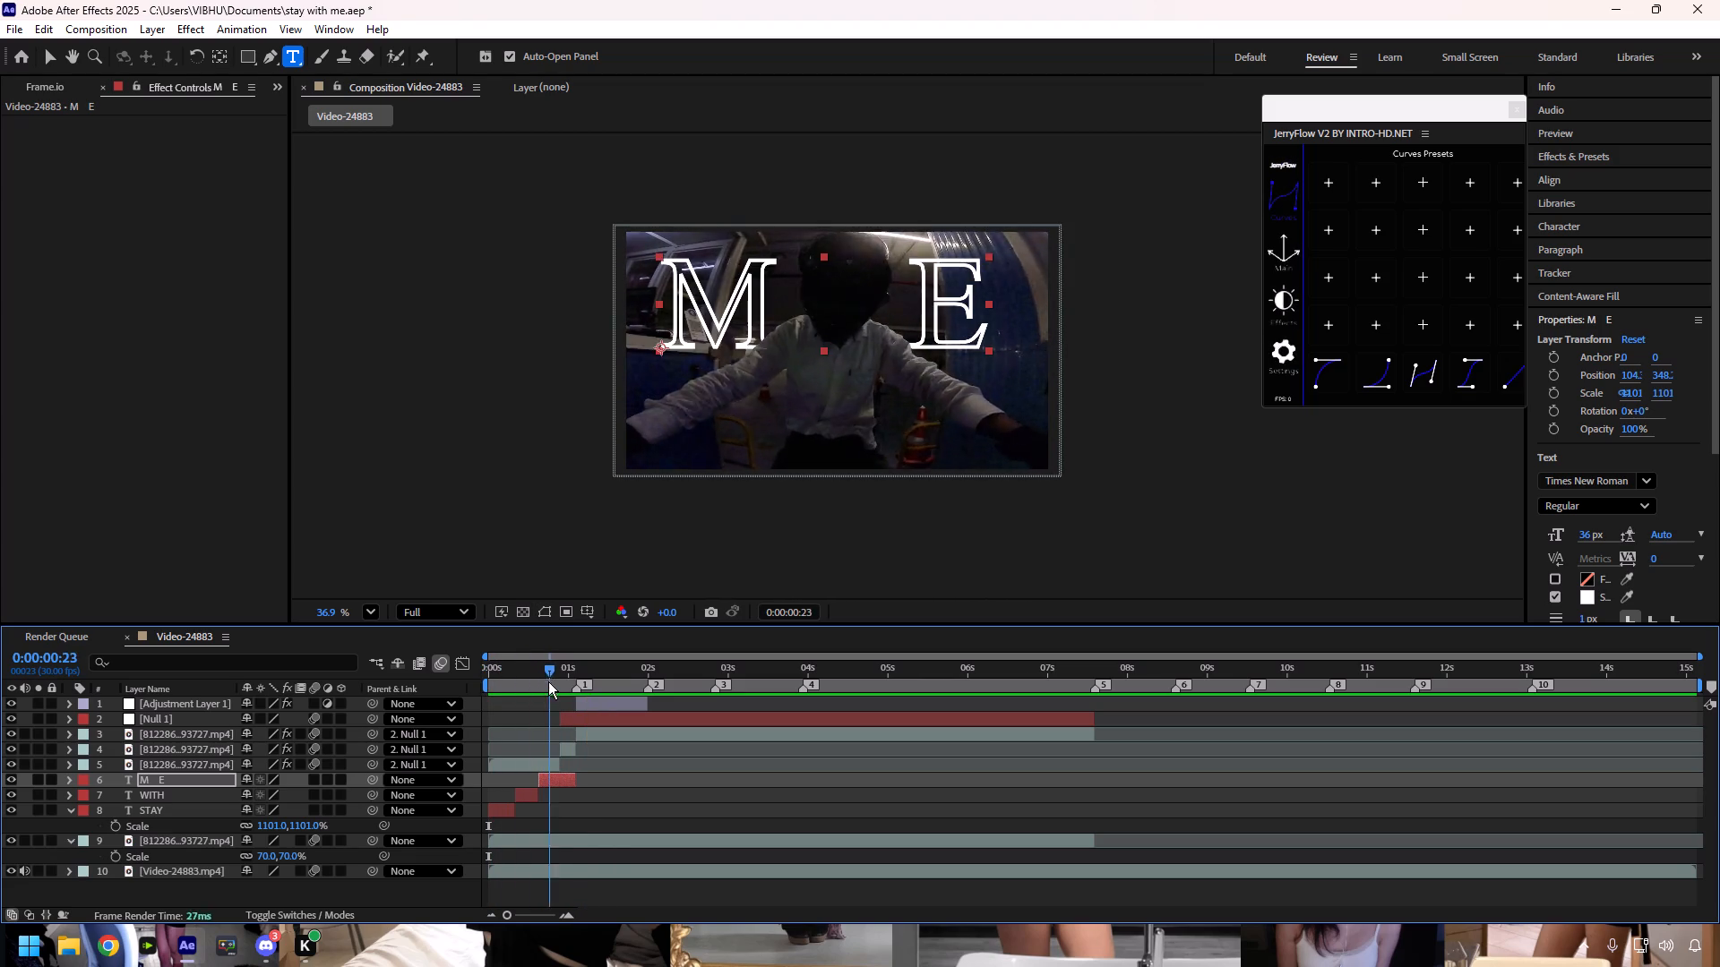
left_click_drag(548, 681, 551, 680)
double_click(553, 780)
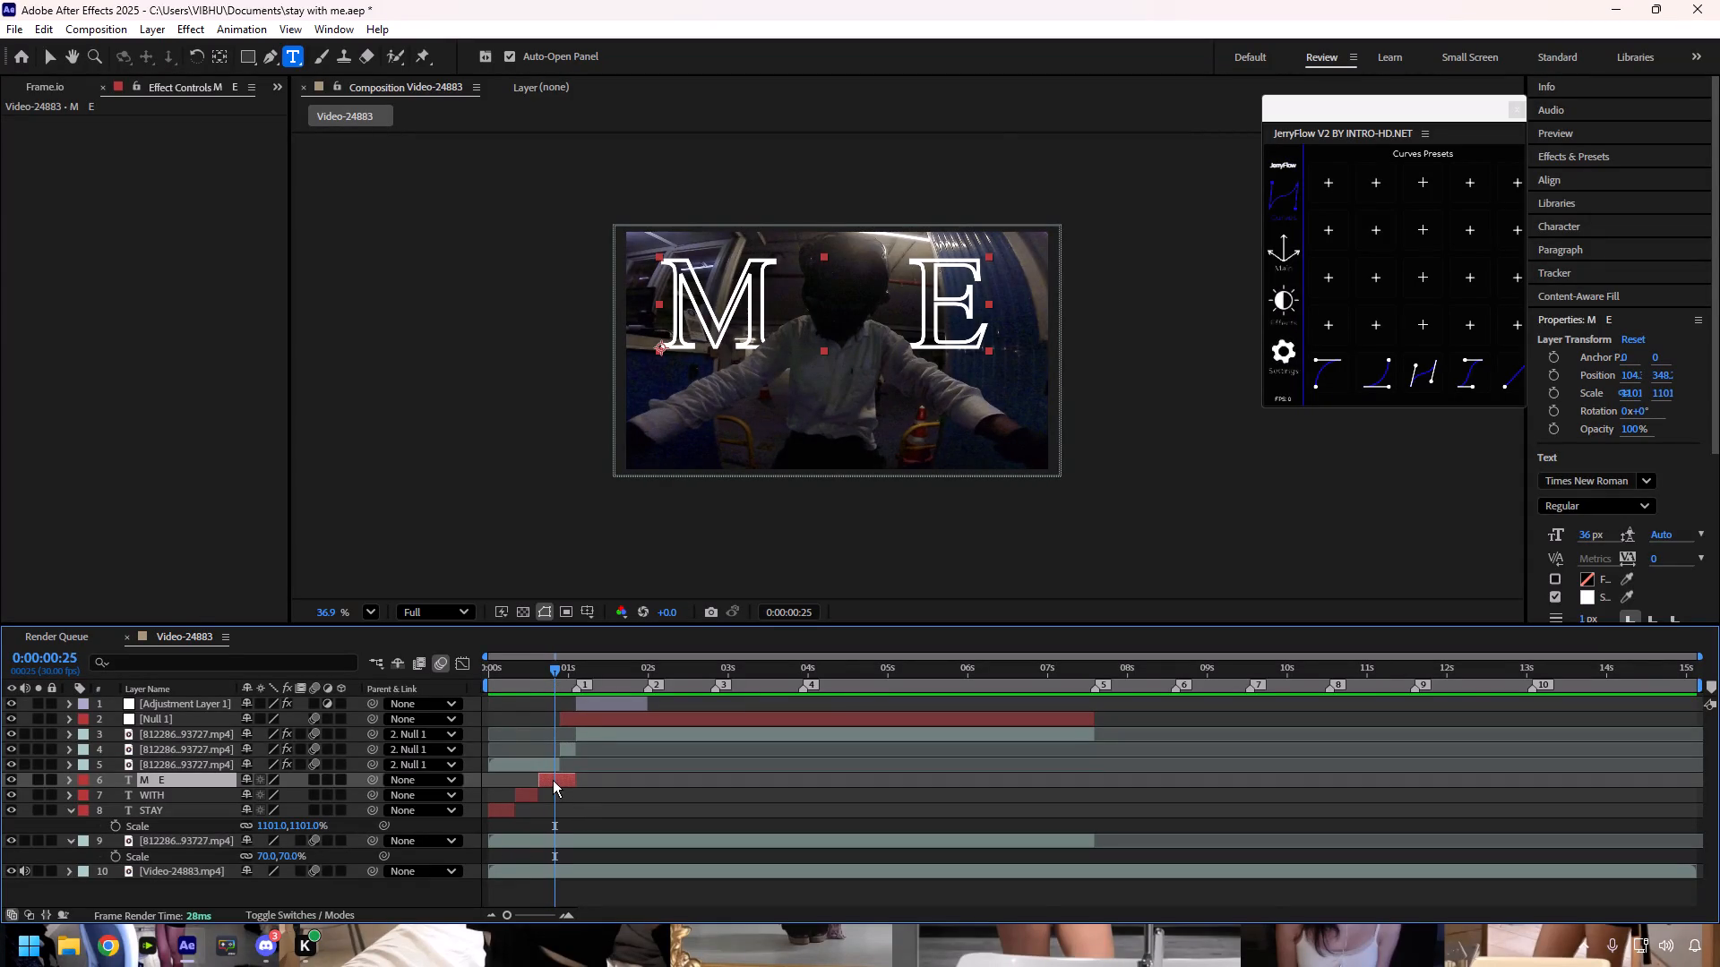
left_click(753, 290)
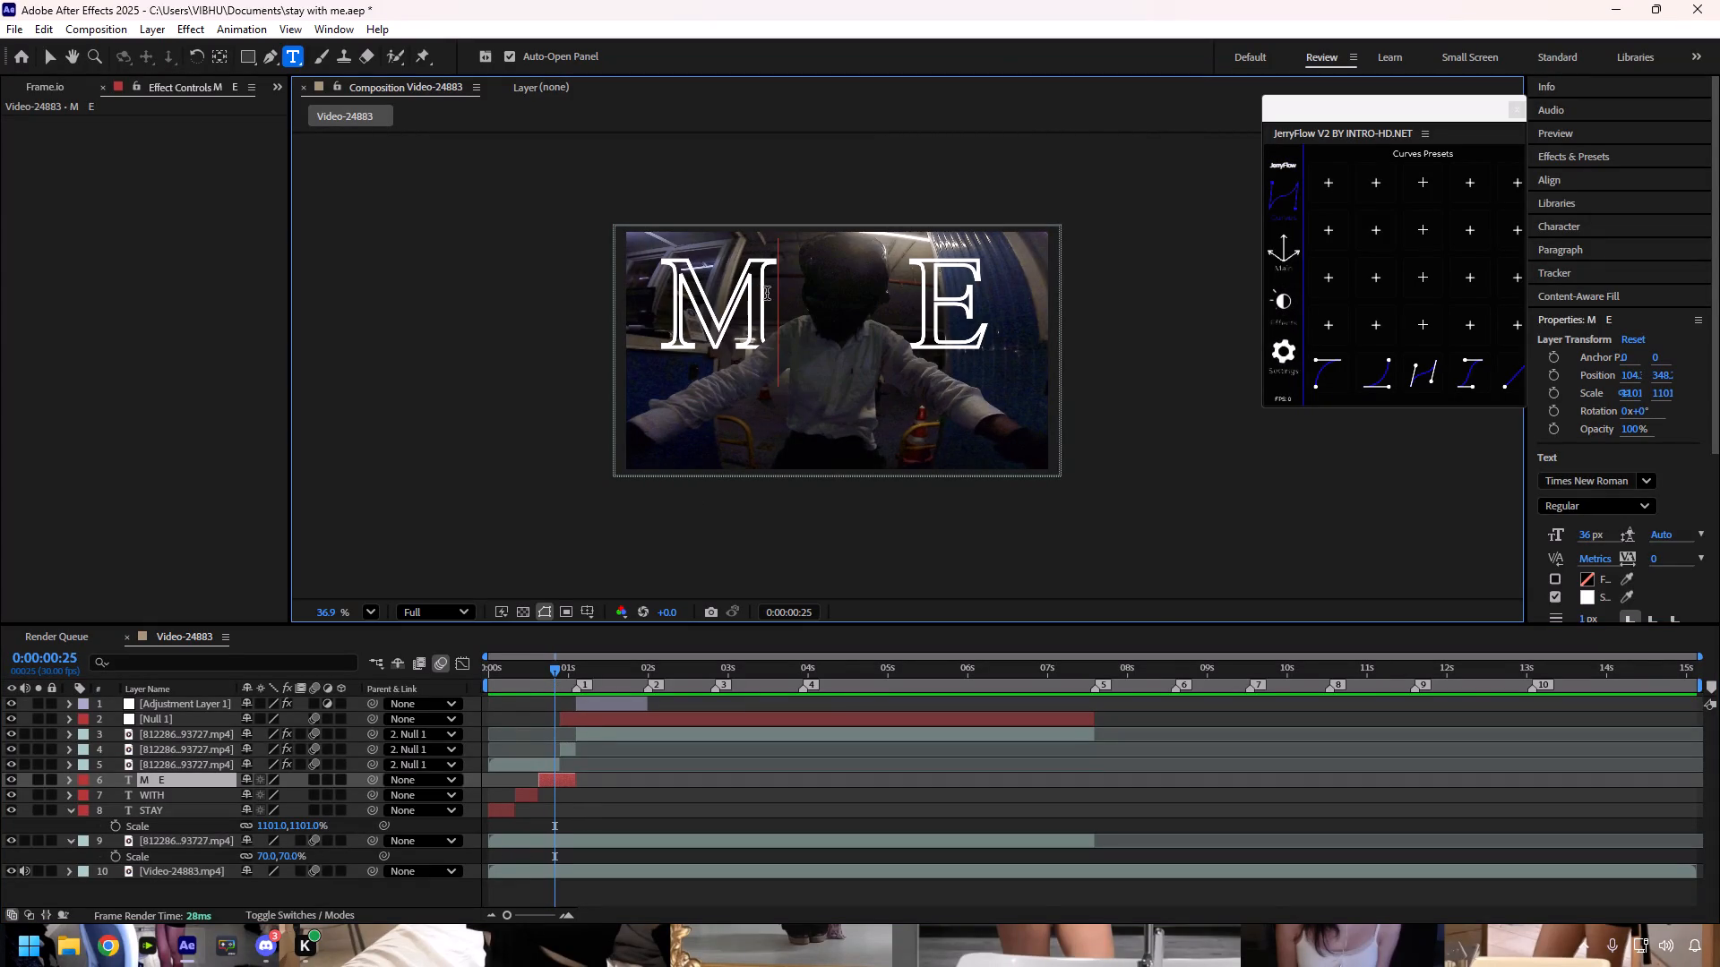
key("Delete")
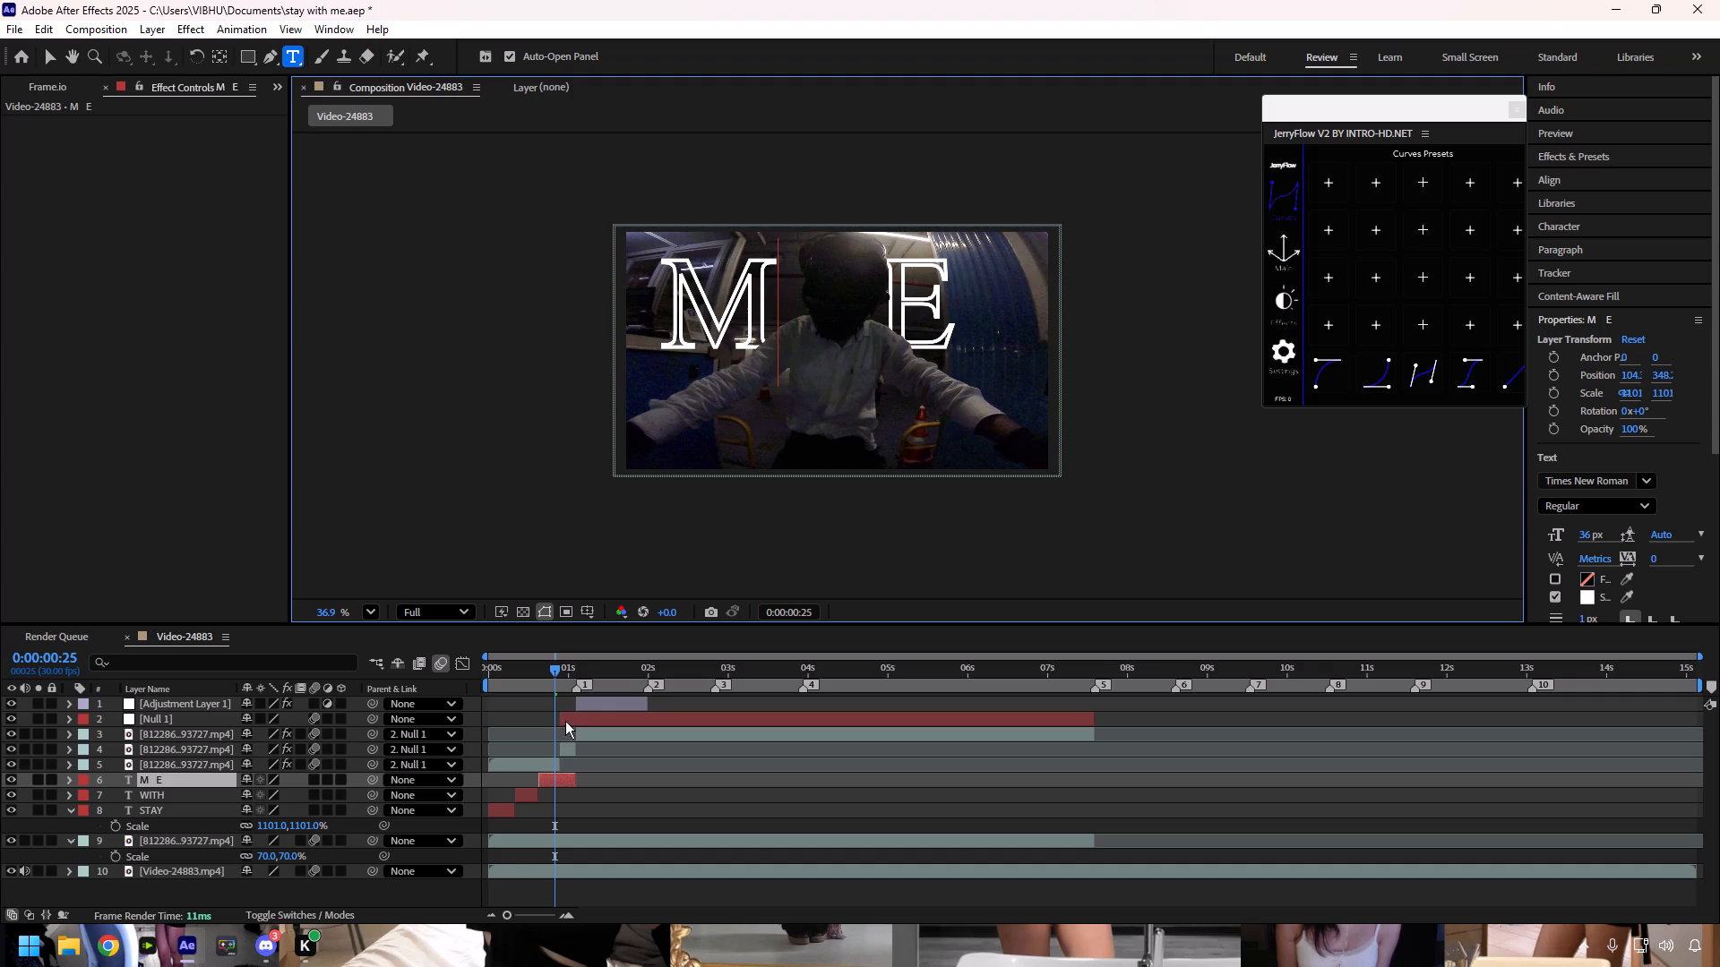
Shift the M E text sideways to position 154.3, 348.2 so it sits evenly around the rider's head, and save the project.
left_click(50, 57)
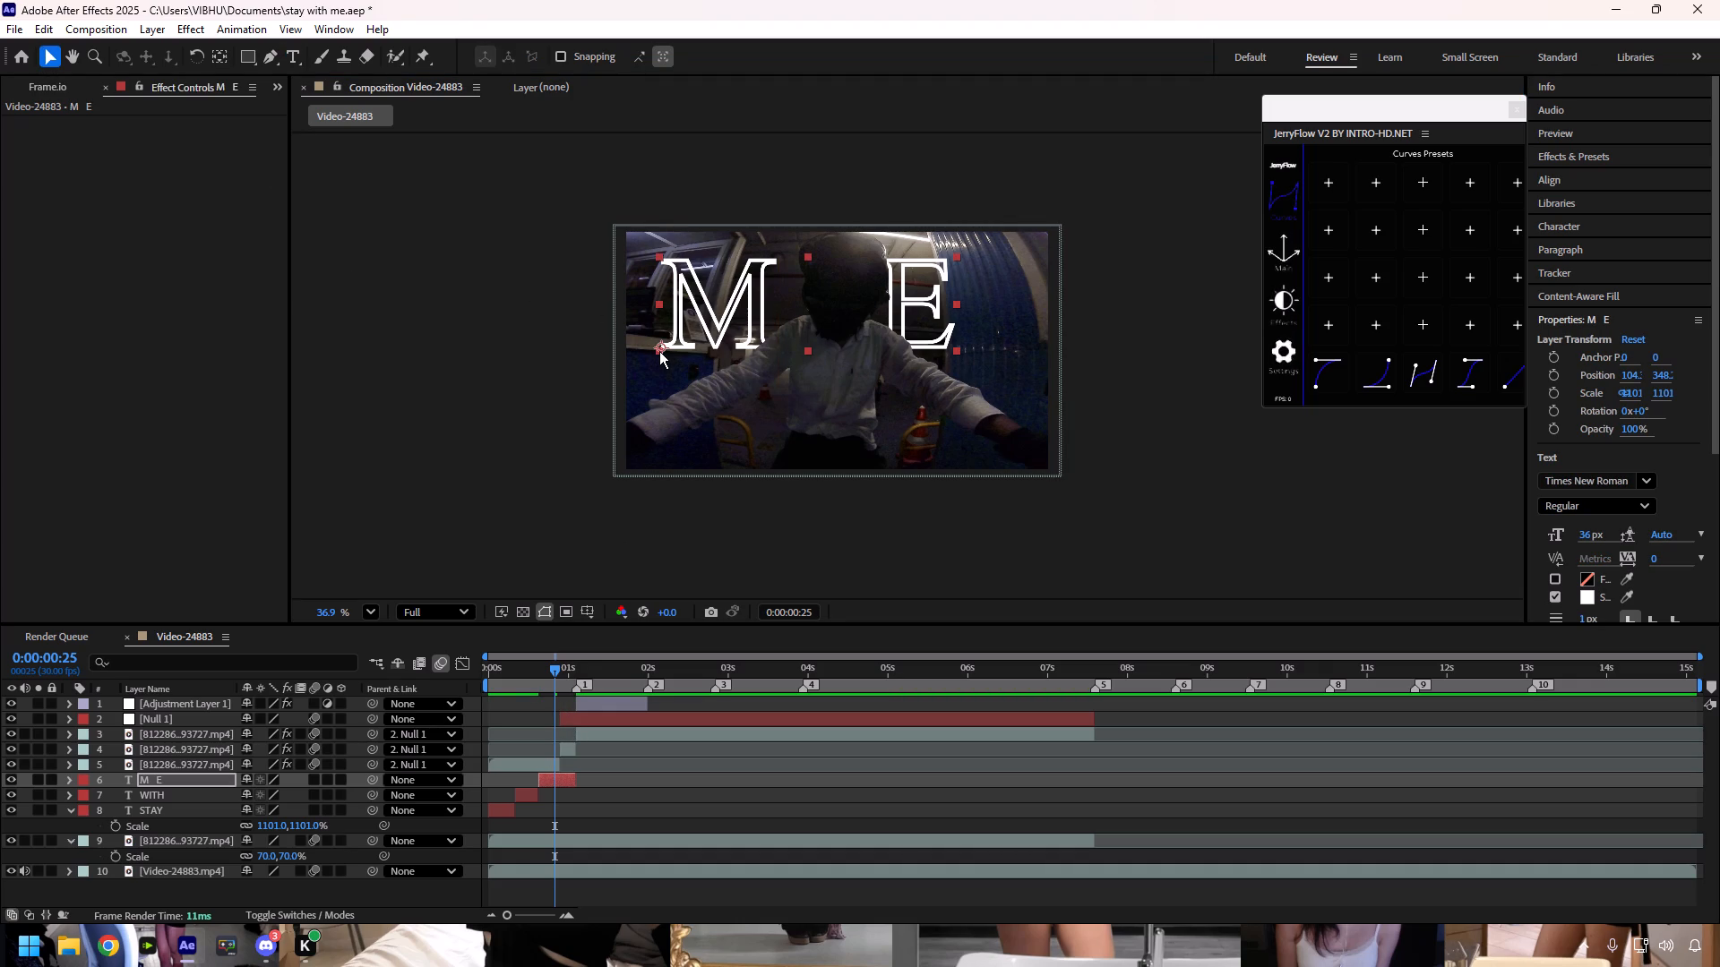
key("p")
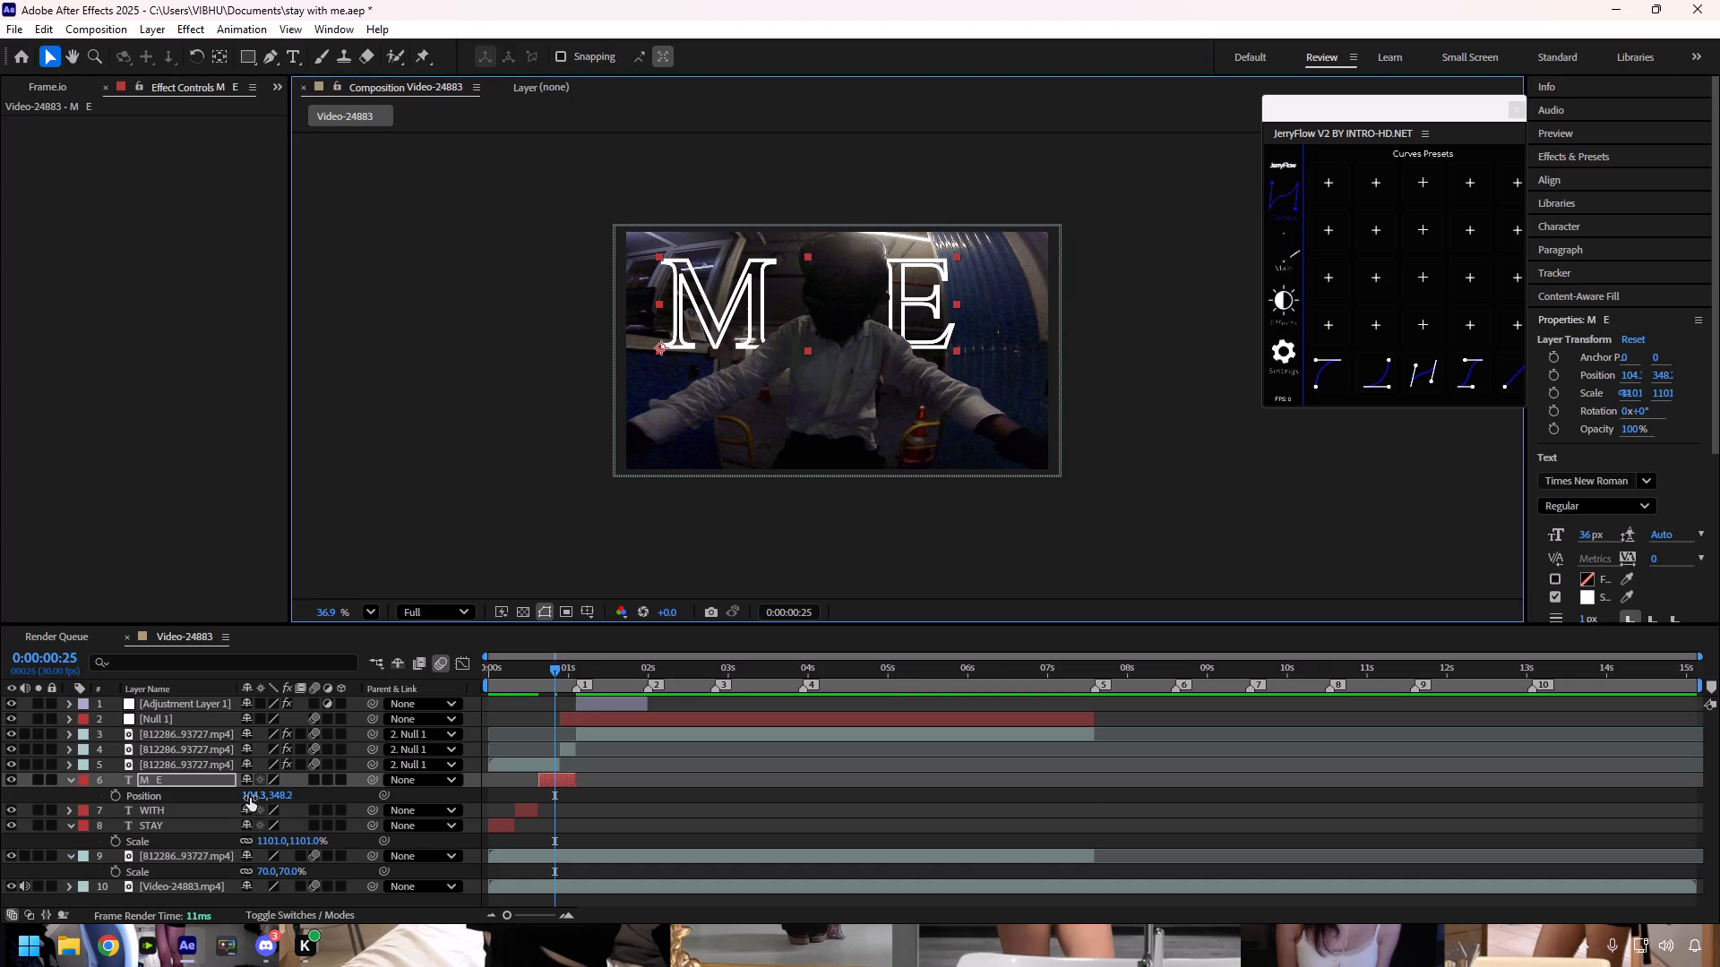
left_click_drag(246, 798, 264, 796)
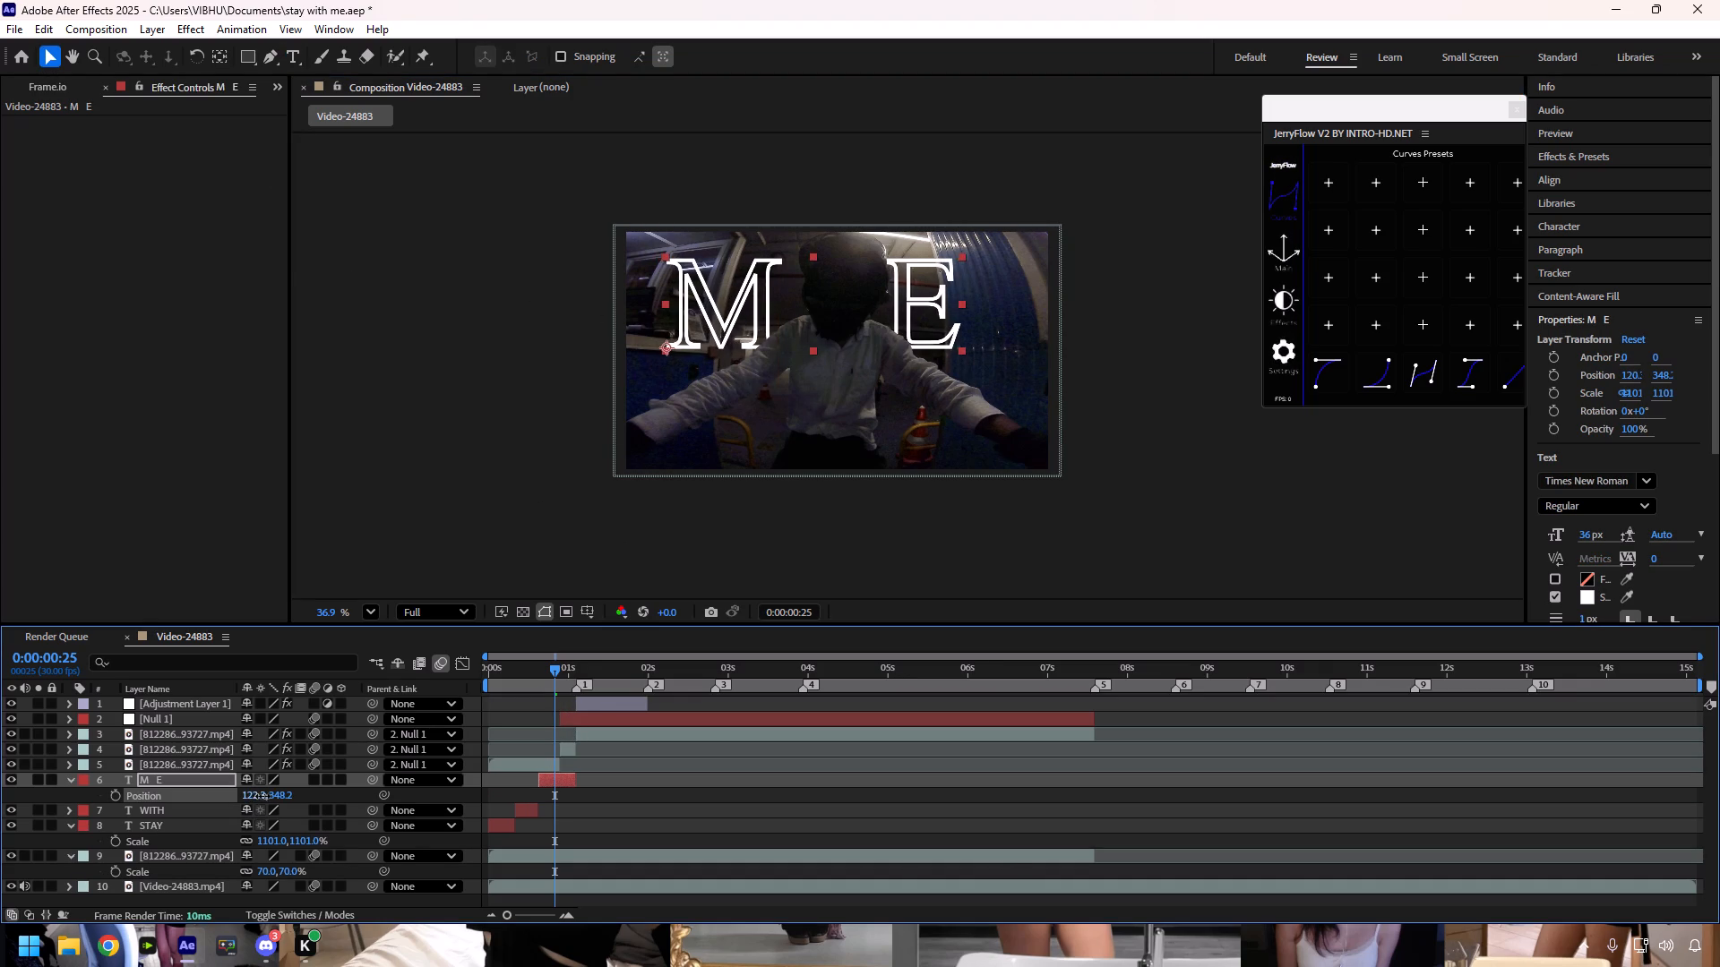
left_click_drag(264, 796, 288, 792)
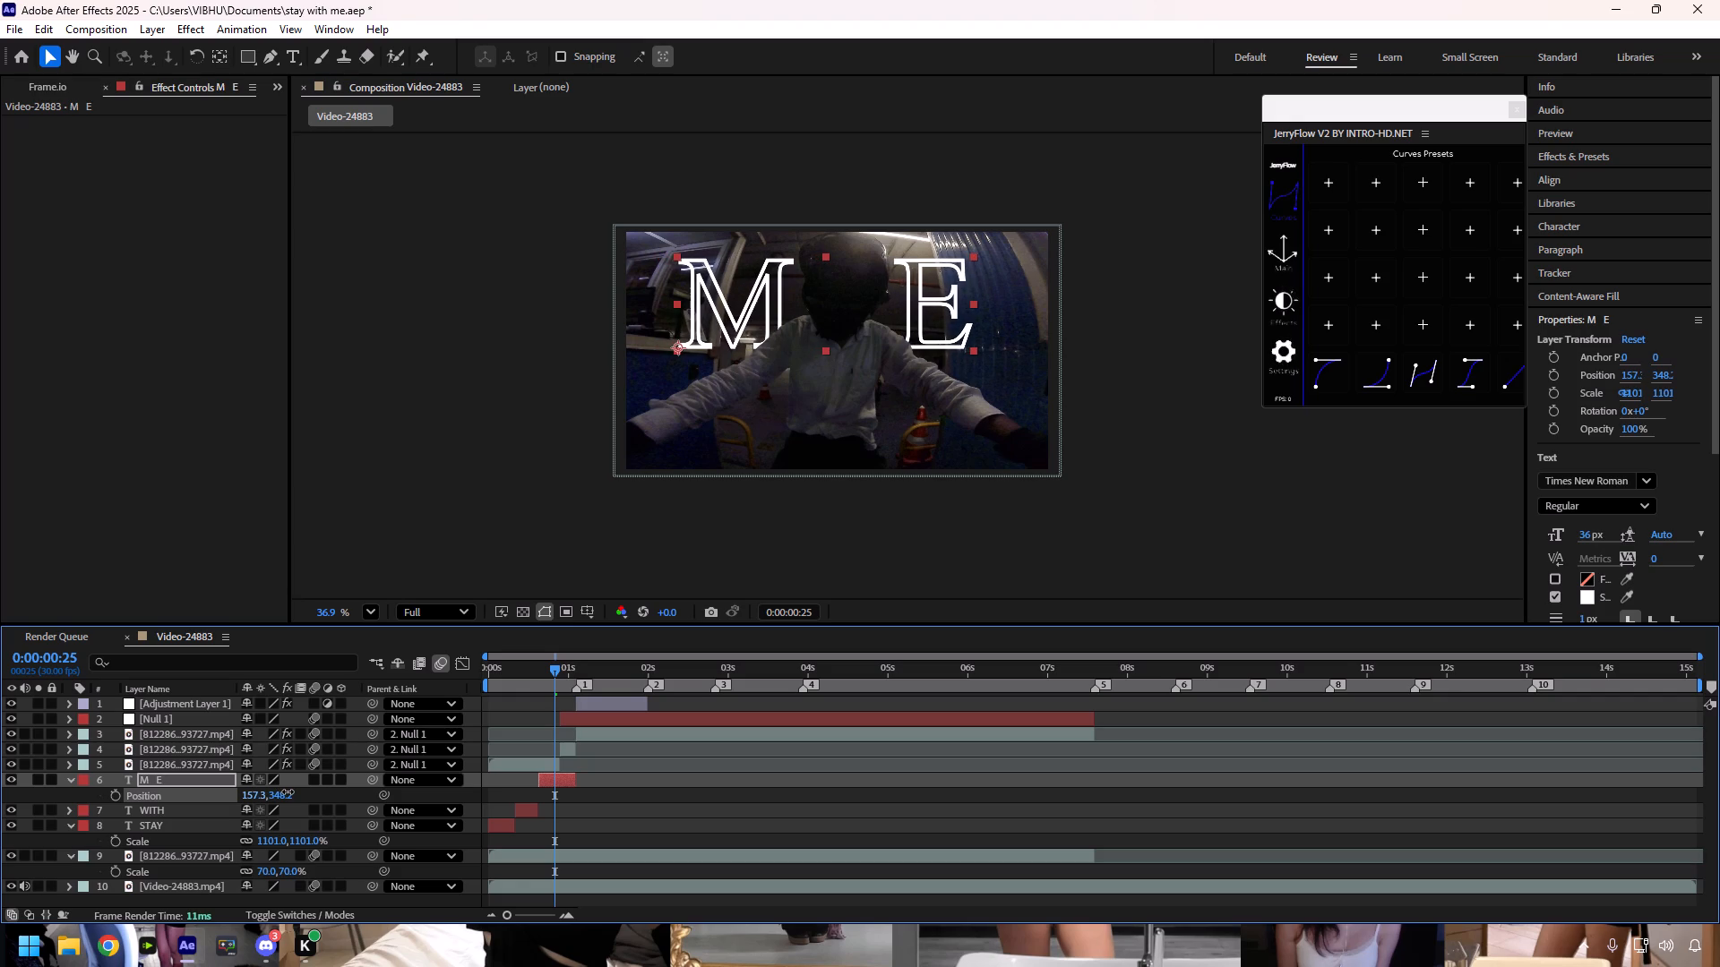
left_click_drag(288, 792, 285, 792)
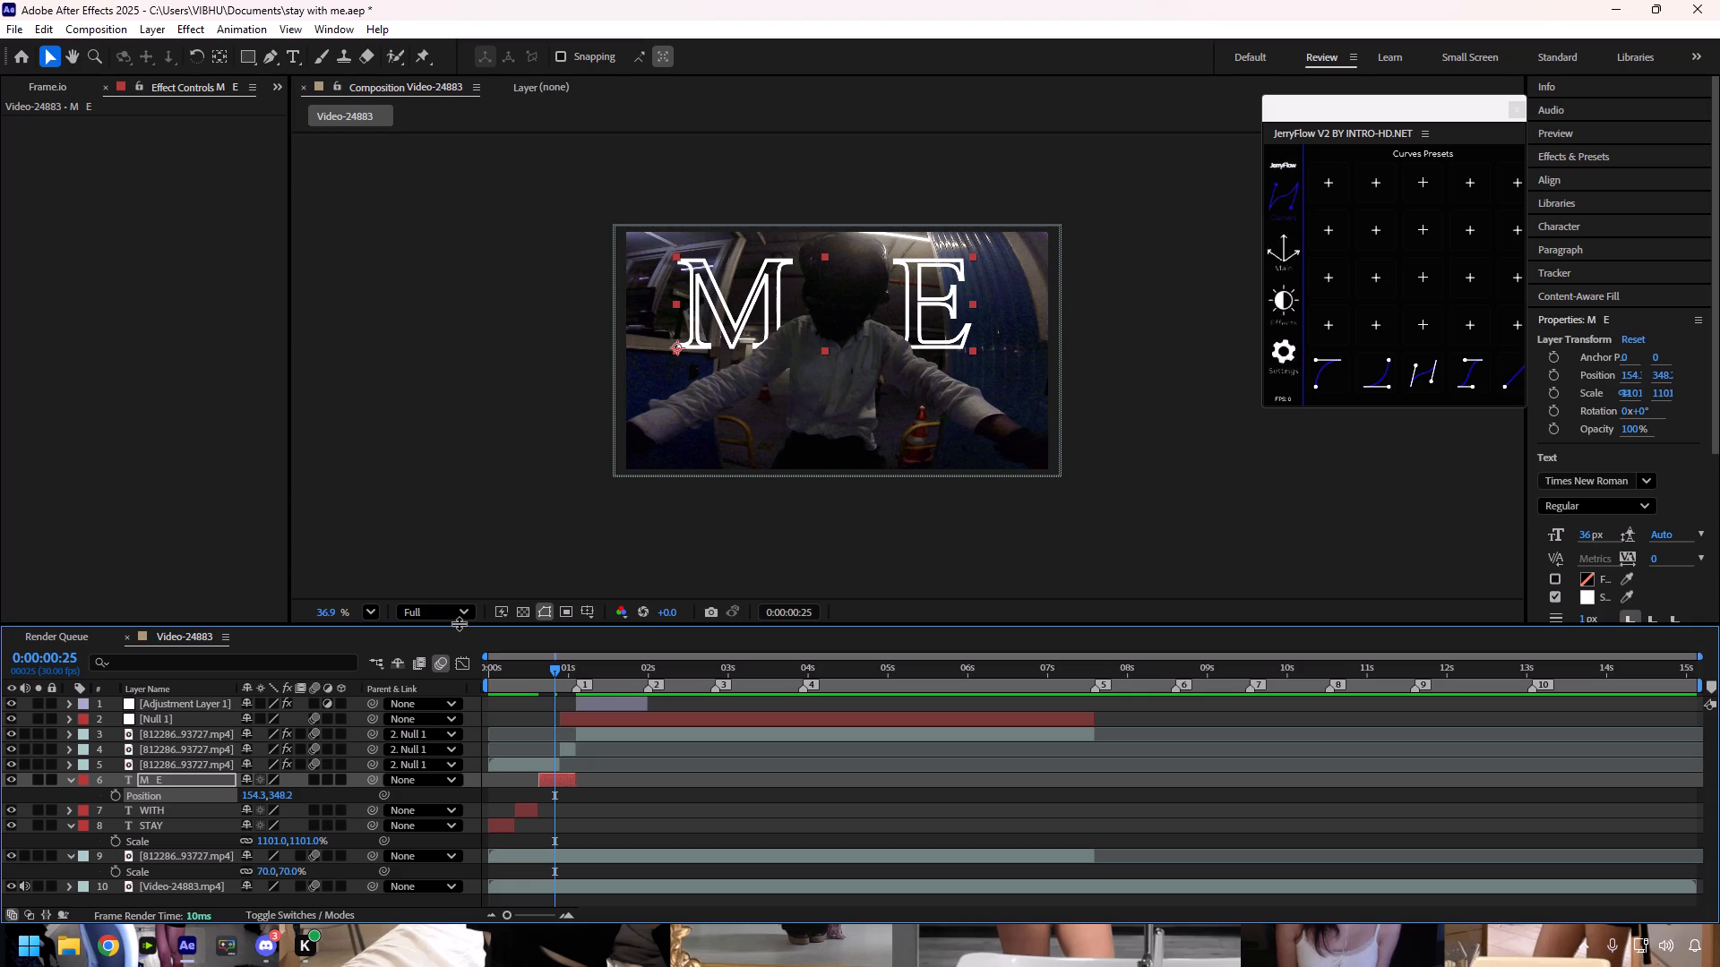
left_click_drag(546, 670, 334, 701)
key("ctrl+s")
Play the opening repeatedly from the start to check the STAY, WITH and M E texts' placement and timing.
key("space")
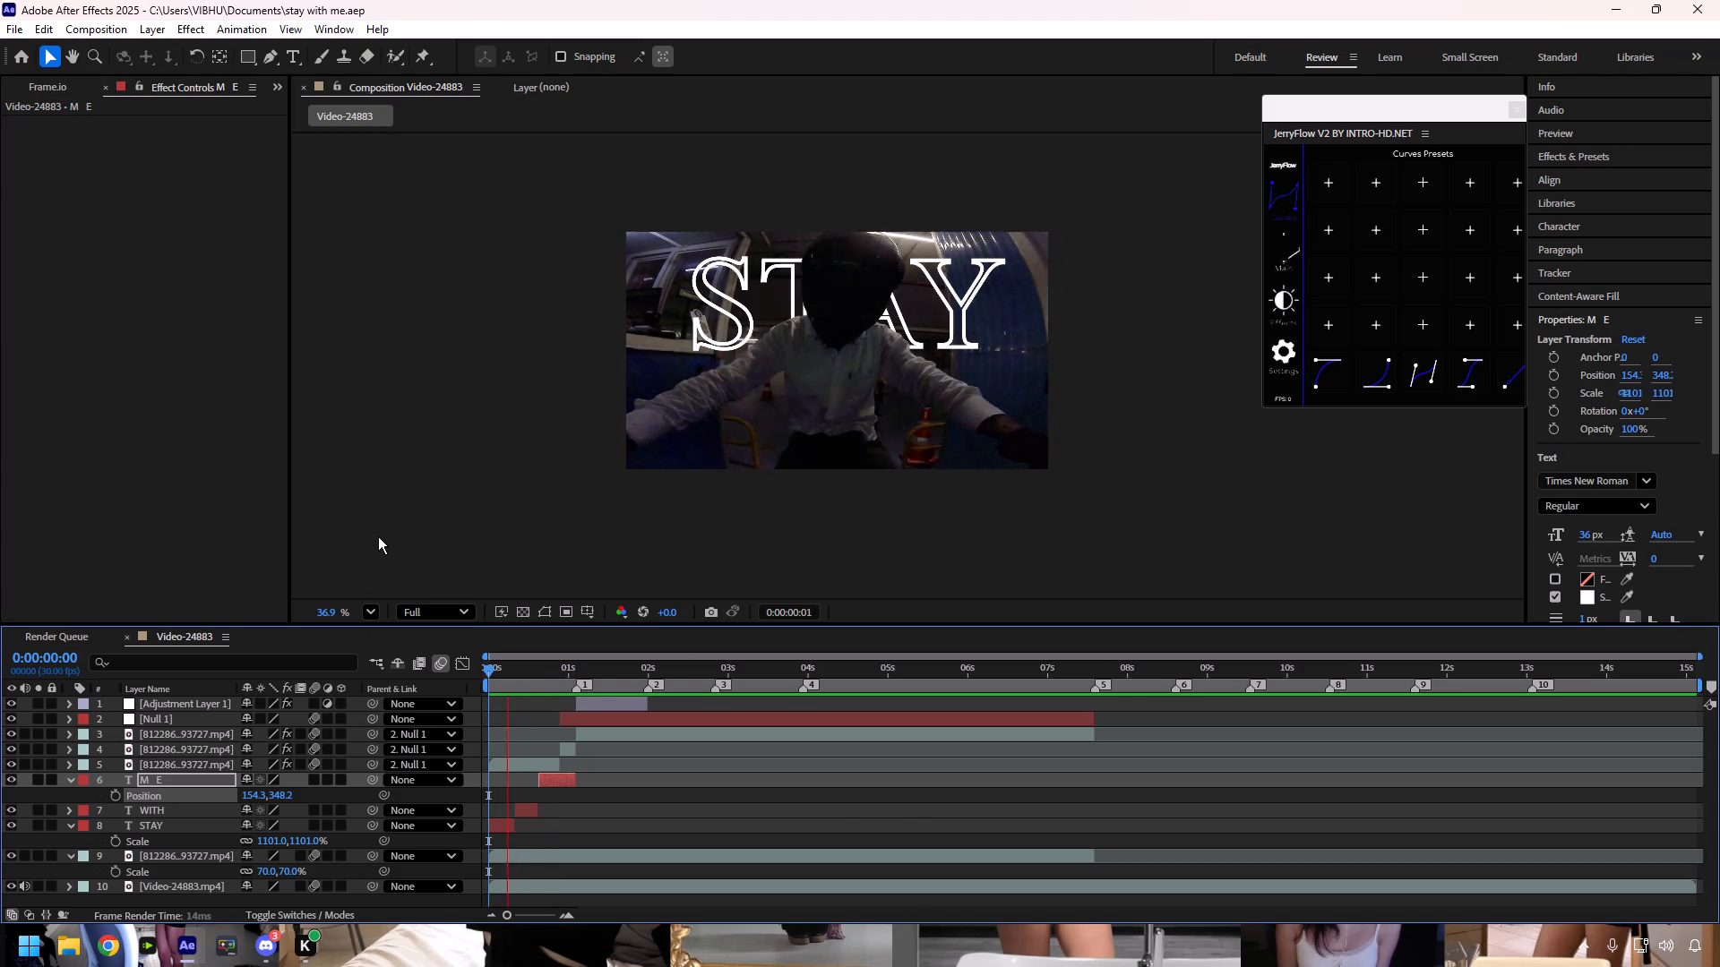
left_click(491, 666)
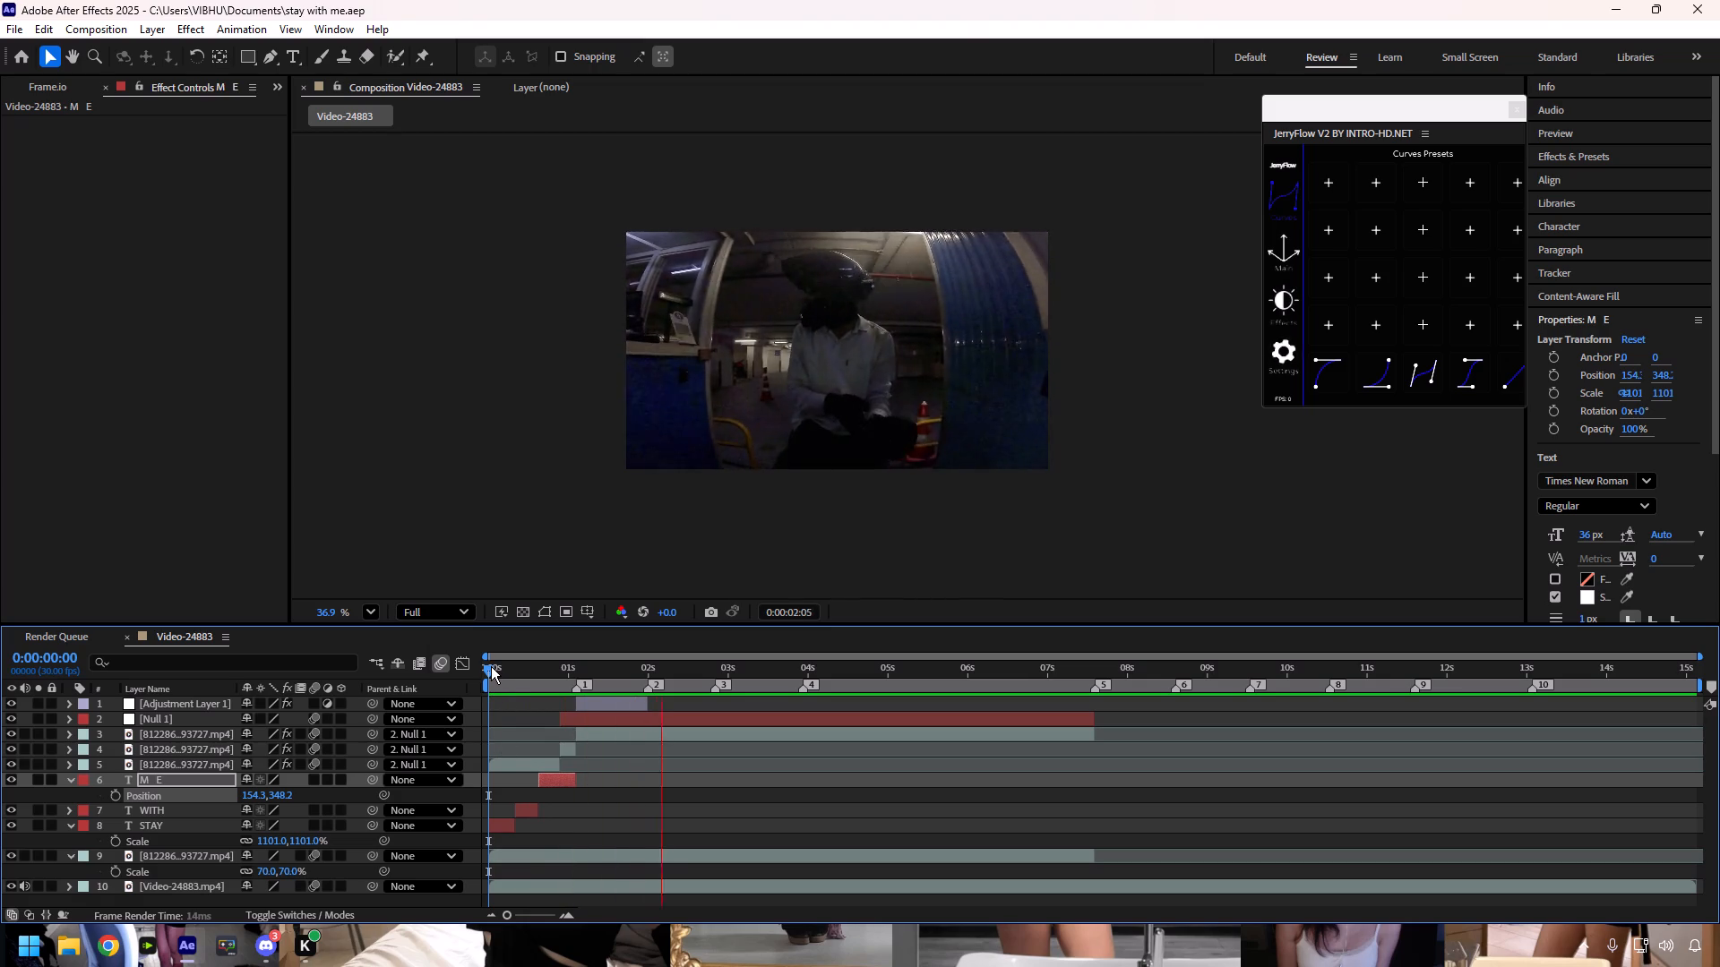
key("space")
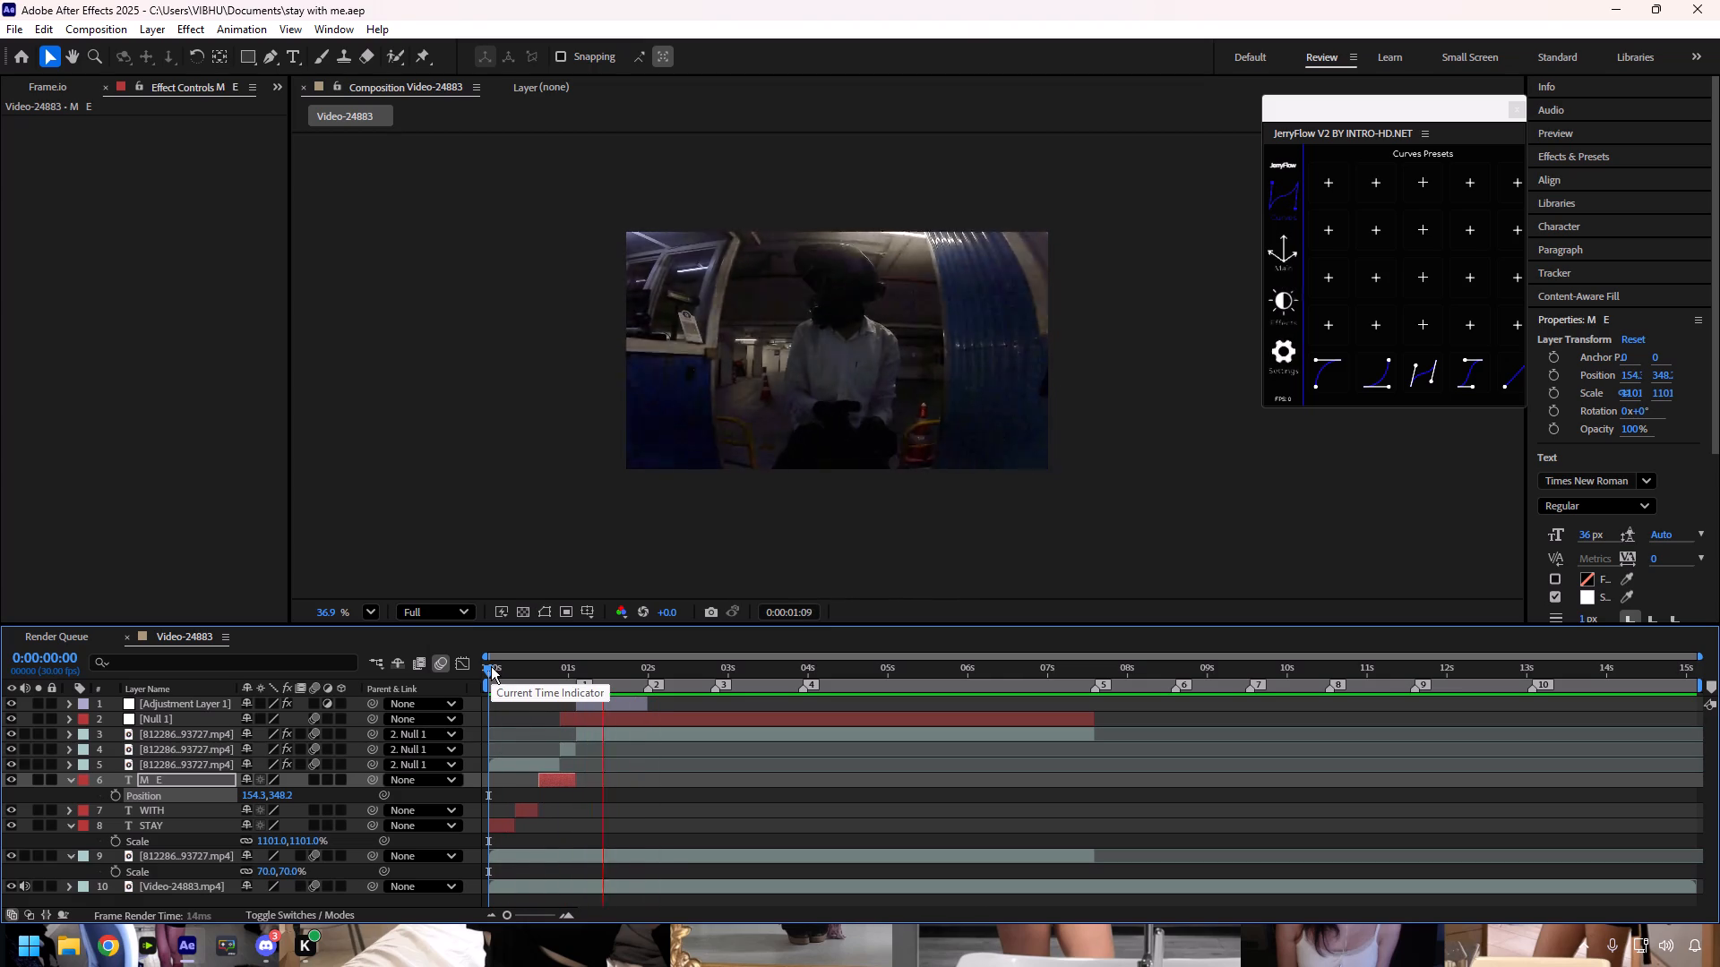
left_click(487, 674)
key("space")
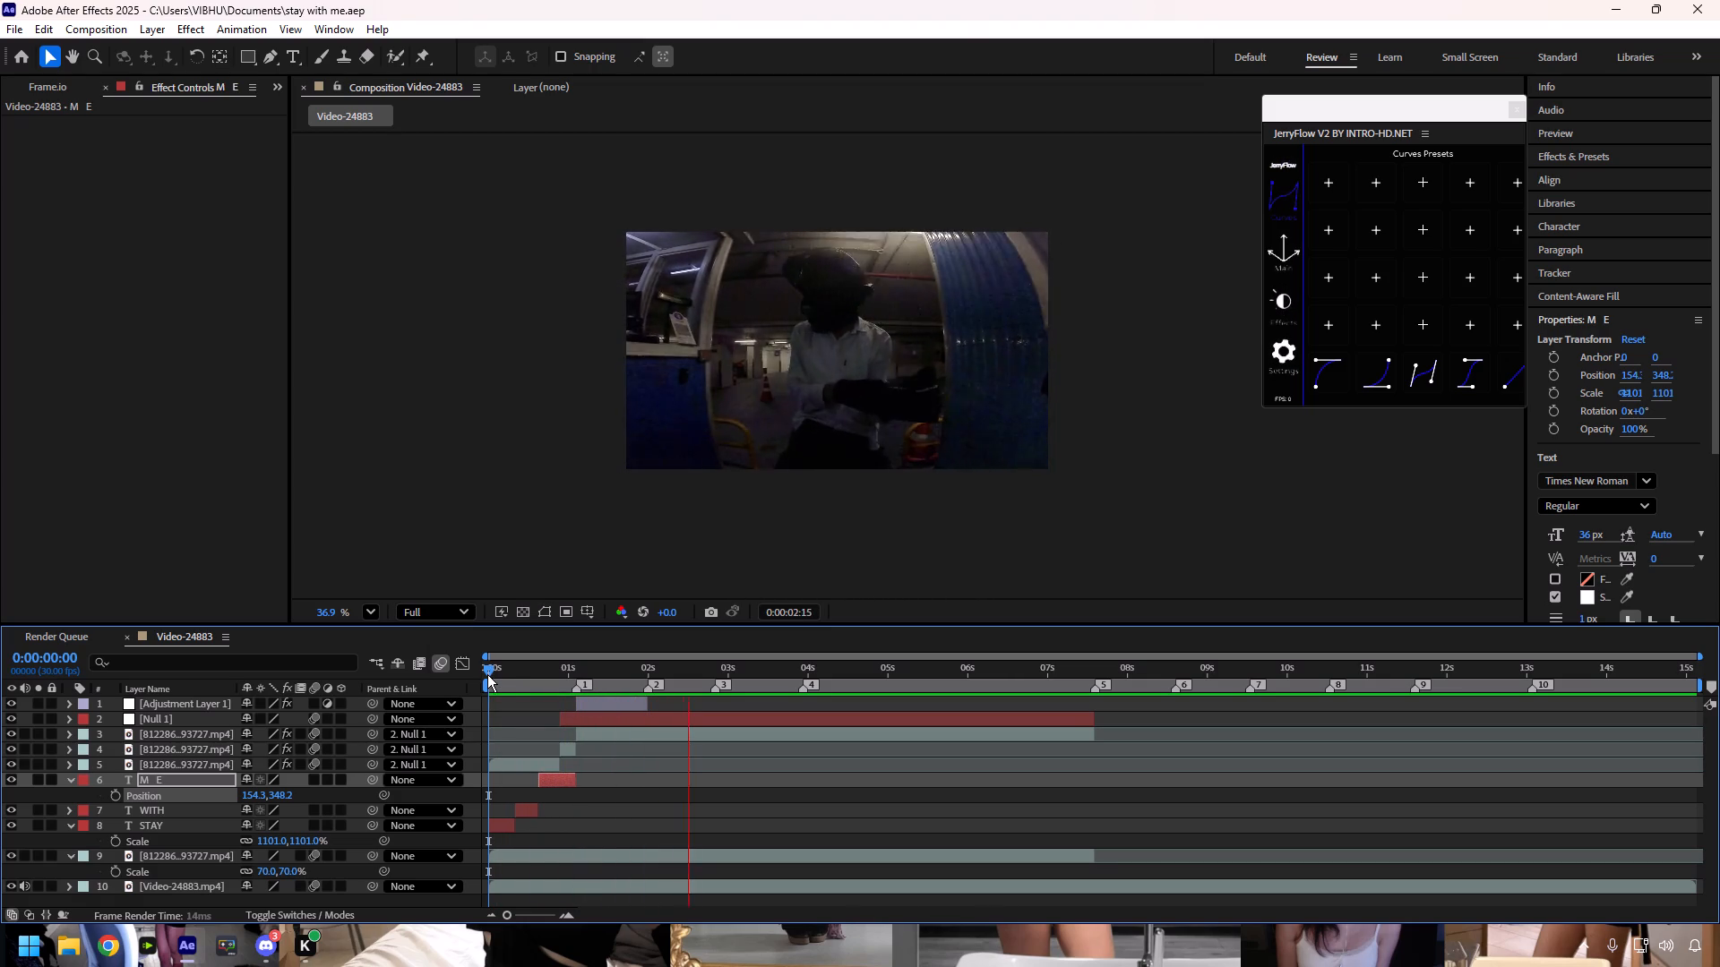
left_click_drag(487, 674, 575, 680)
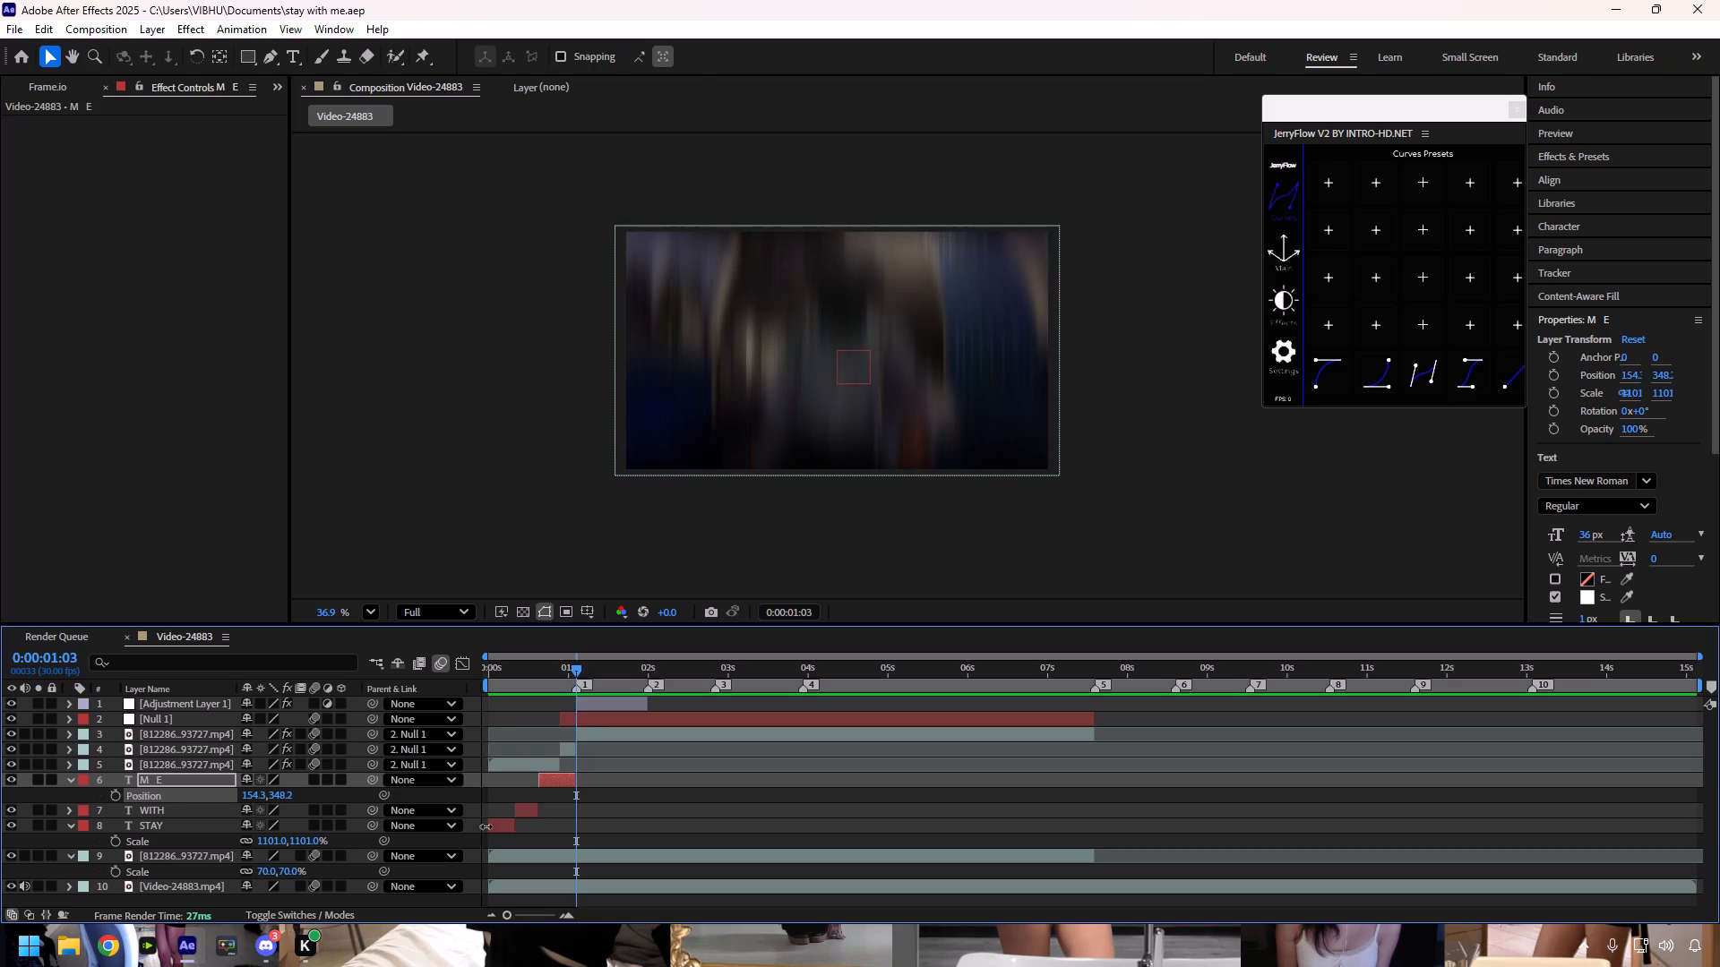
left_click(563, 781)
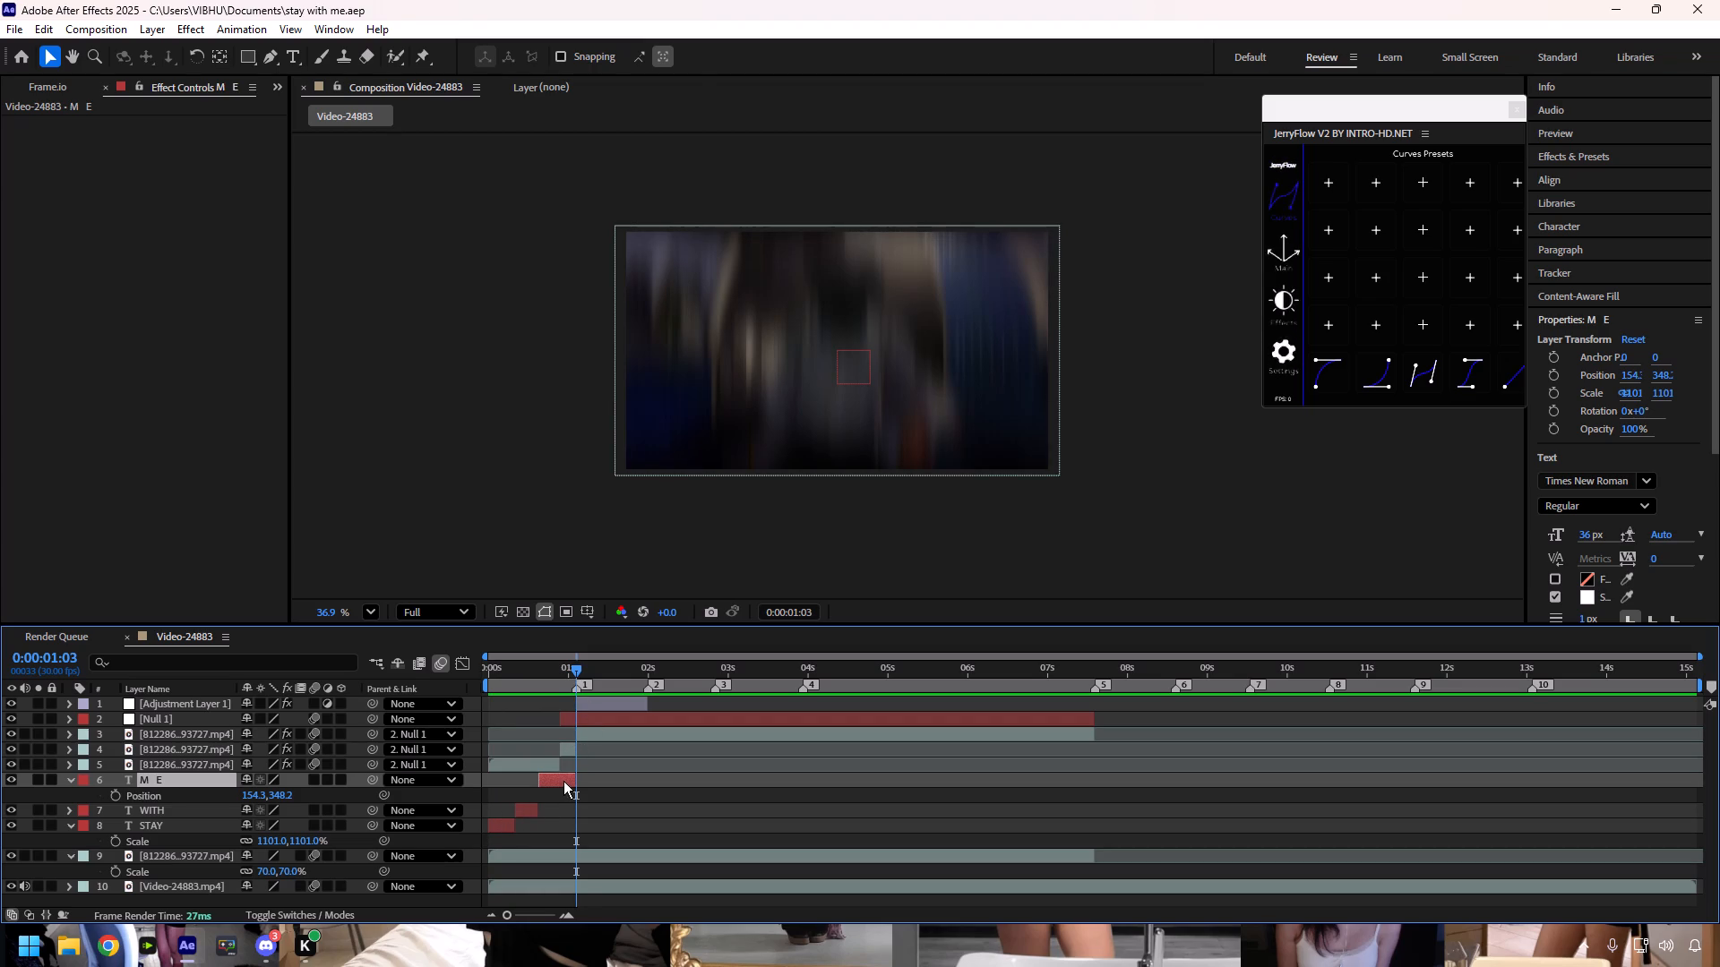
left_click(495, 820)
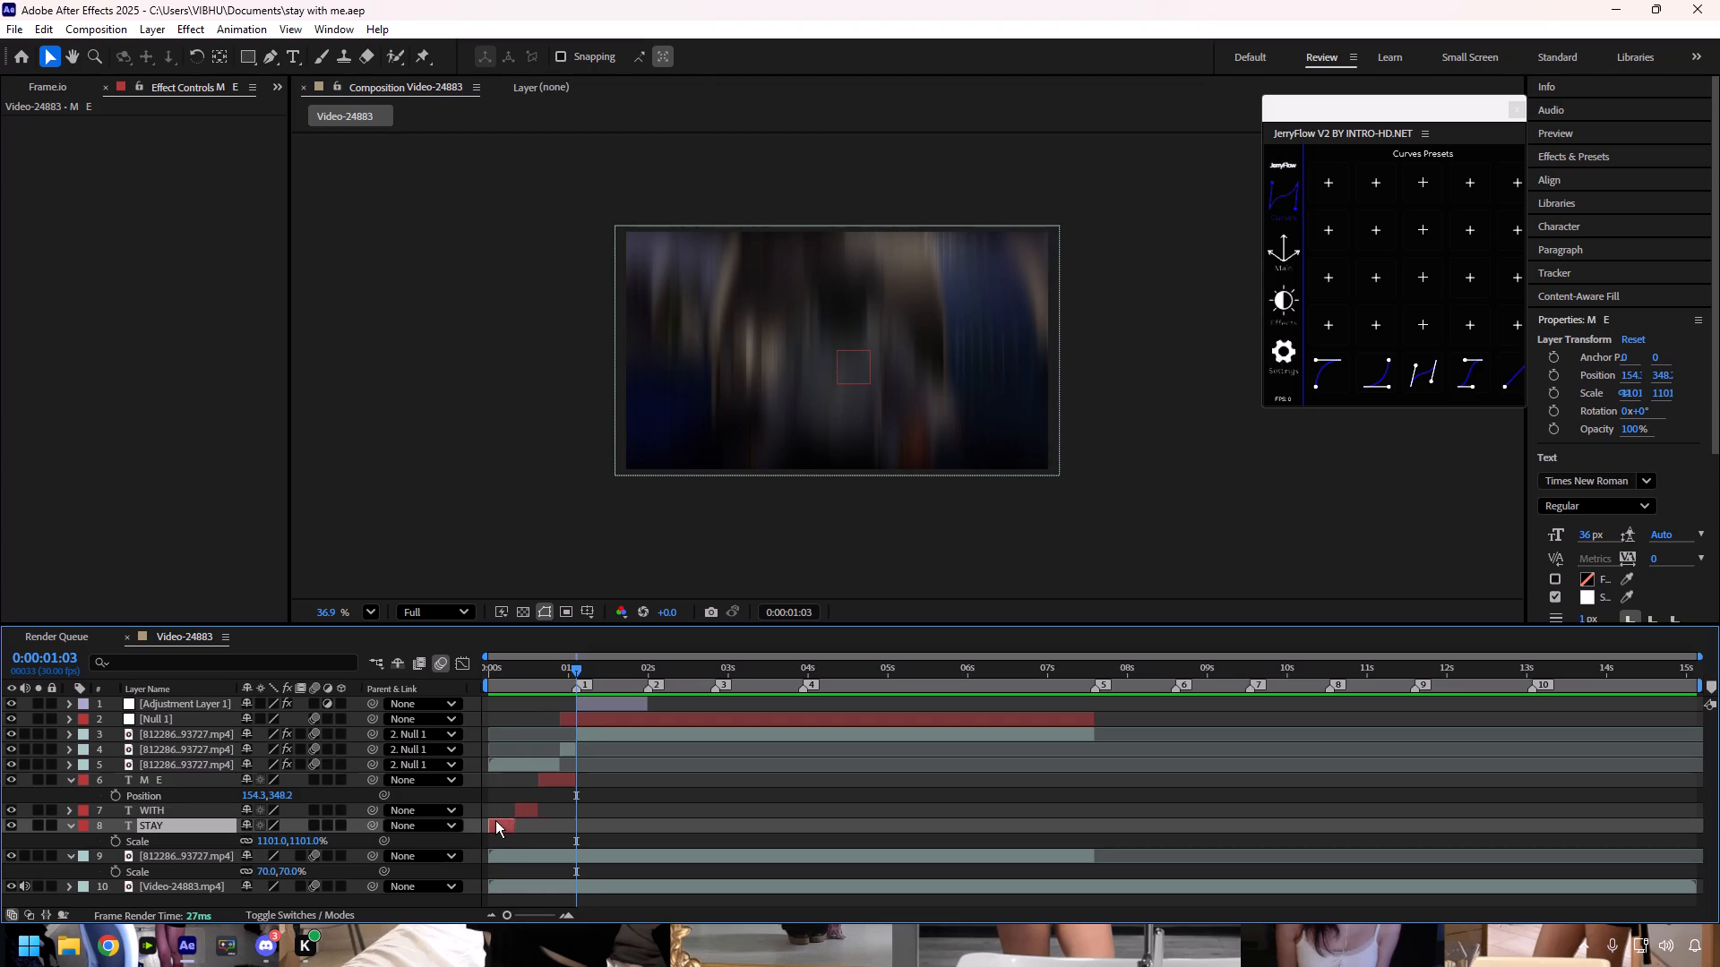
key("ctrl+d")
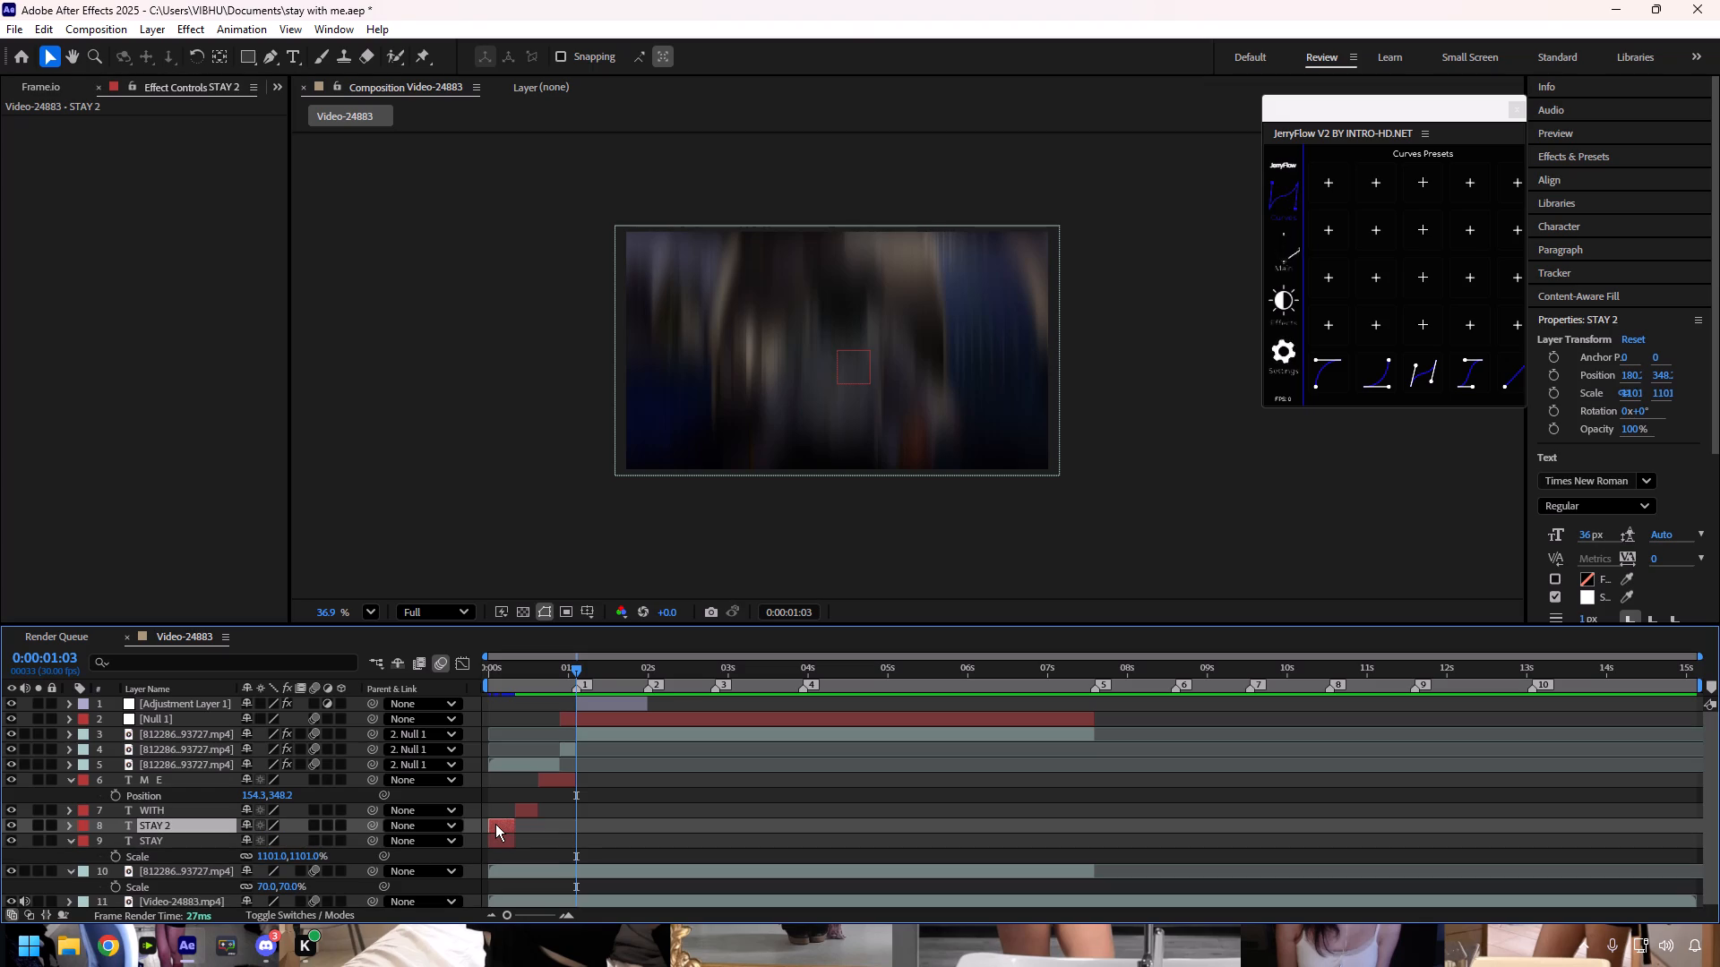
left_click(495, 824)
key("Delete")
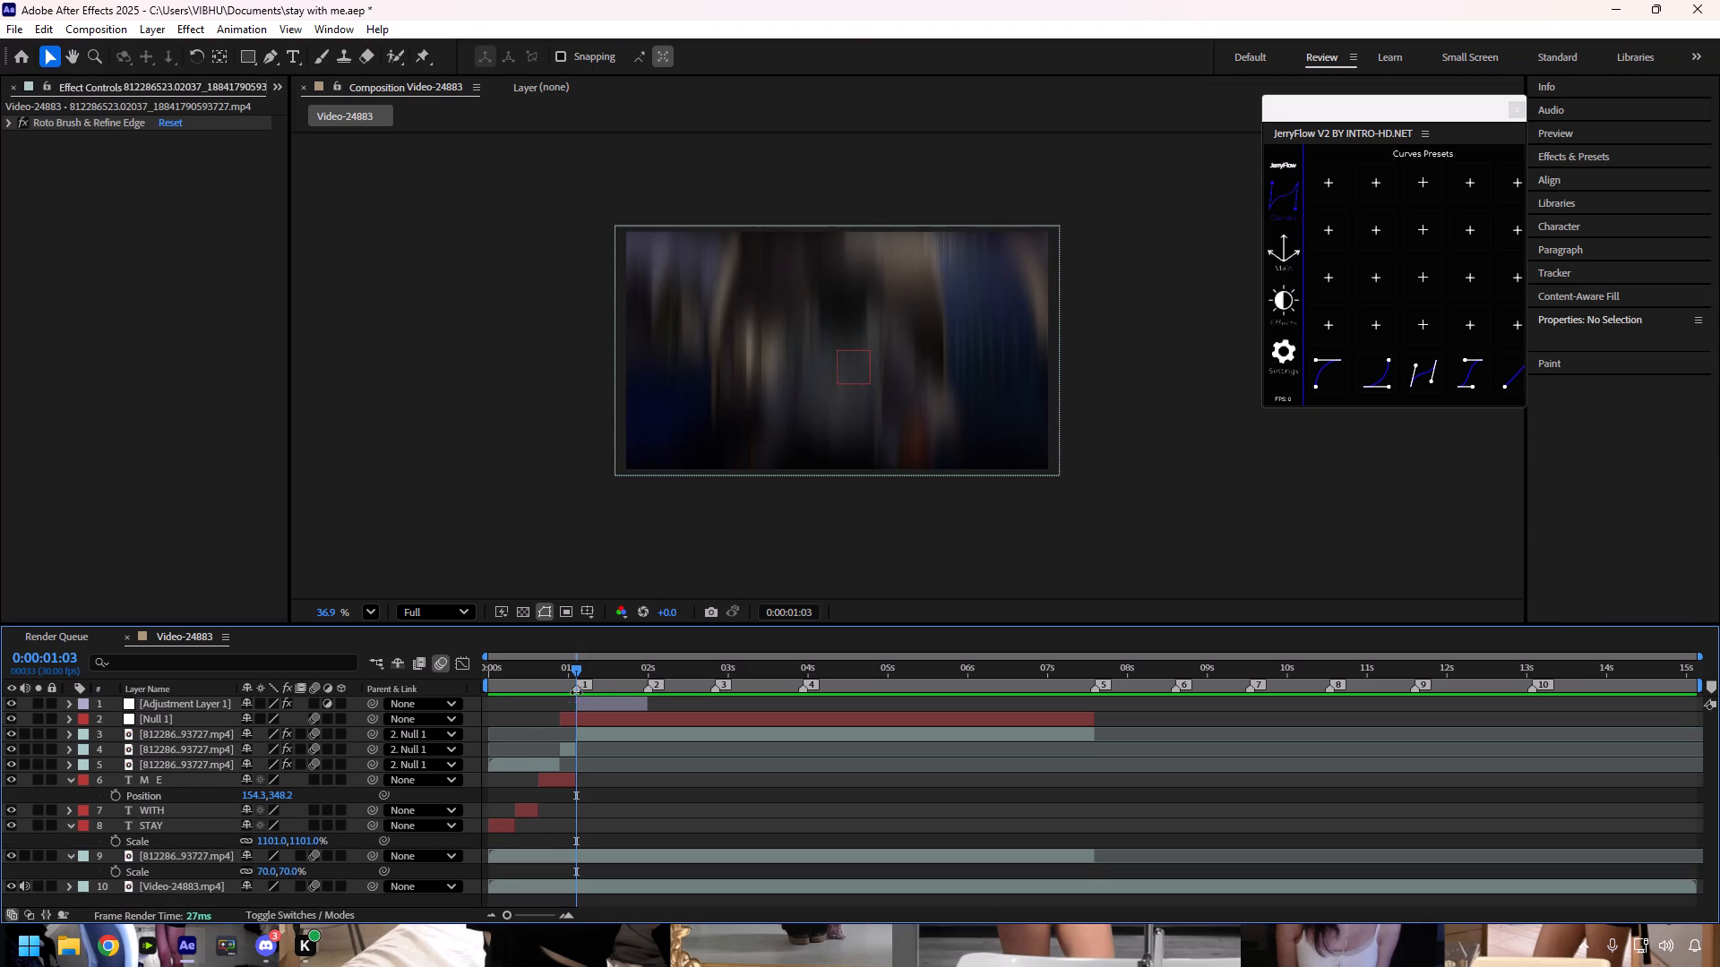
Duplicate the STAY text layer, stack the copy above the M E layer, and slide it in time to start at beat marker 1 right after M E.
left_click_drag(580, 671, 479, 706)
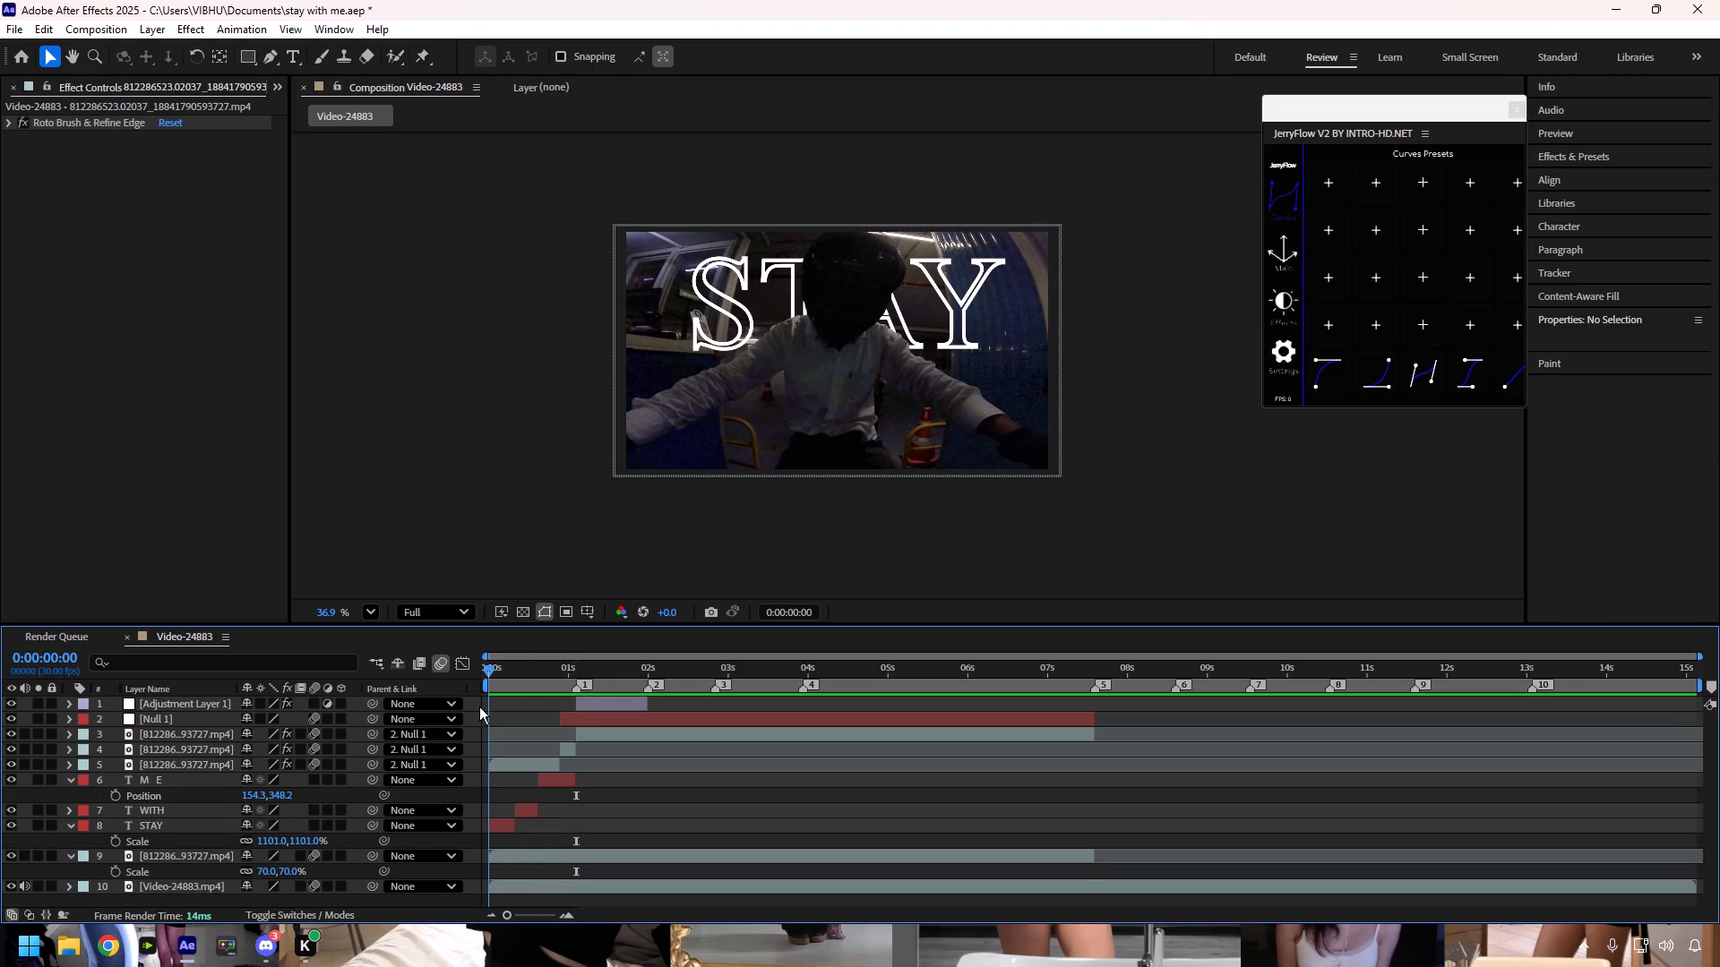
left_click_drag(479, 706, 512, 706)
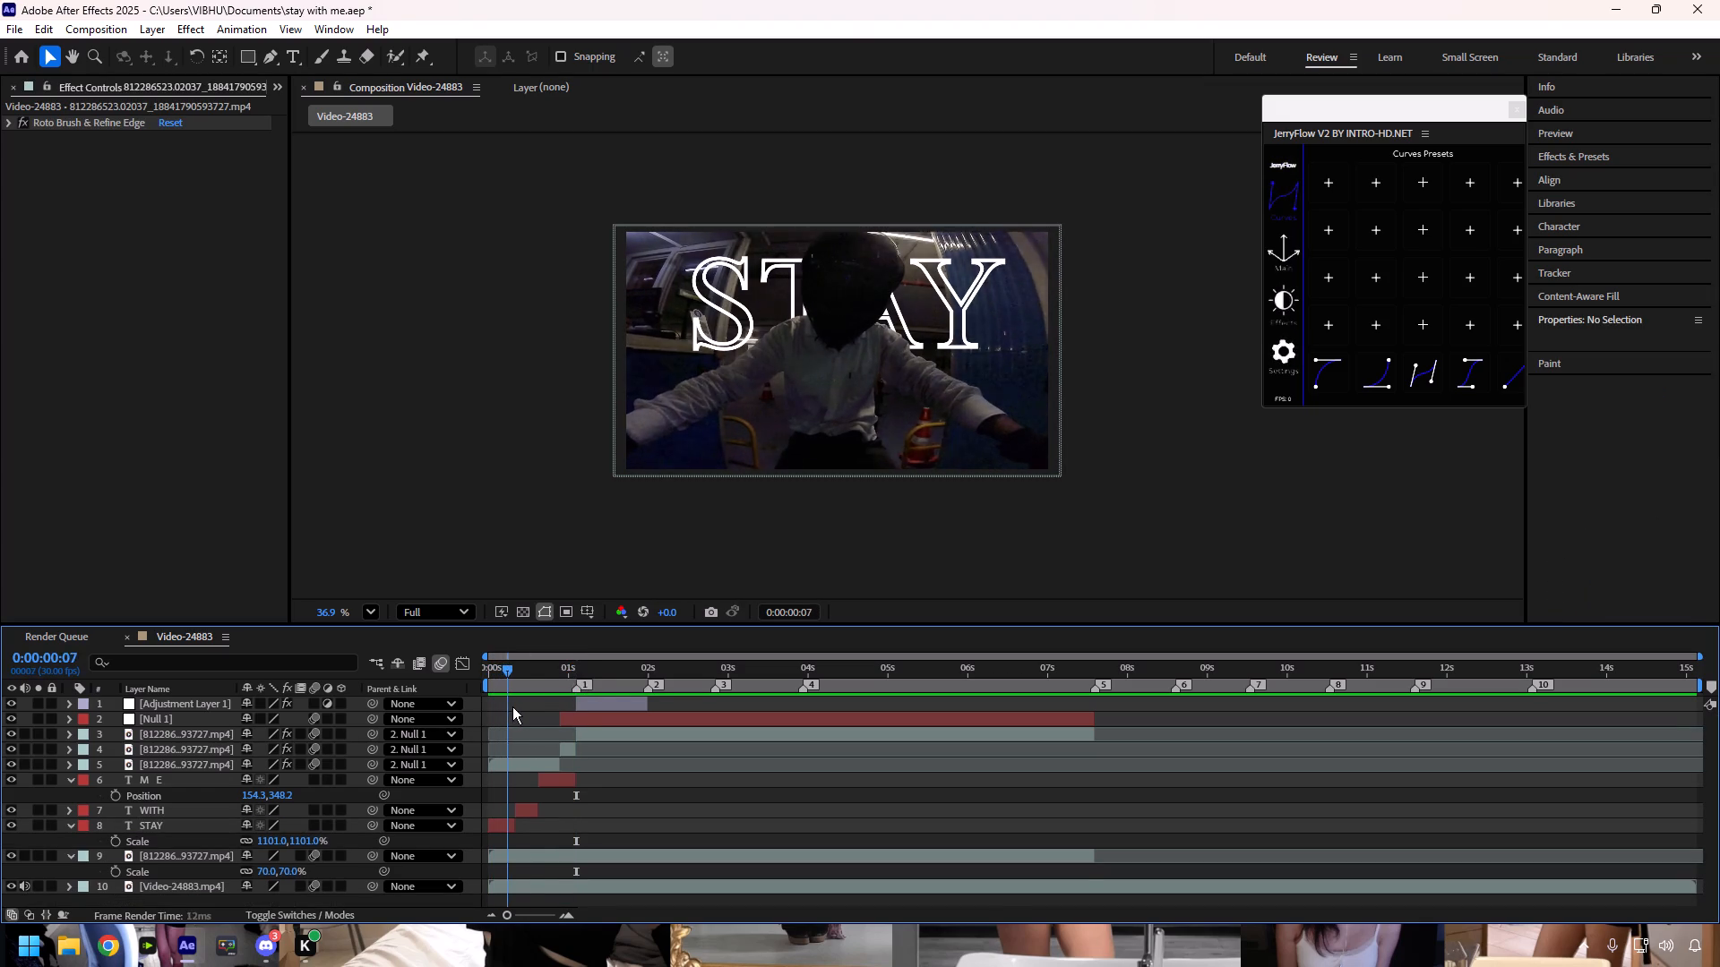
left_click_drag(512, 706, 507, 710)
left_click(503, 826)
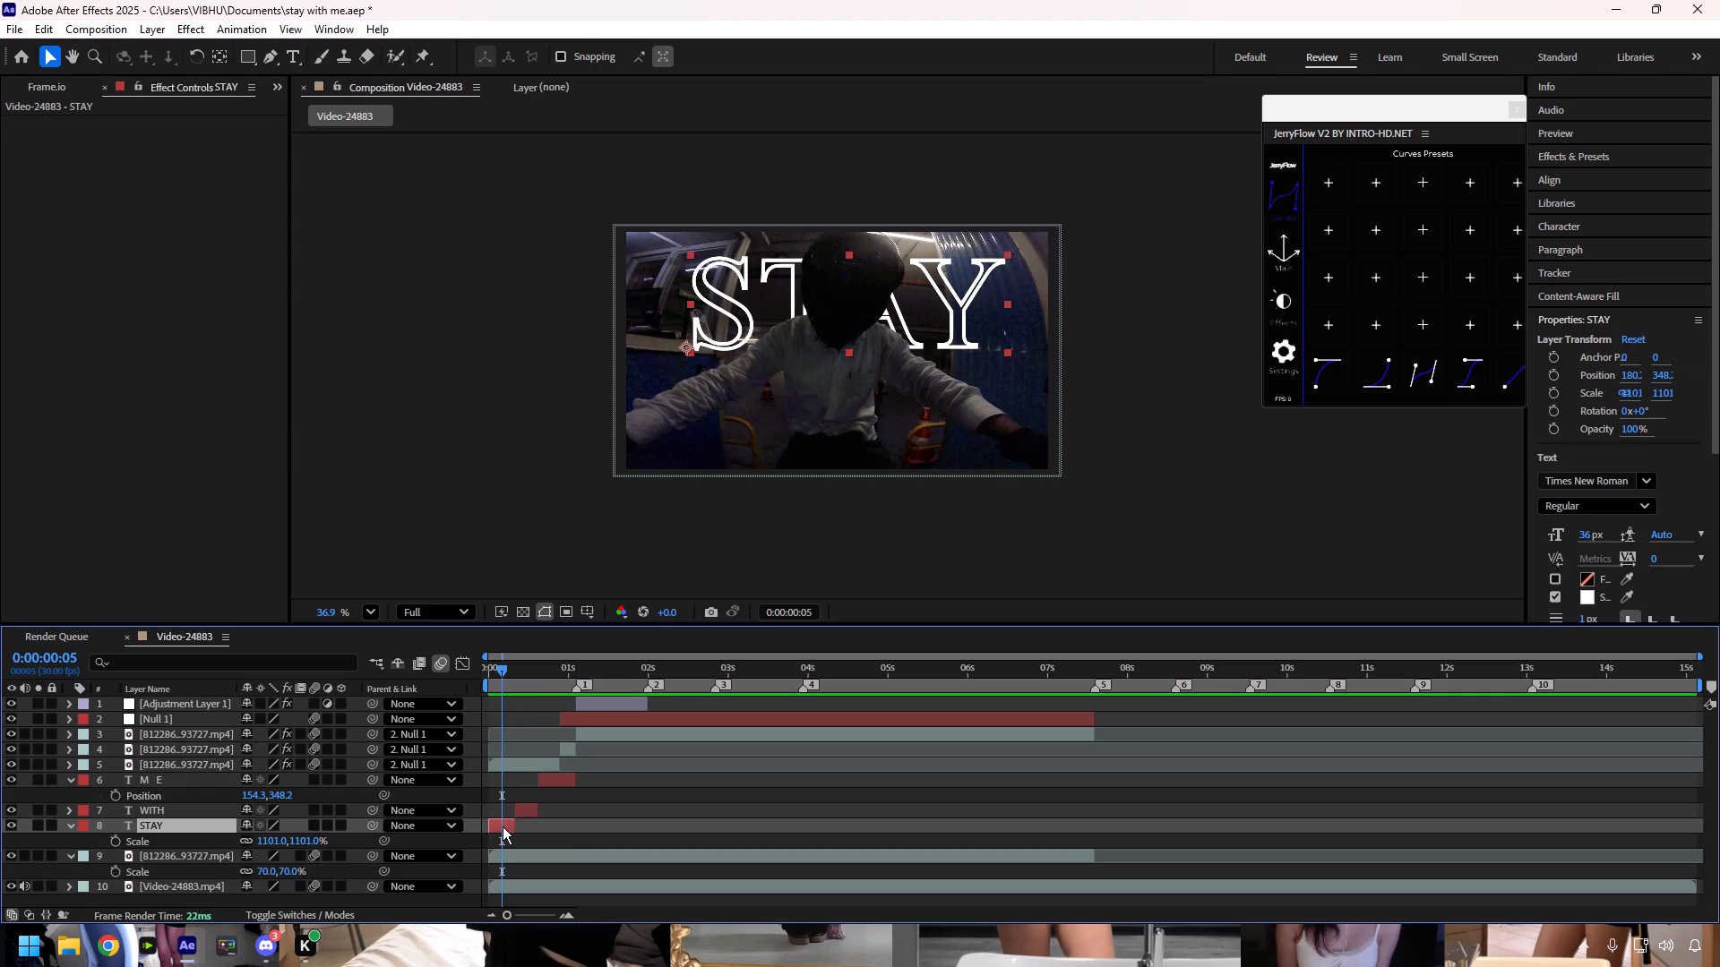
key("ctrl+d")
left_click_drag(196, 824, 196, 806)
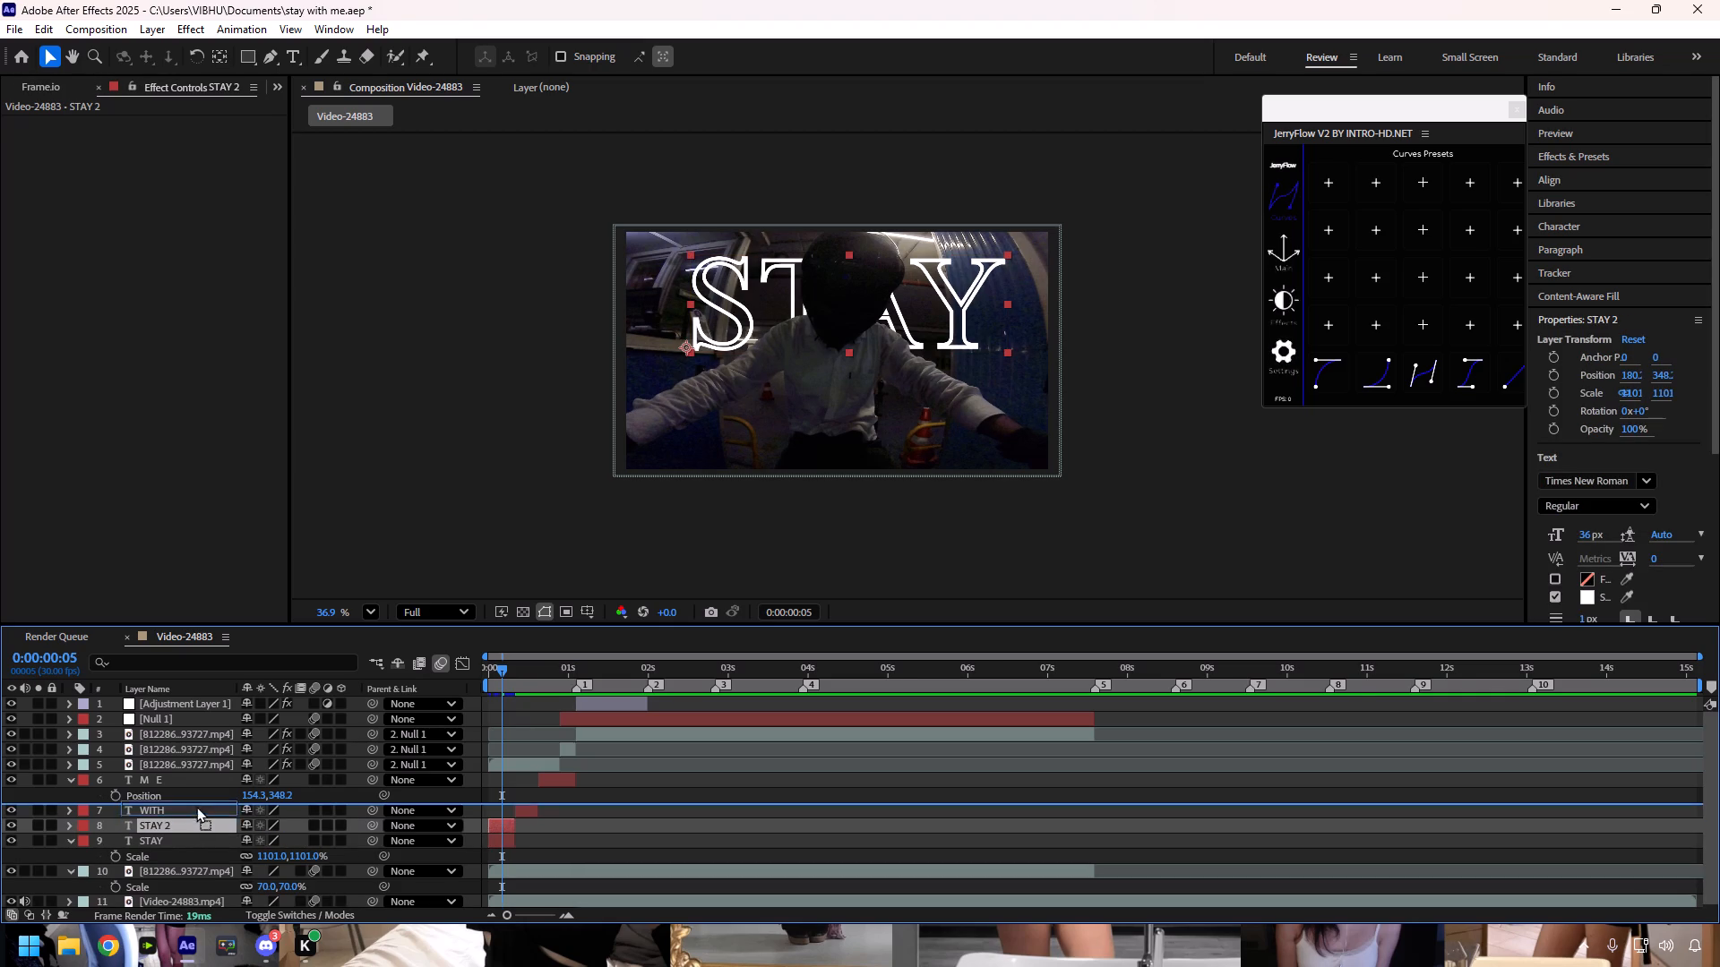
left_click_drag(196, 806, 201, 774)
left_click_drag(497, 774, 566, 792)
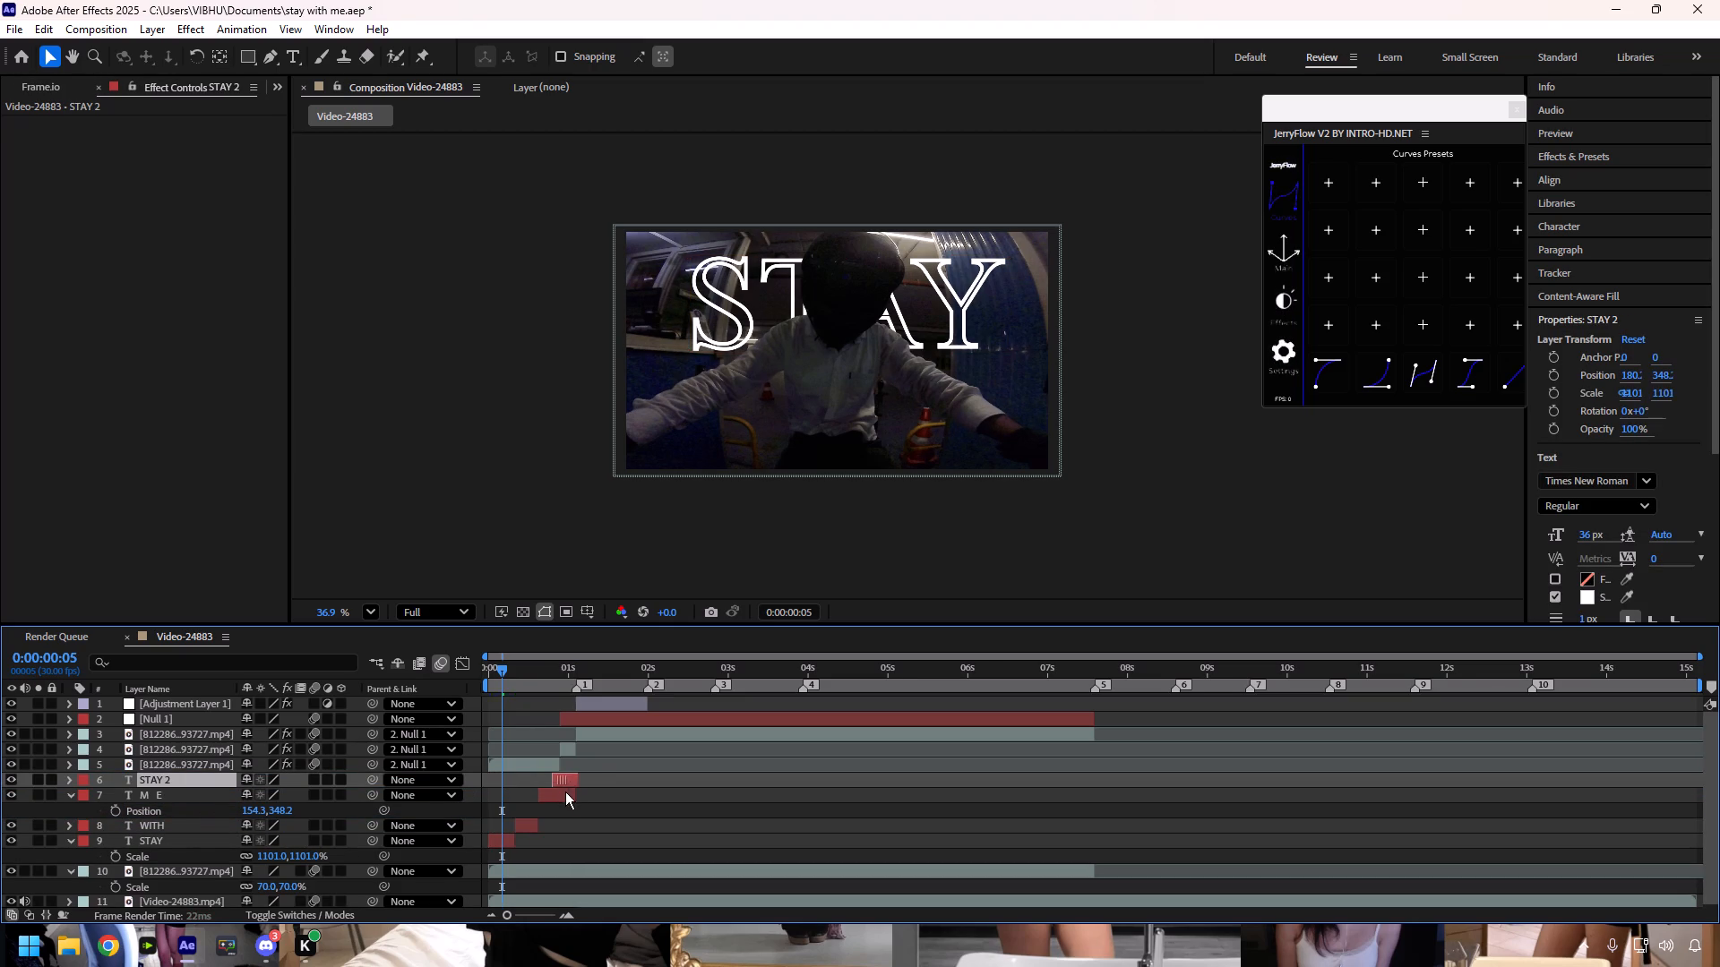
left_click_drag(566, 792, 585, 797)
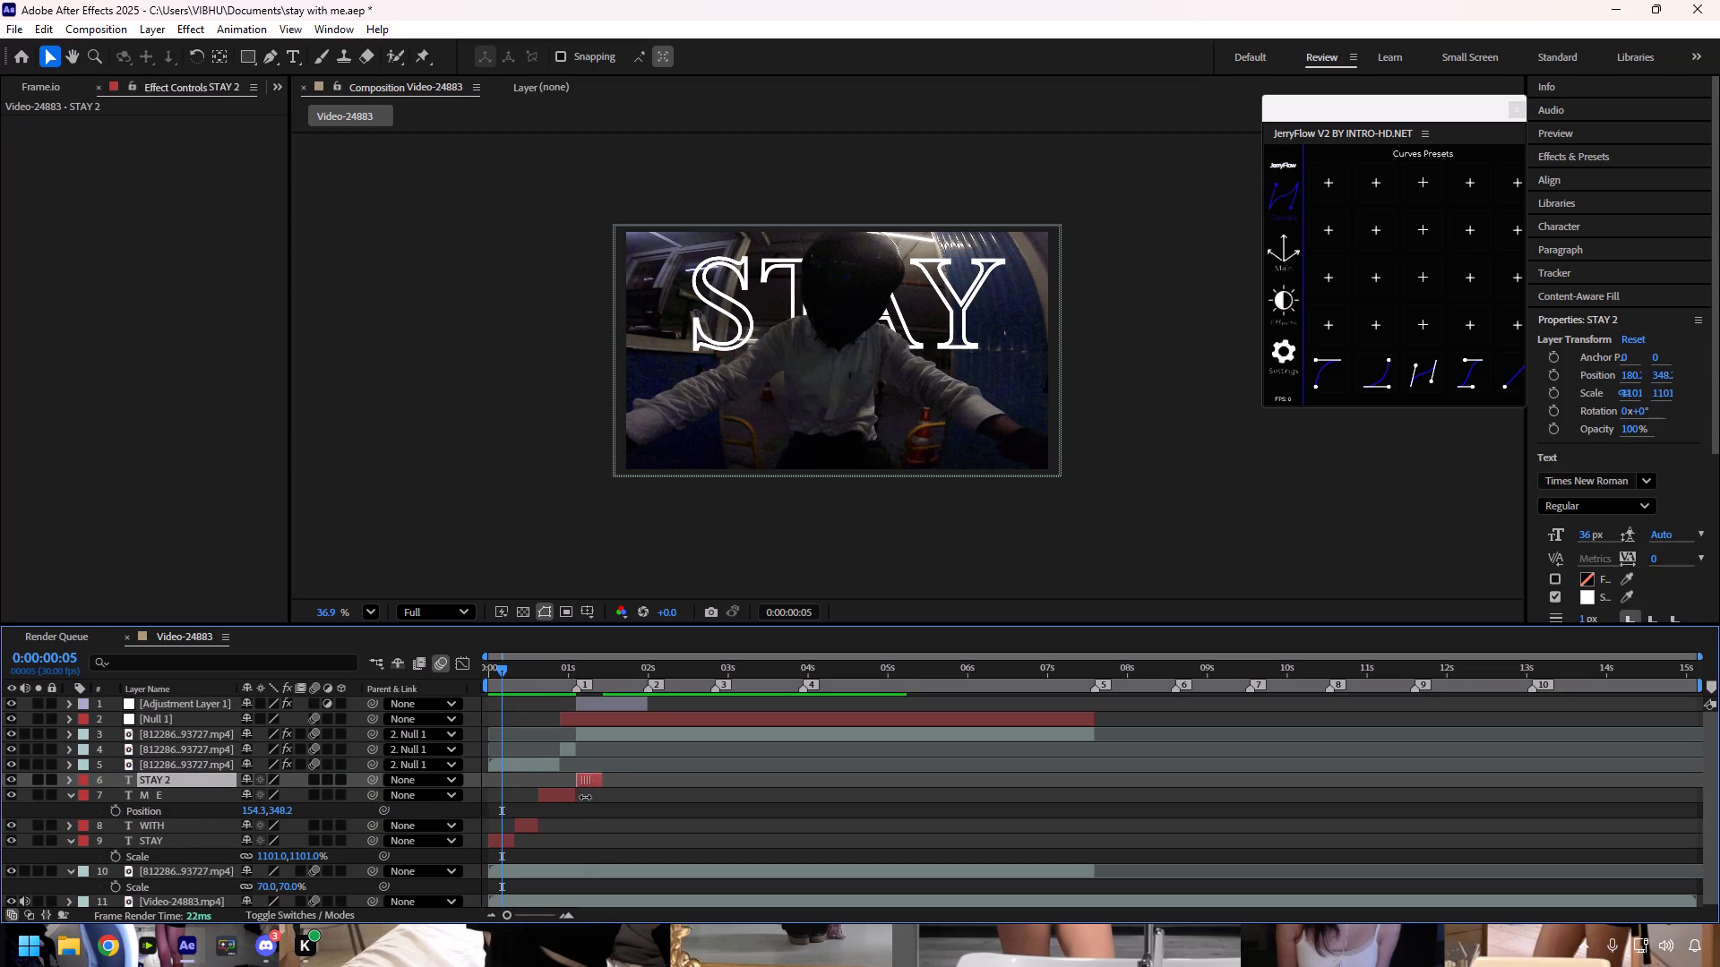
left_click(578, 668)
left_click(577, 663)
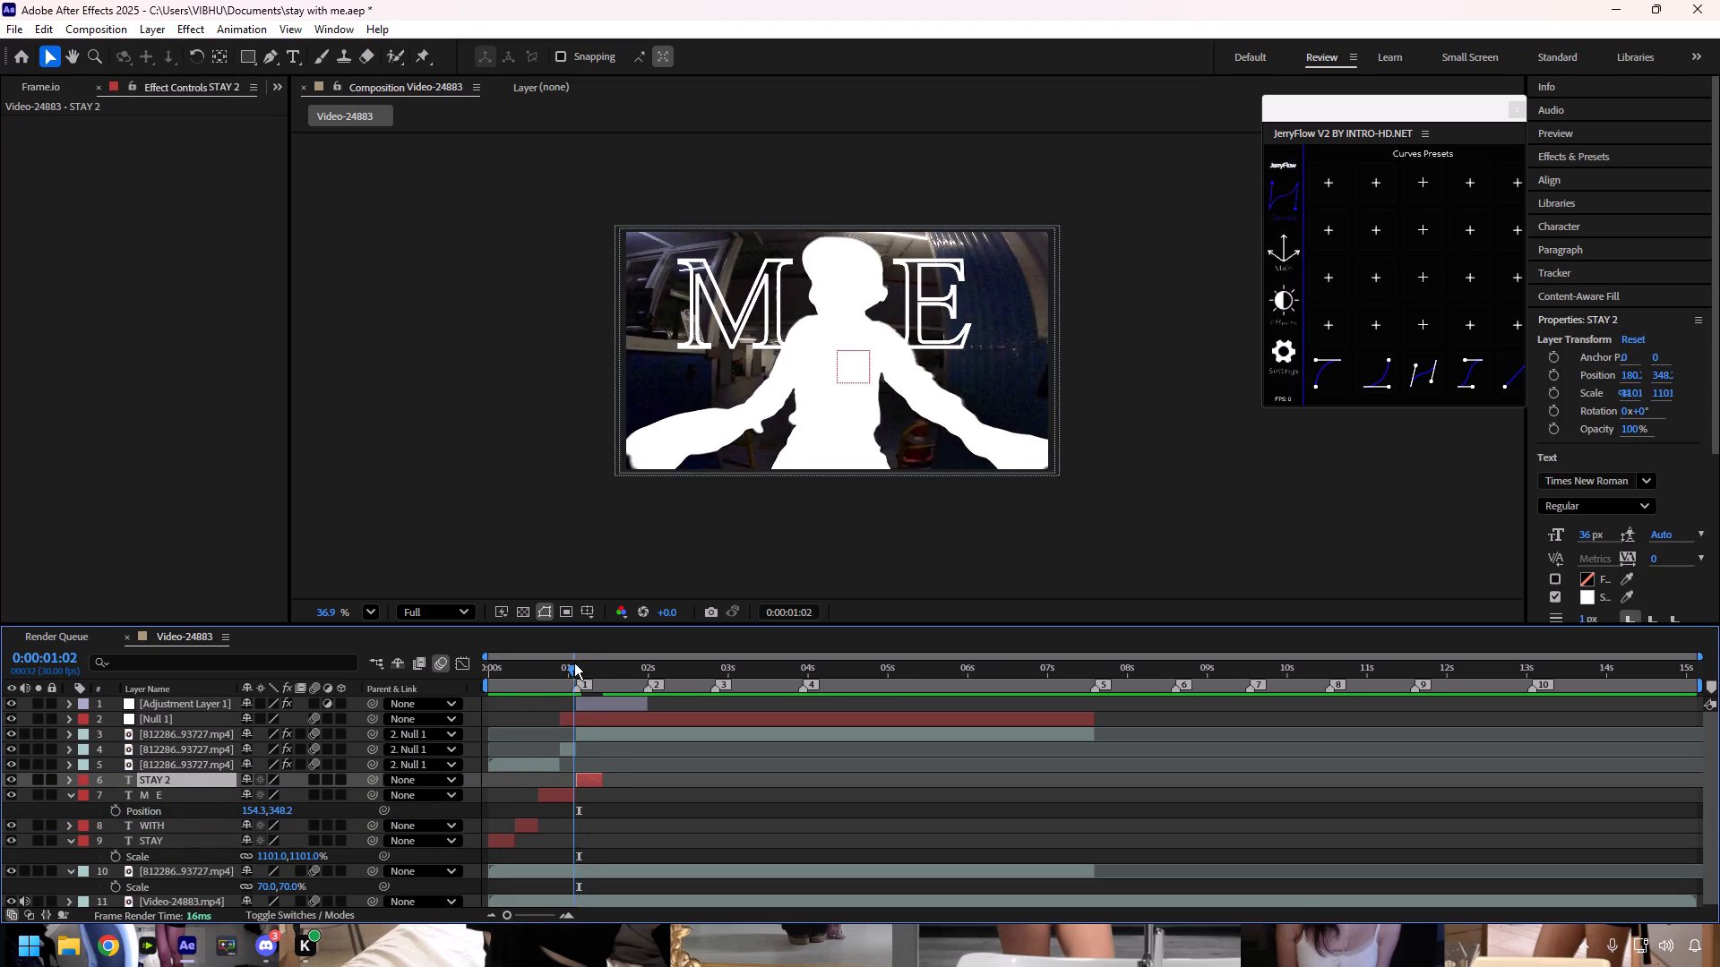
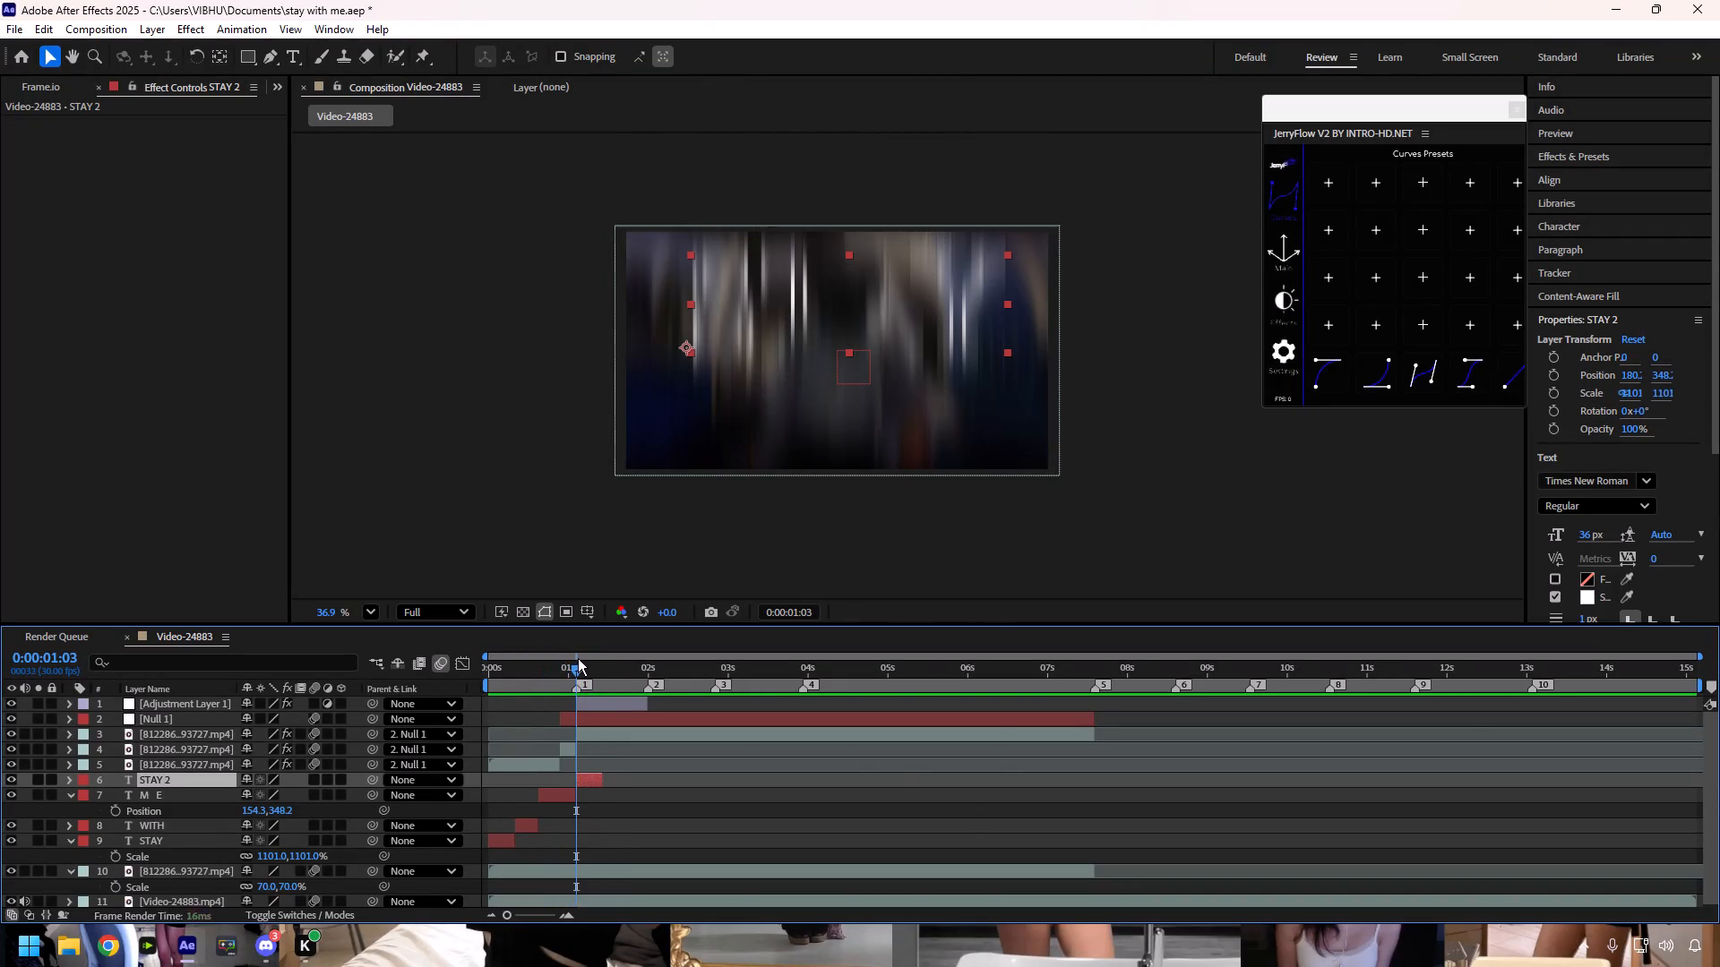
Duplicate the WITH text layer, stack the copy above STAY 2, and slide it in time to start right where STAY 2 ends.
left_click(527, 824)
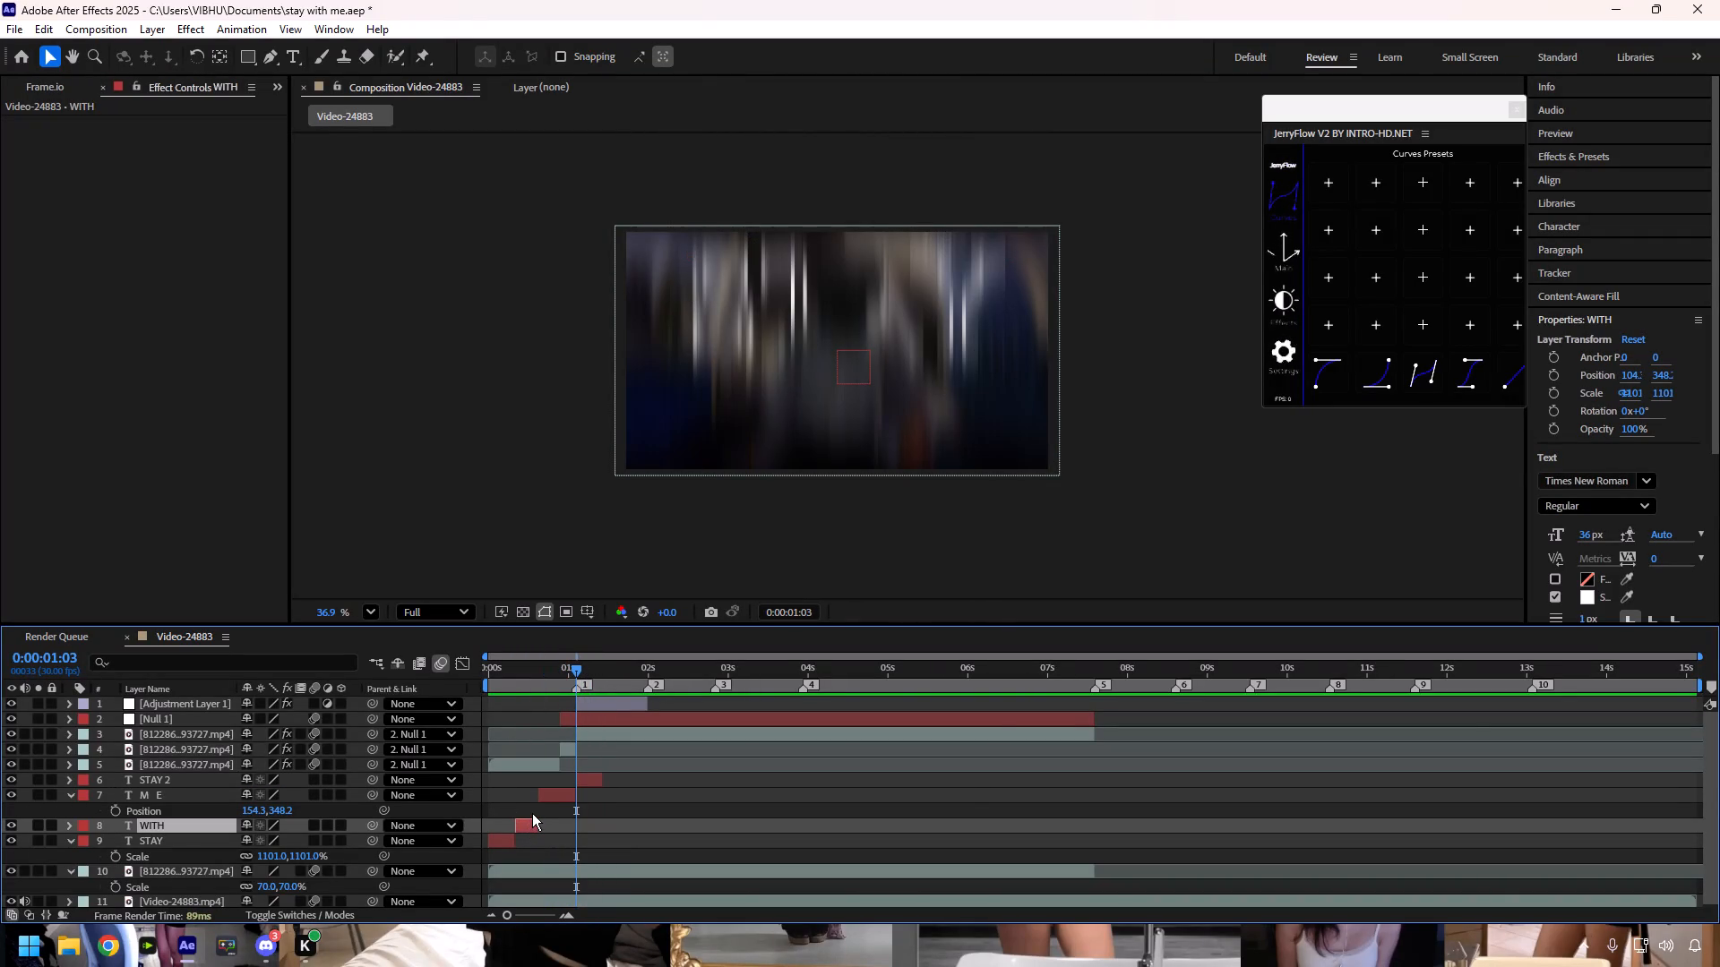
key("ctrl+d")
left_click_drag(171, 823, 173, 777)
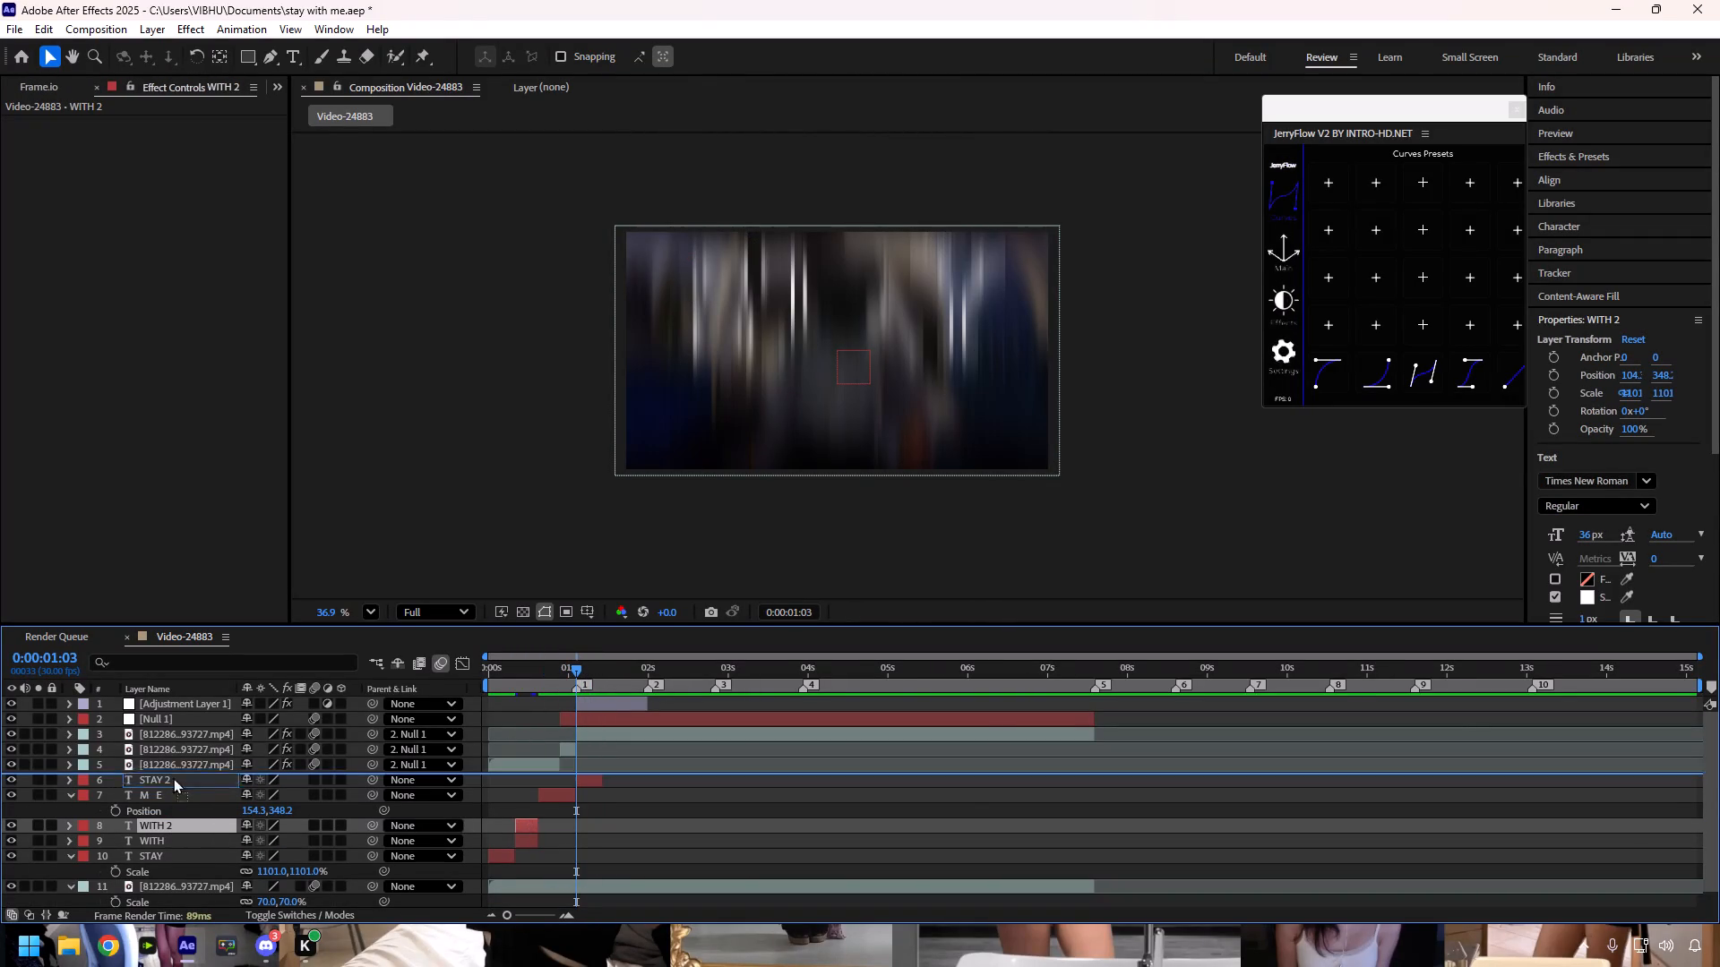
left_click_drag(173, 777, 174, 765)
left_click_drag(527, 777, 610, 790)
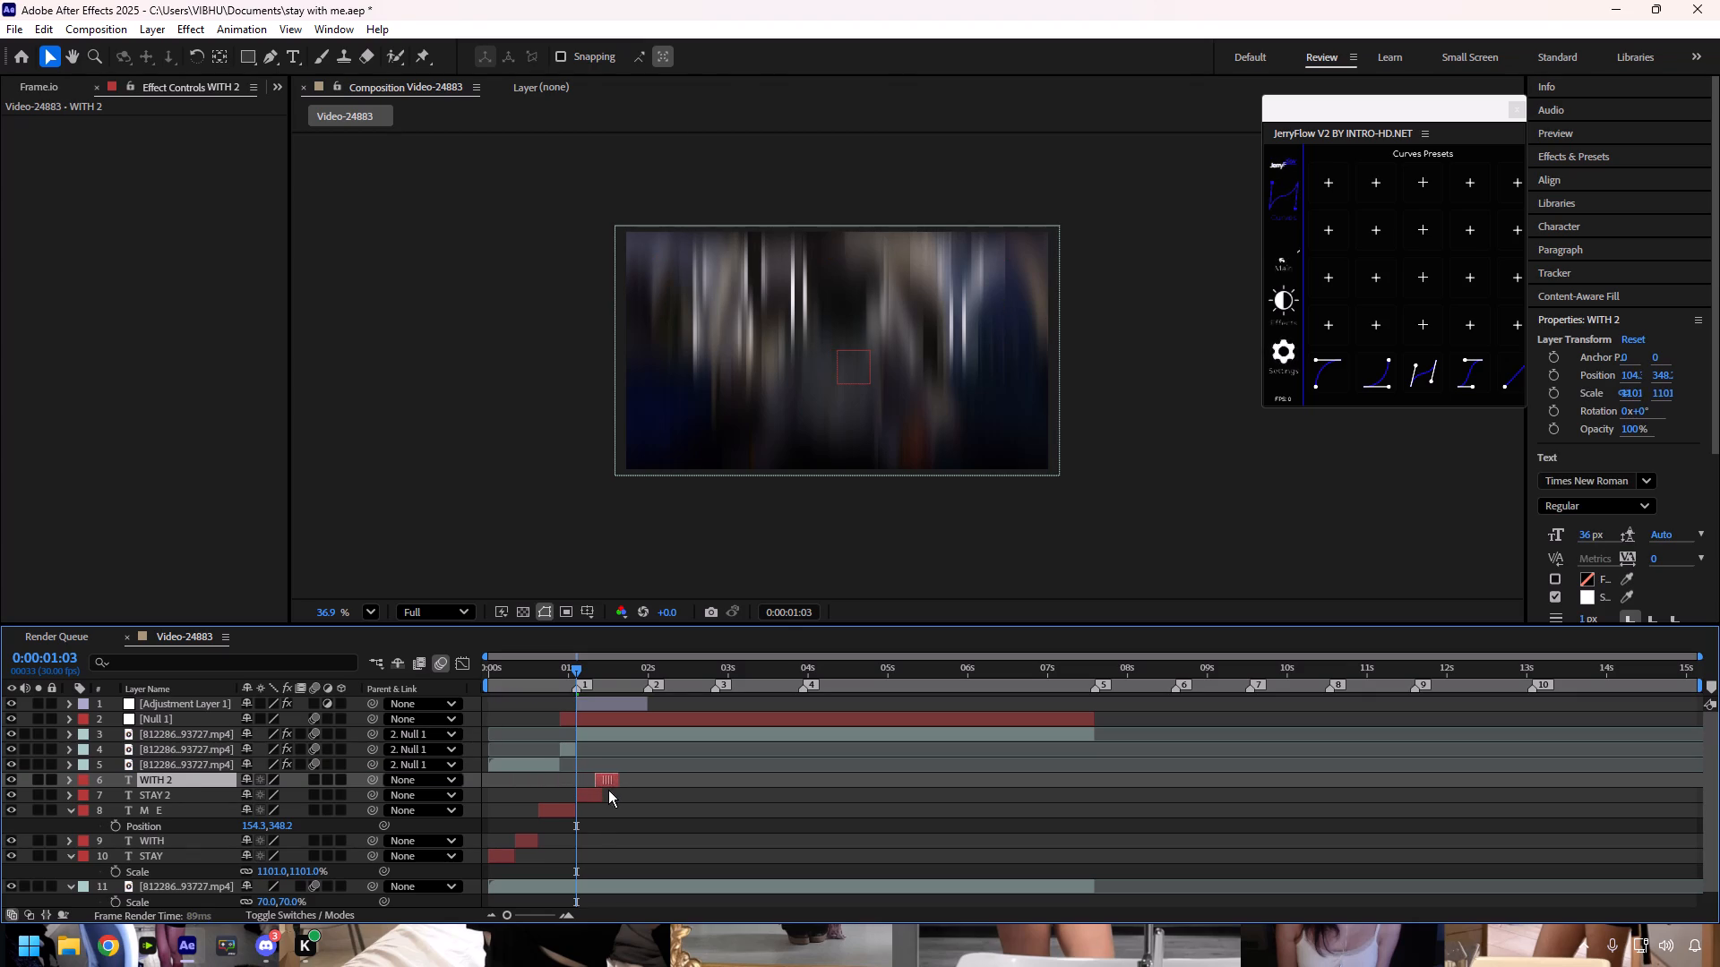
left_click_drag(610, 790, 614, 790)
left_click(604, 683)
left_click_drag(605, 684, 613, 686)
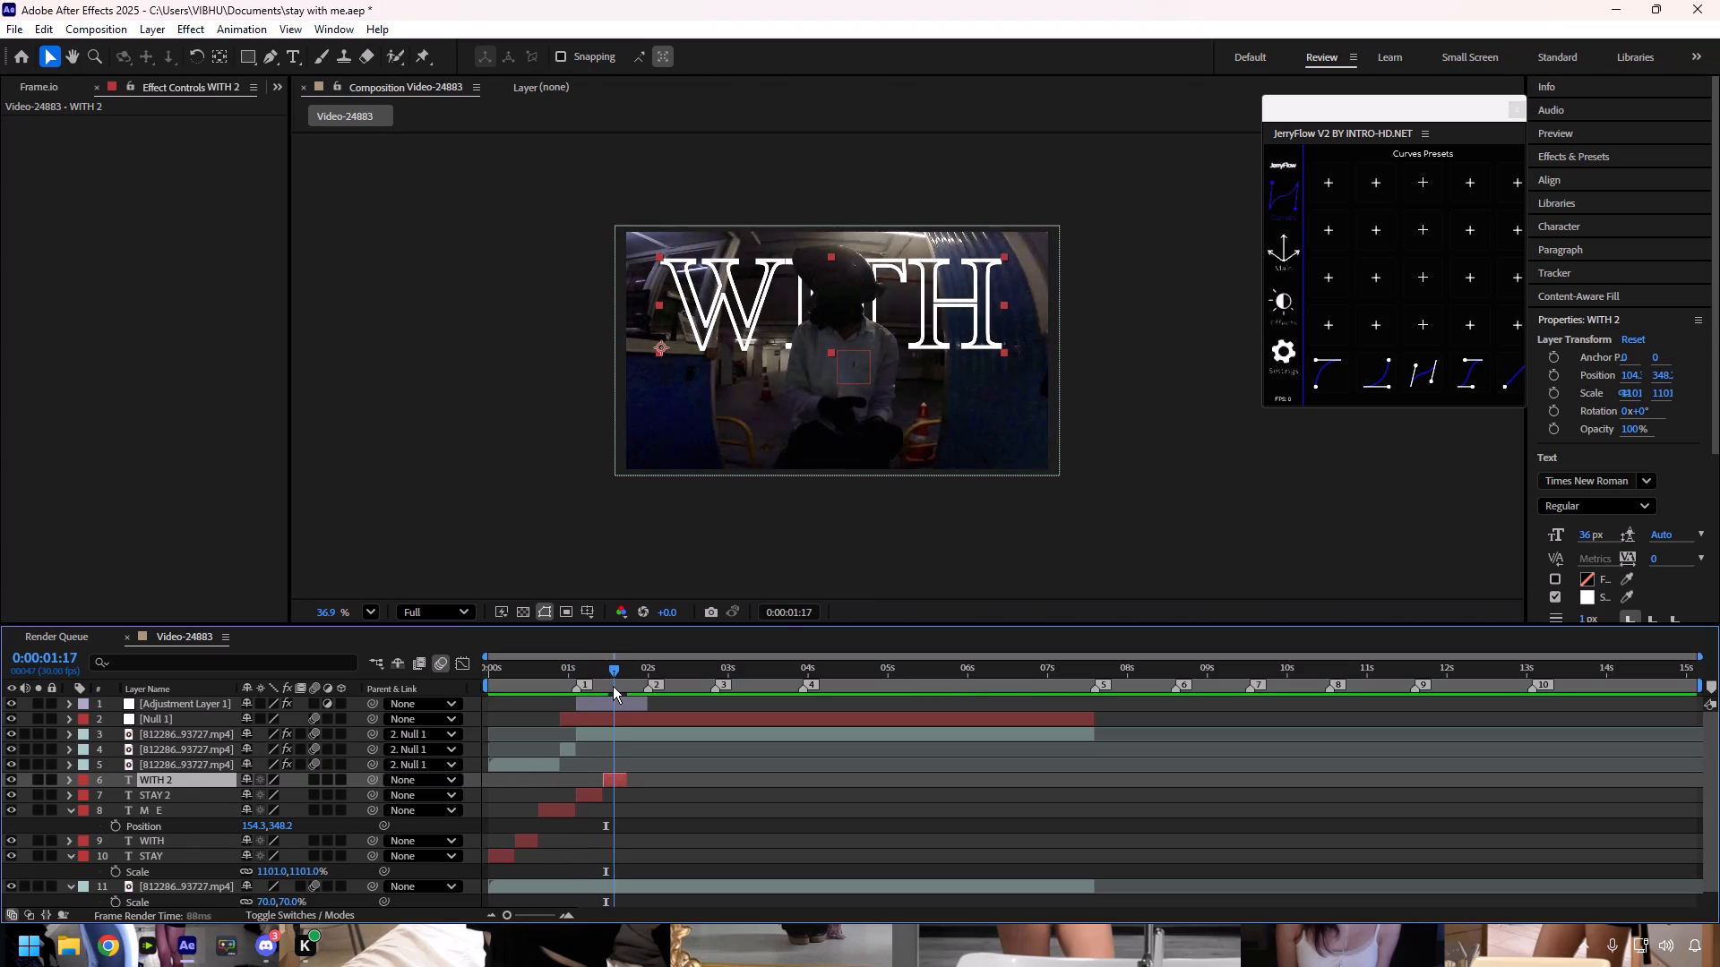
left_click_drag(613, 686, 636, 685)
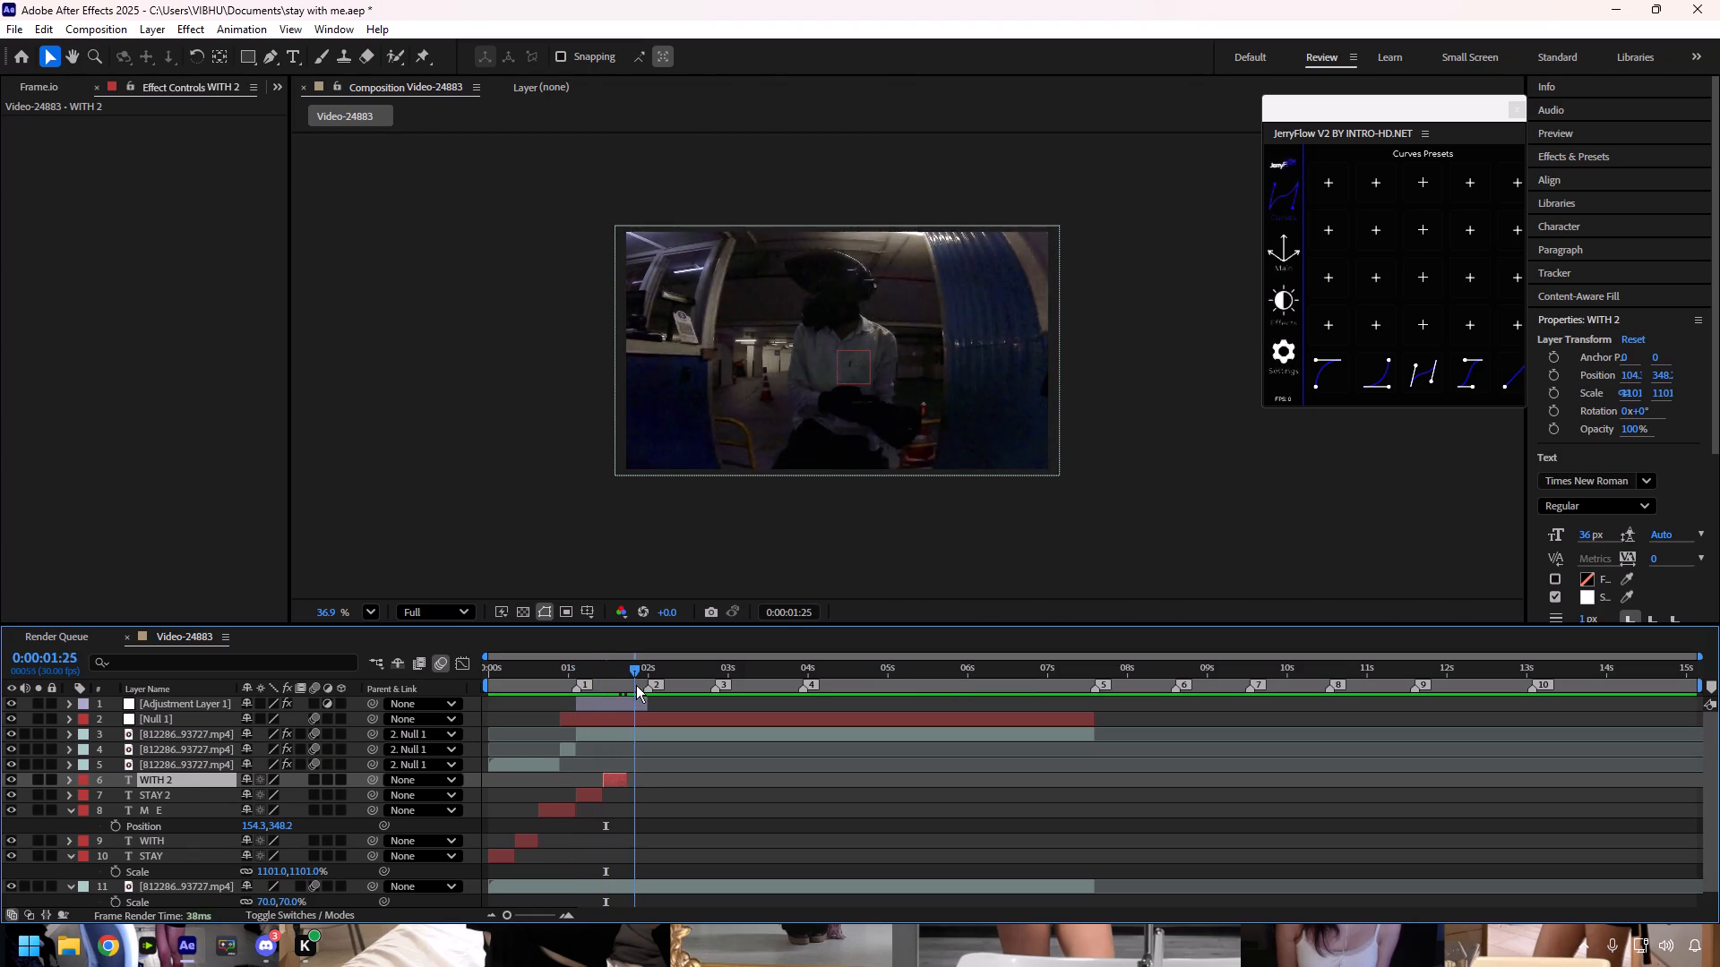
Duplicate the M E text layer, stack the copy above WITH 2, and slide it in time to start right where WITH 2 ends.
left_click_drag(636, 685, 558, 704)
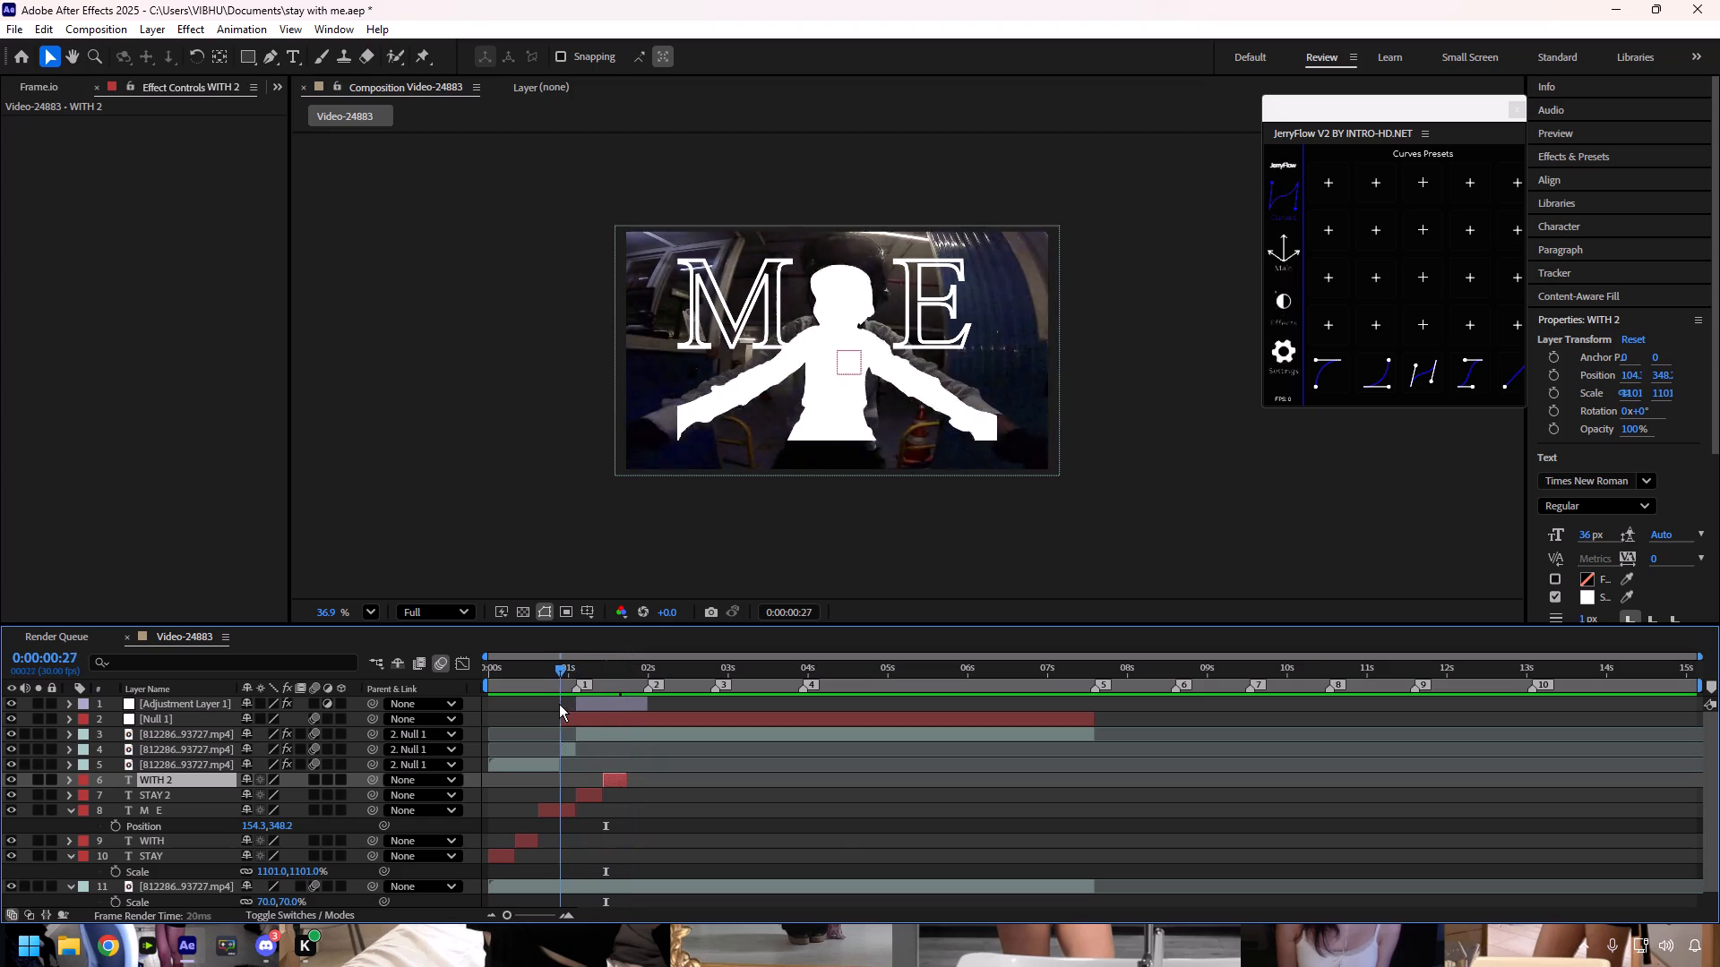
left_click_drag(558, 704, 553, 705)
left_click(550, 806)
key("ctrl+s")
key("ctrl+d")
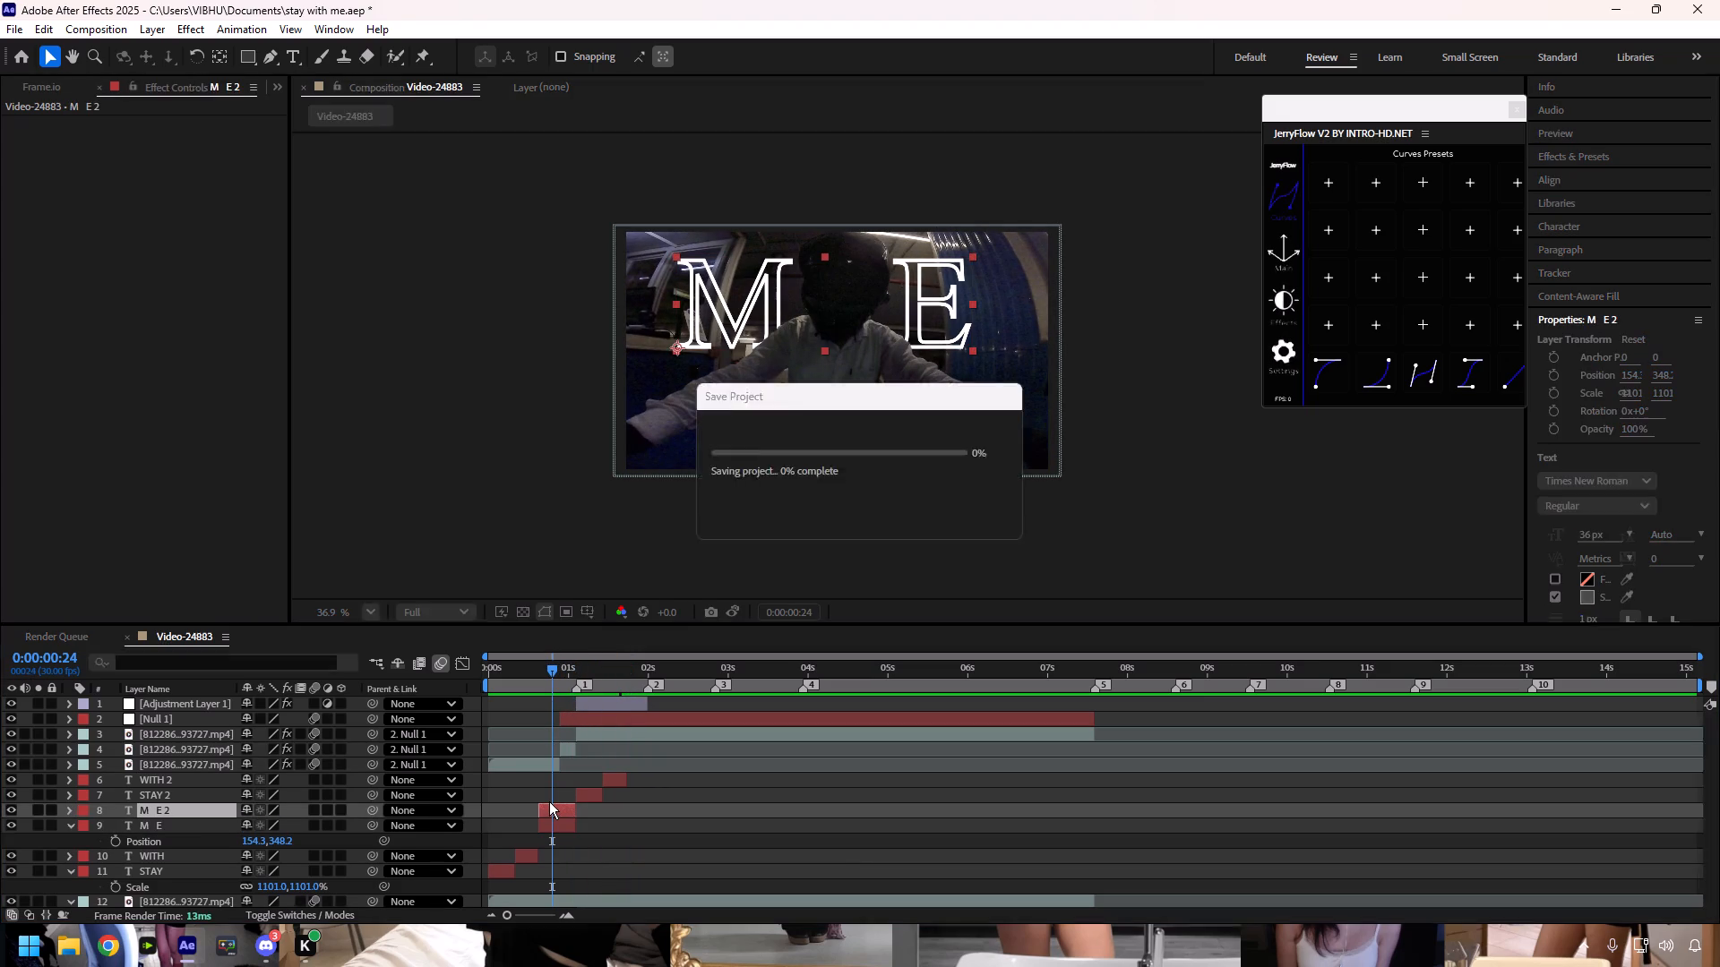
left_click_drag(198, 808, 202, 770)
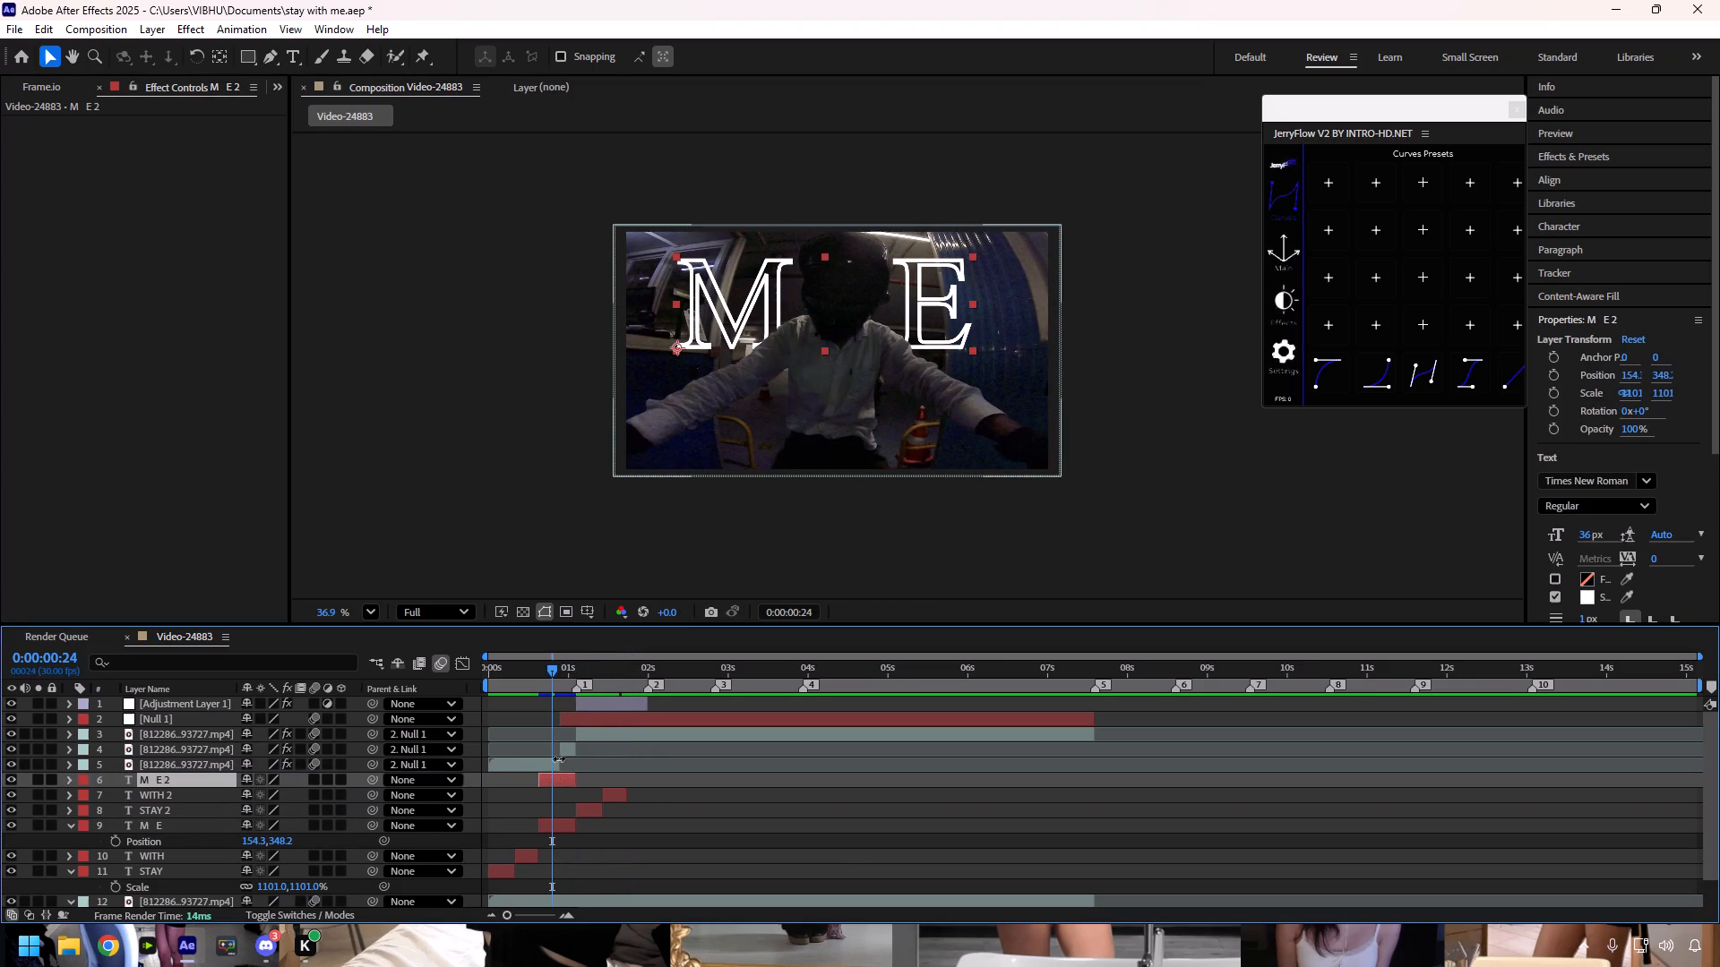
left_click_drag(555, 778, 642, 786)
left_click(616, 670)
left_click_drag(616, 670, 625, 672)
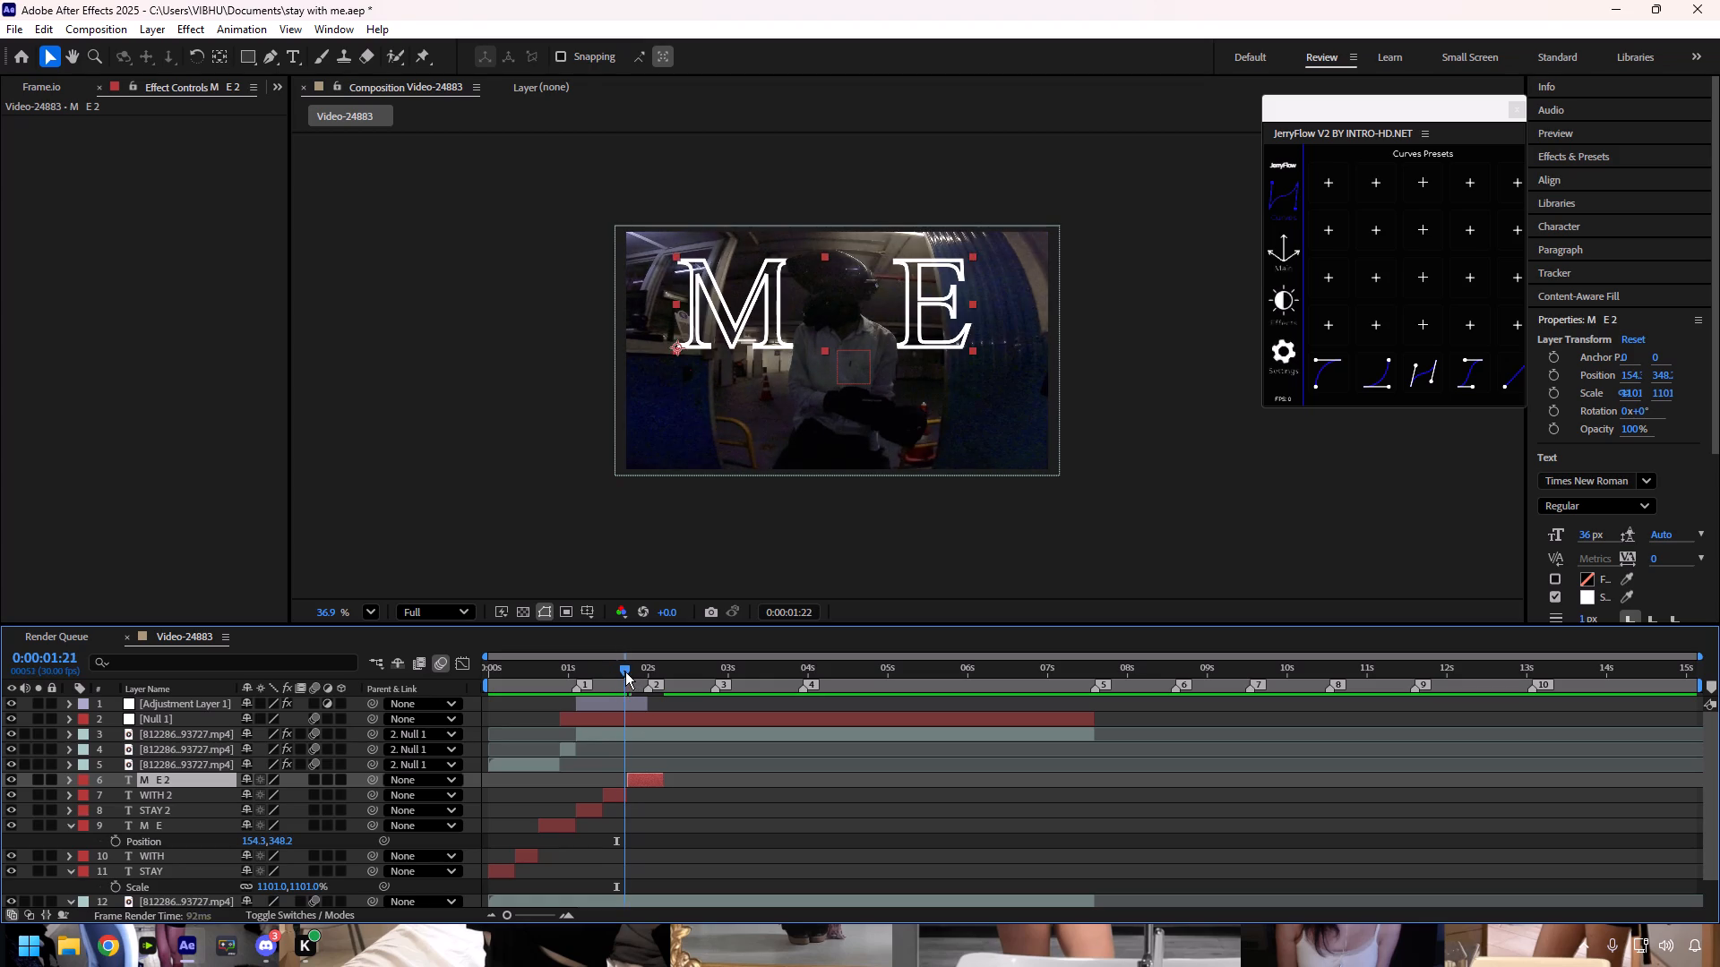
Trim the end of the M E 2 layer to beat marker 2 at 0:00:02:00, save the project and preview from the start.
left_click_drag(625, 672, 649, 672)
key("space")
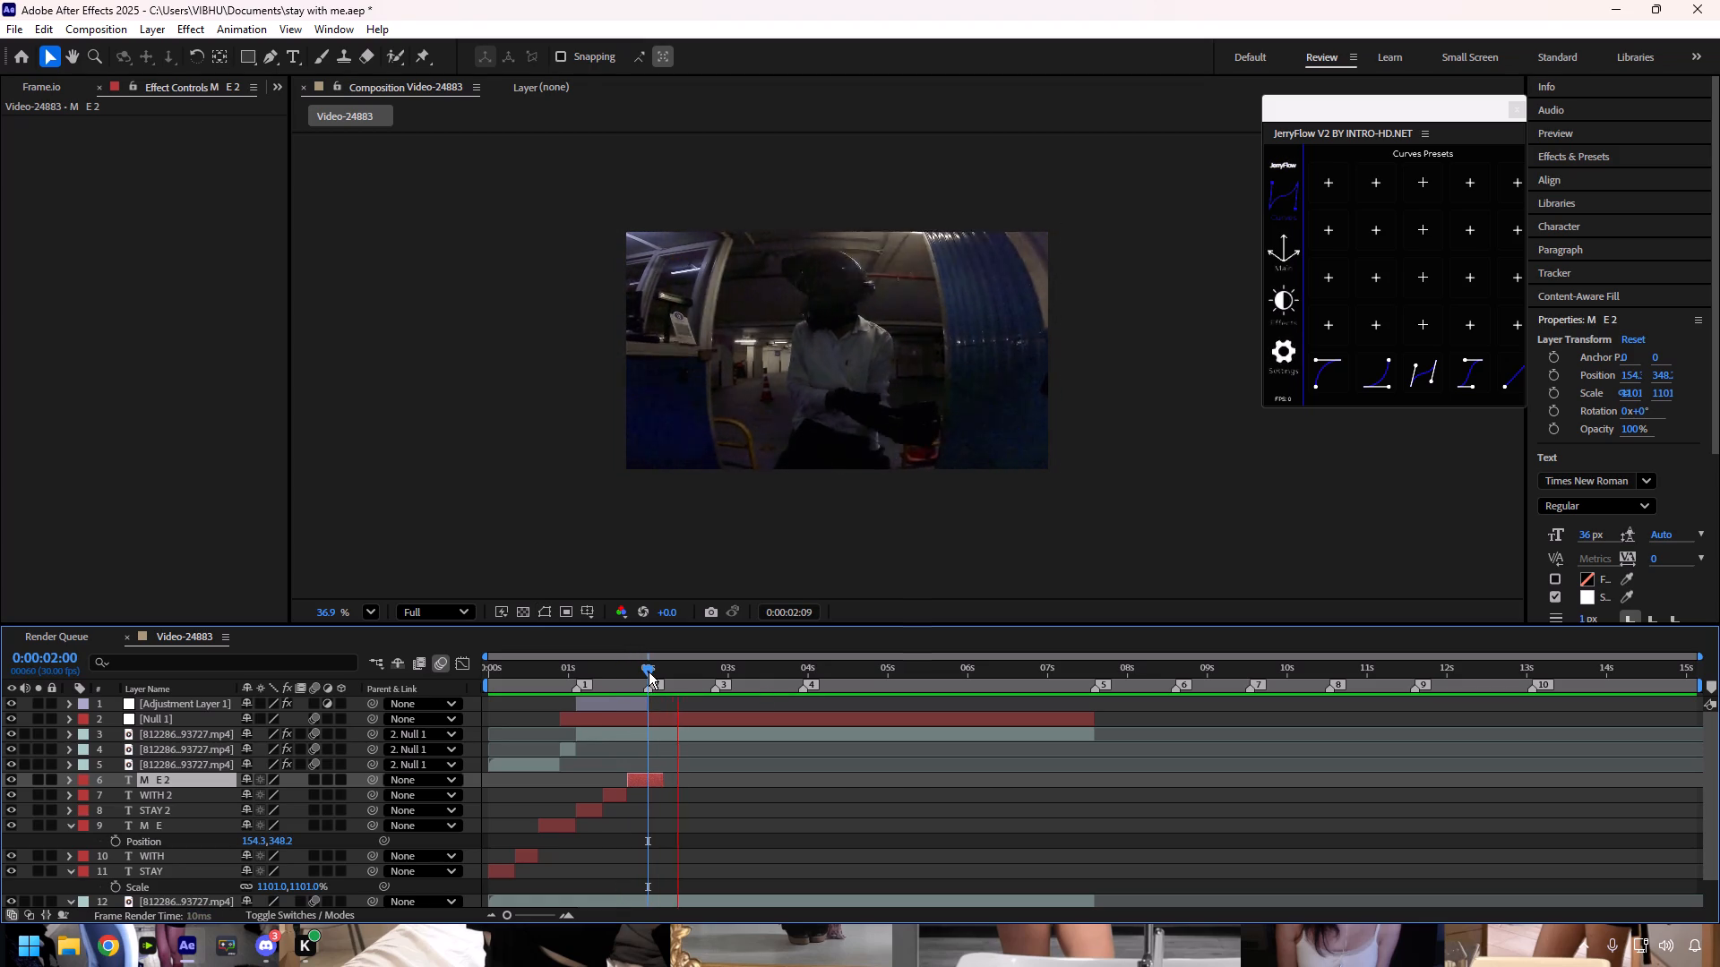
left_click(649, 672)
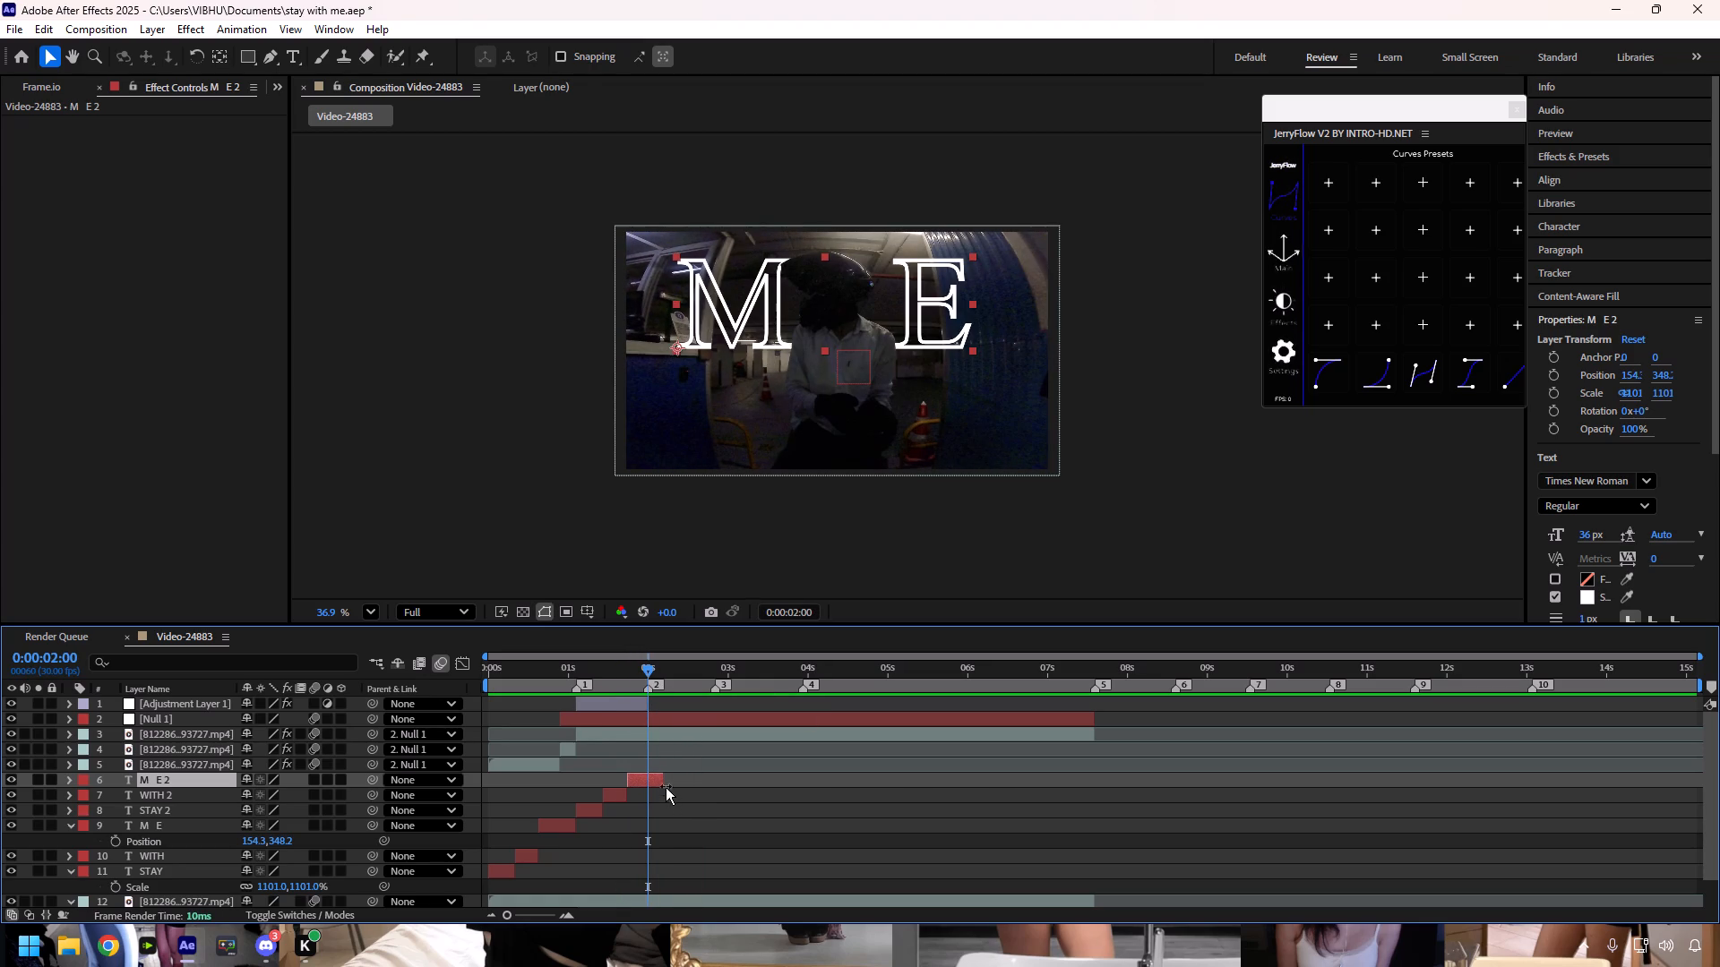
left_click_drag(664, 782, 649, 785)
left_click_drag(649, 670, 636, 671)
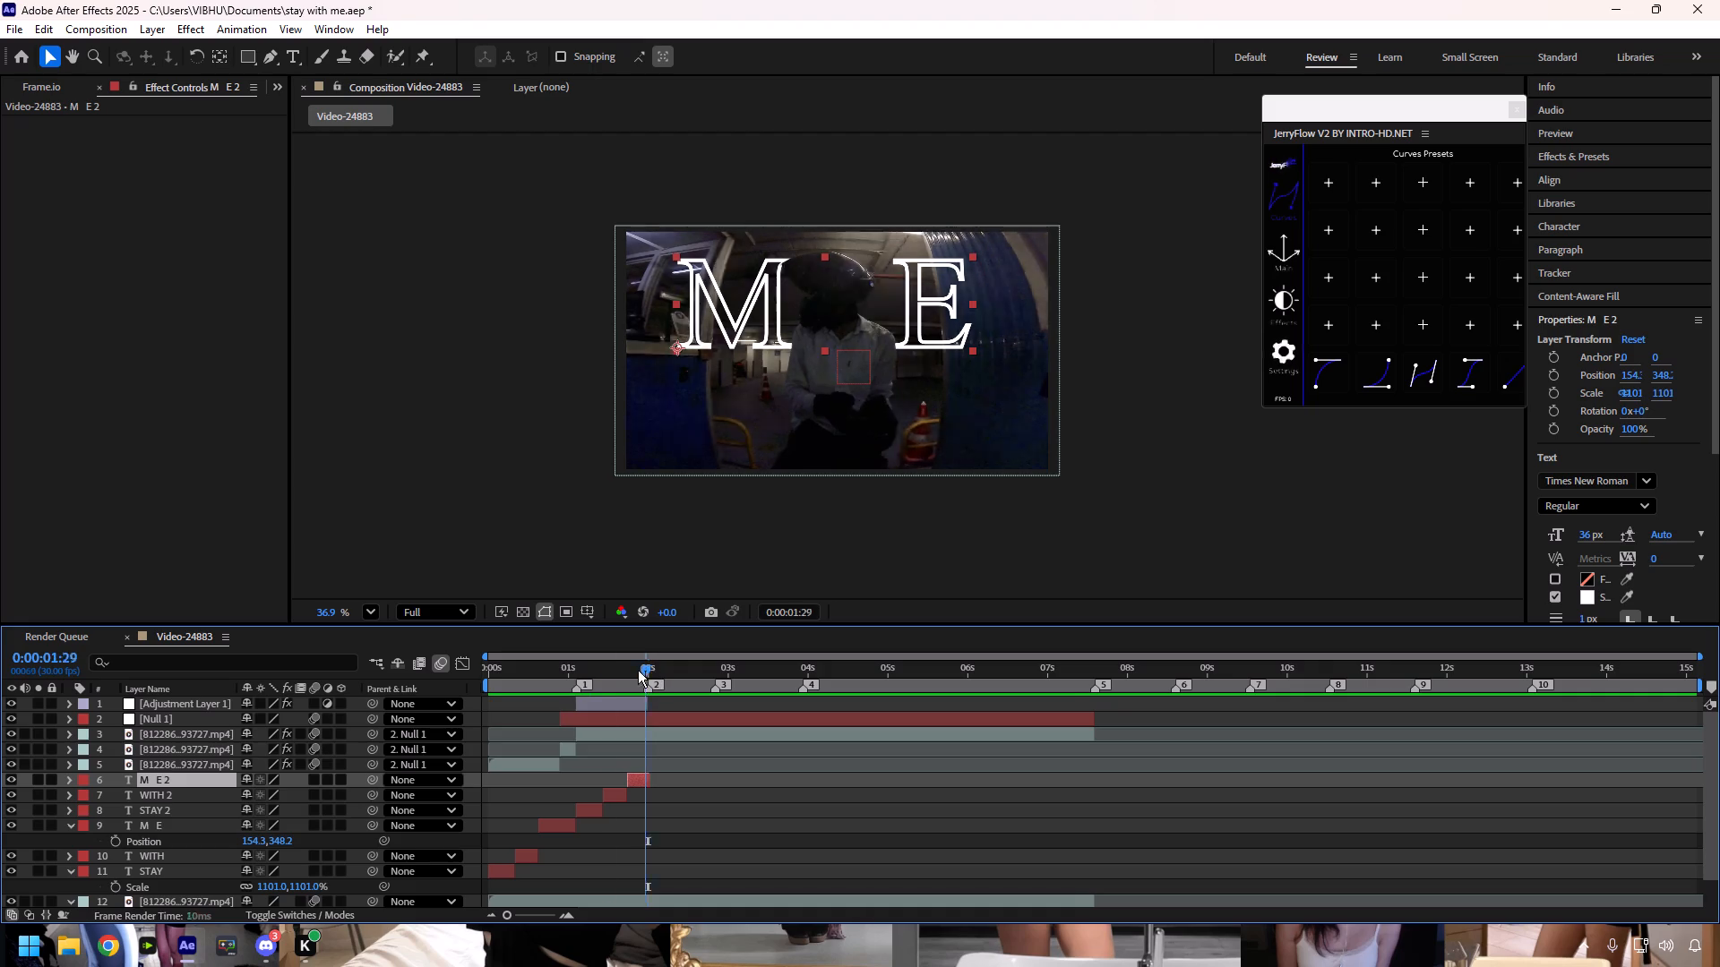
left_click_drag(636, 671, 451, 702)
key("ctrl+s")
key("space")
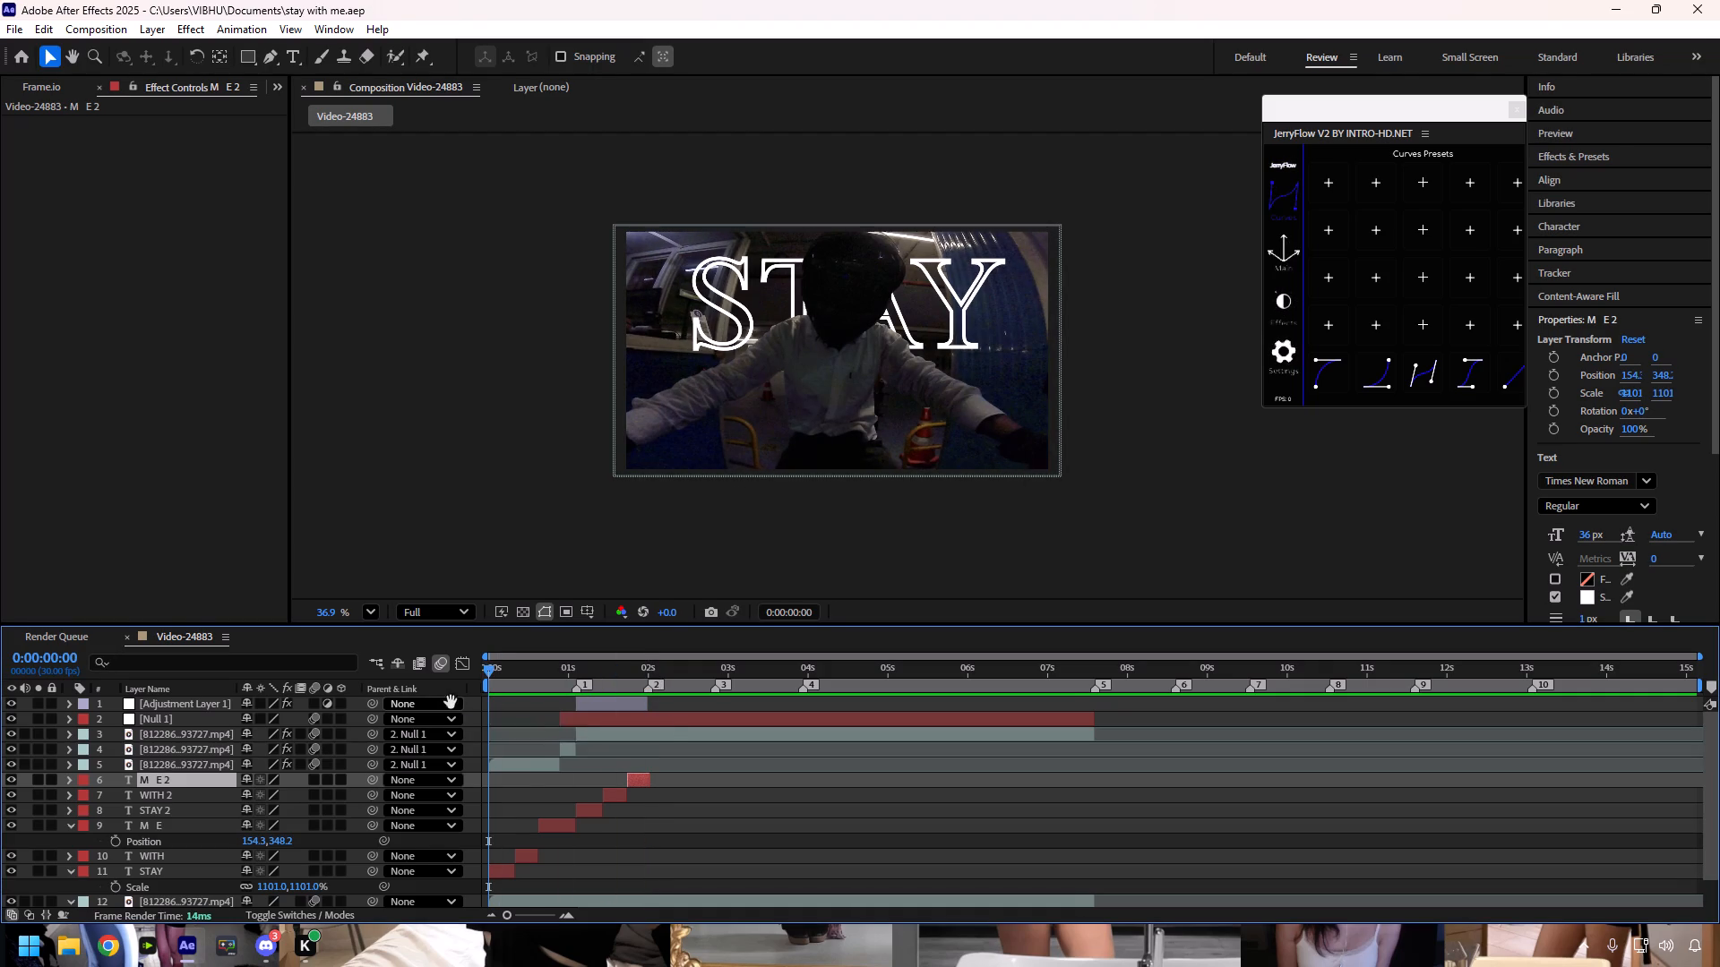
Collapse the M E layer's properties and enable motion blur on all six text layers, from M E 2 down to STAY.
left_click(68, 823)
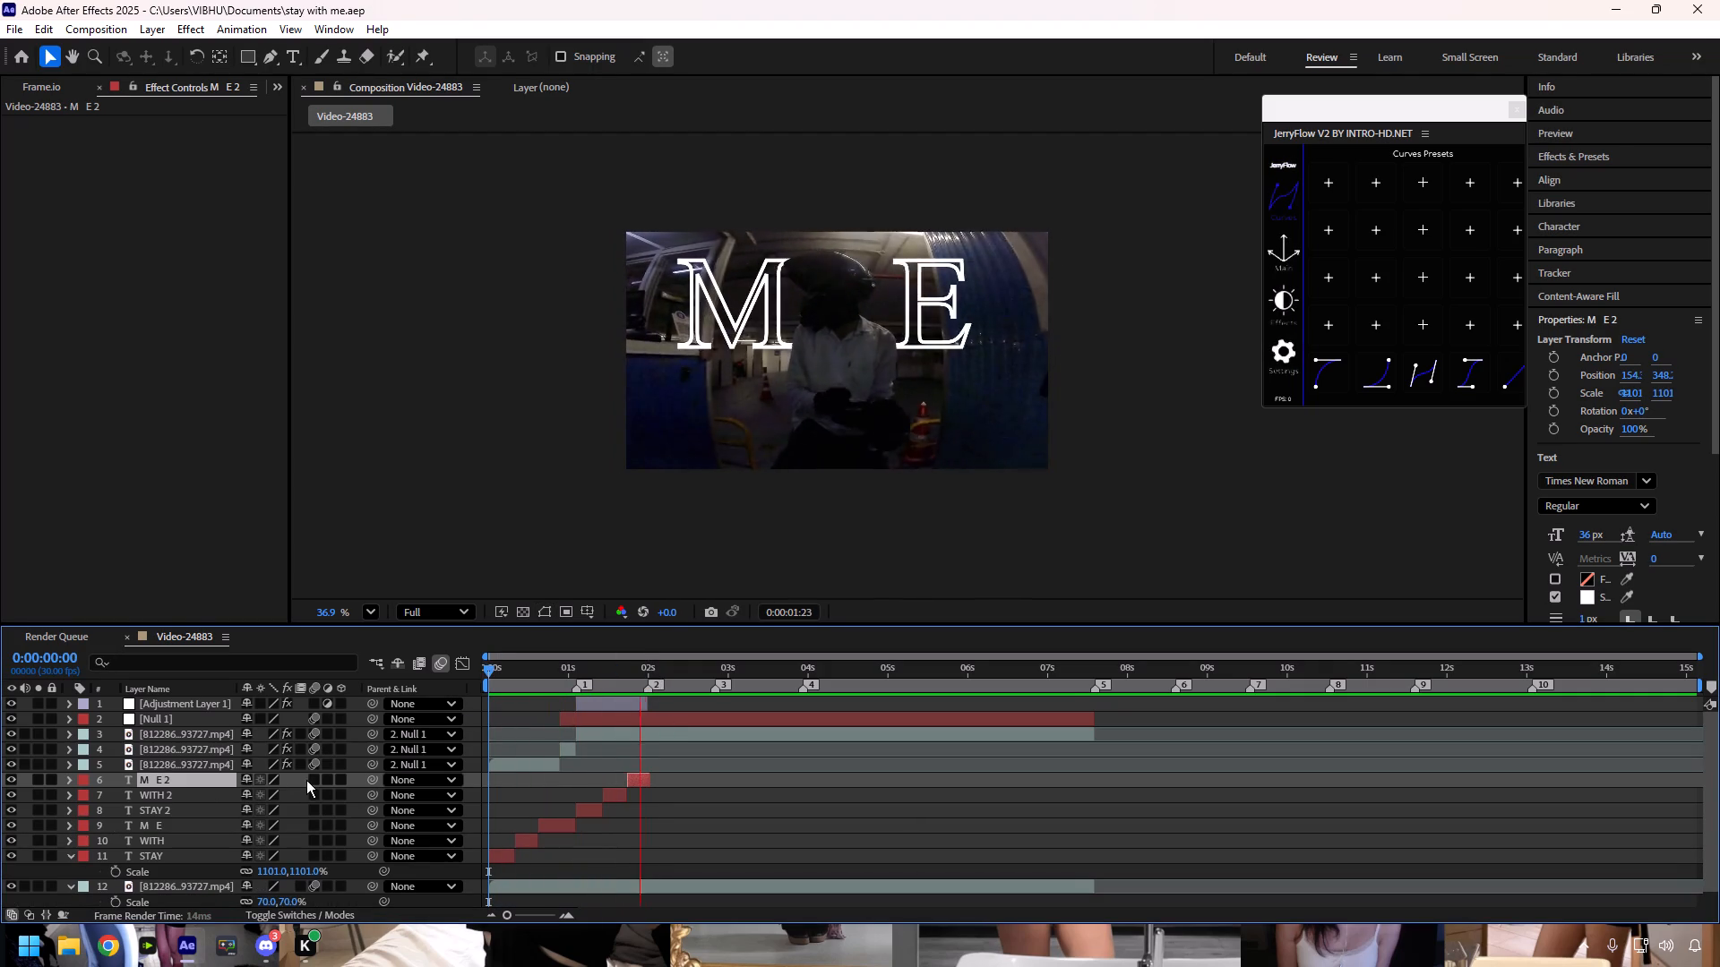
left_click_drag(306, 780, 310, 791)
left_click_drag(311, 783, 310, 875)
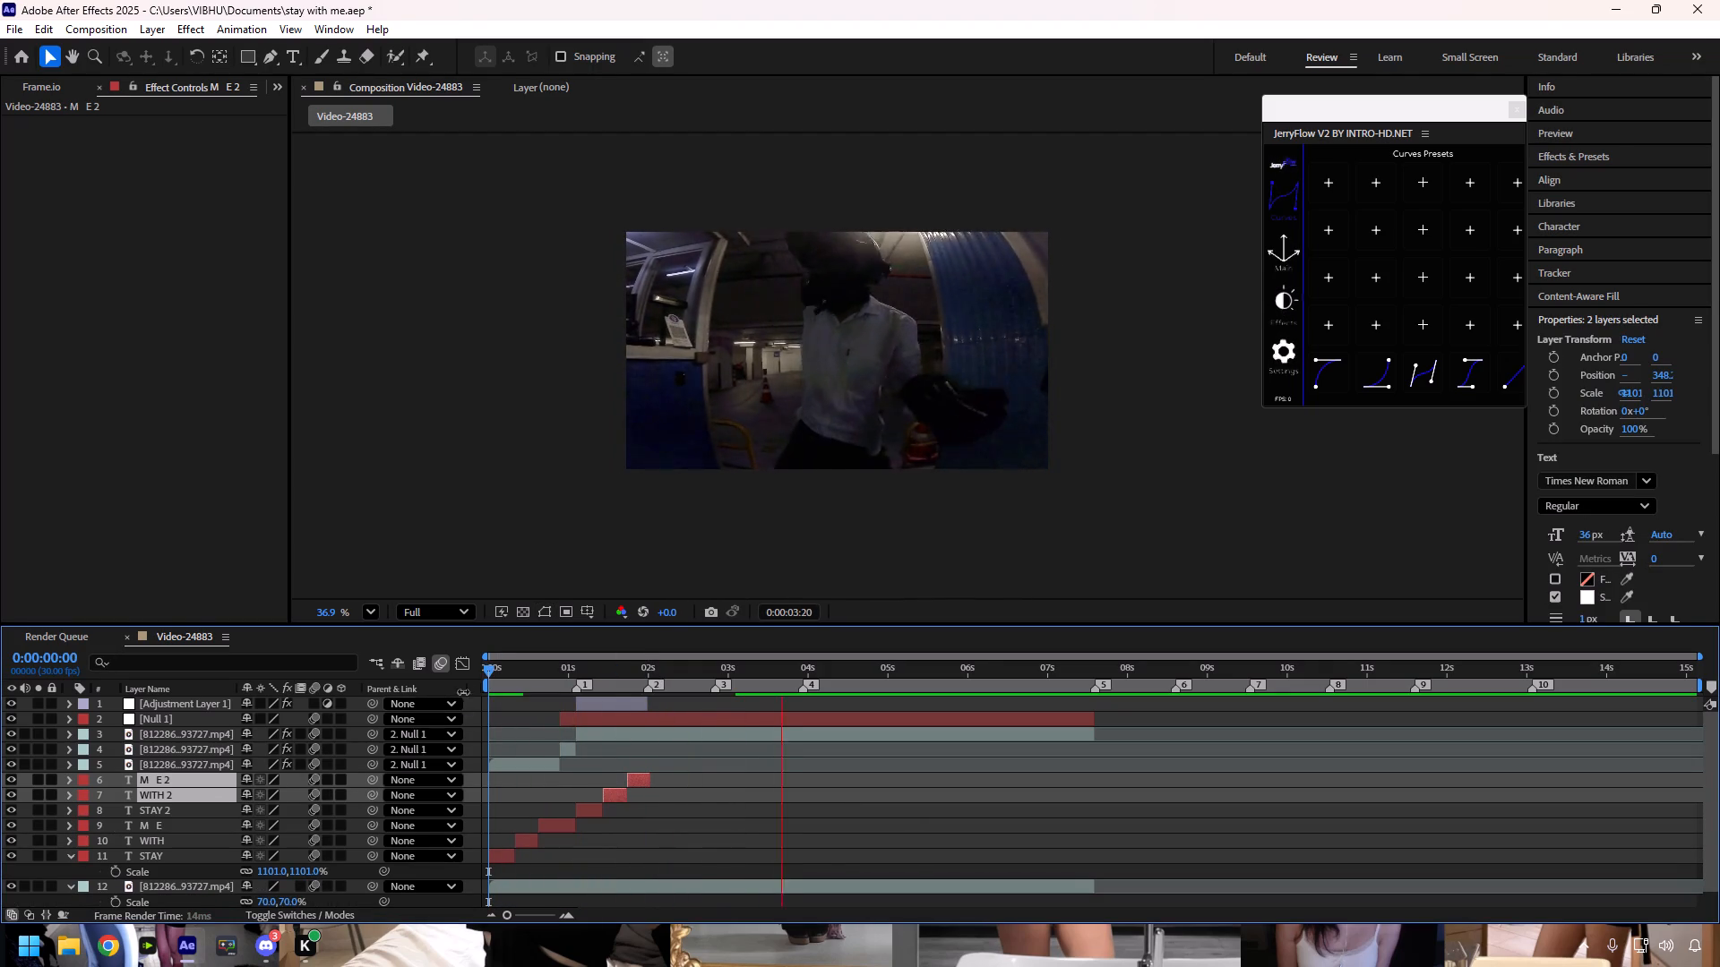
Play the opening repeatedly from the start and scrub to beat marker 2 to check the repeated lyric words' timing and motion blur.
left_click(487, 672)
key("space")
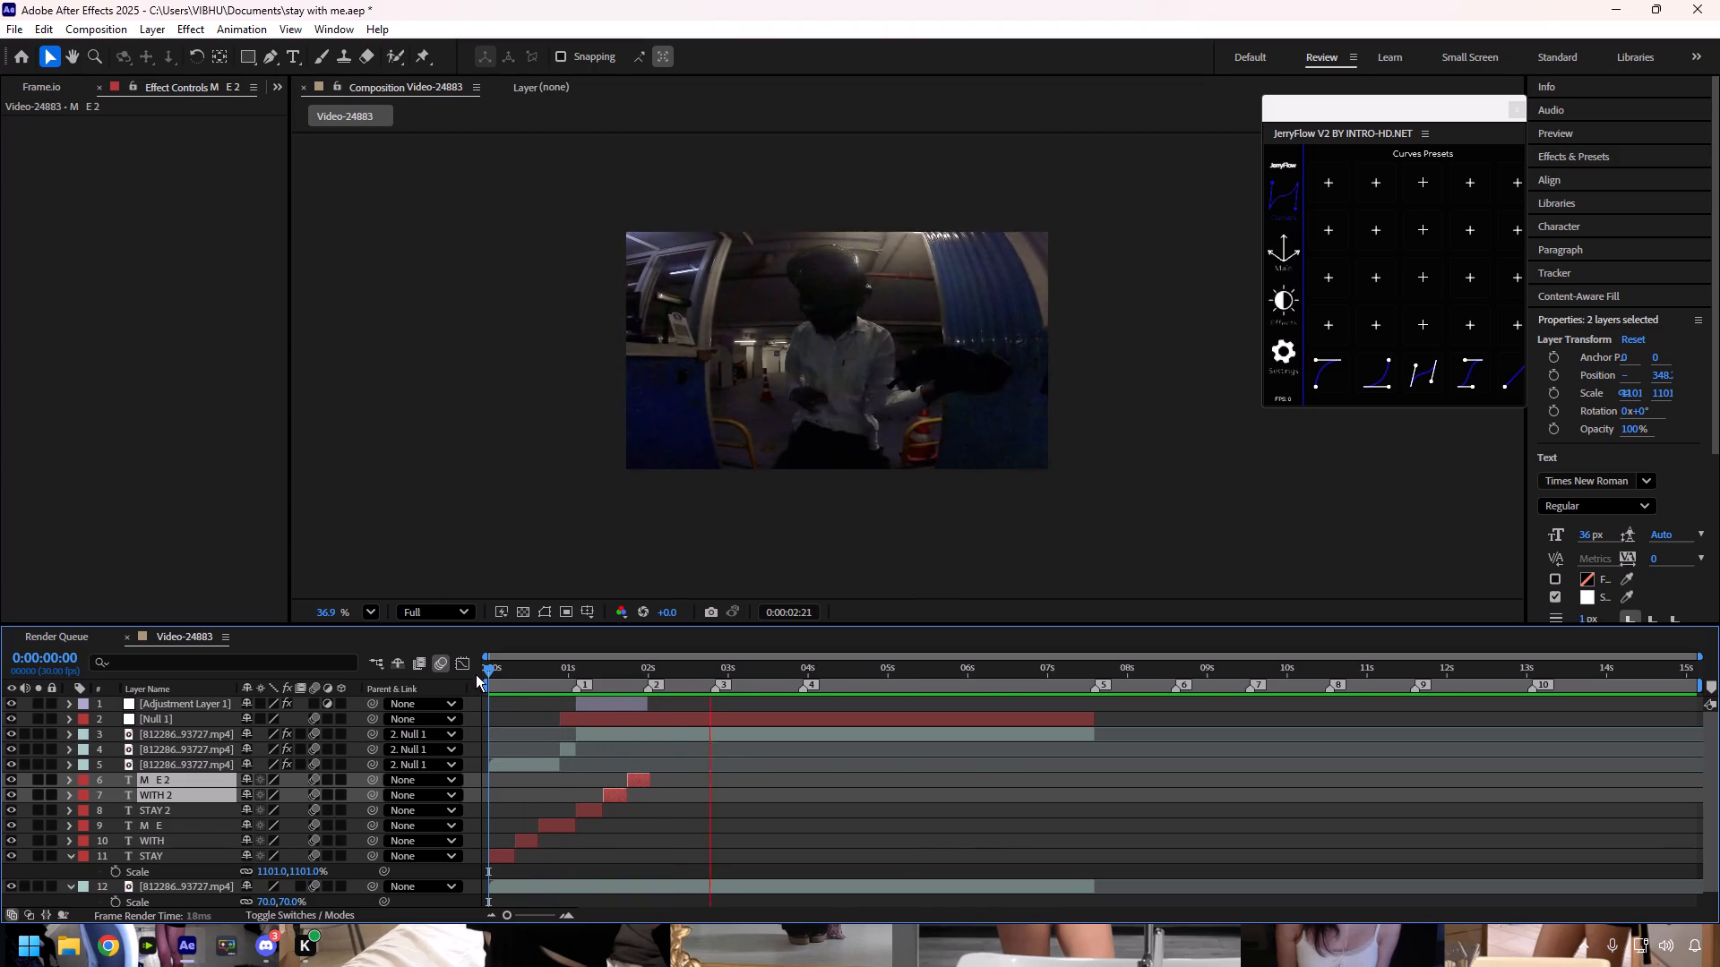
left_click_drag(486, 672, 475, 705)
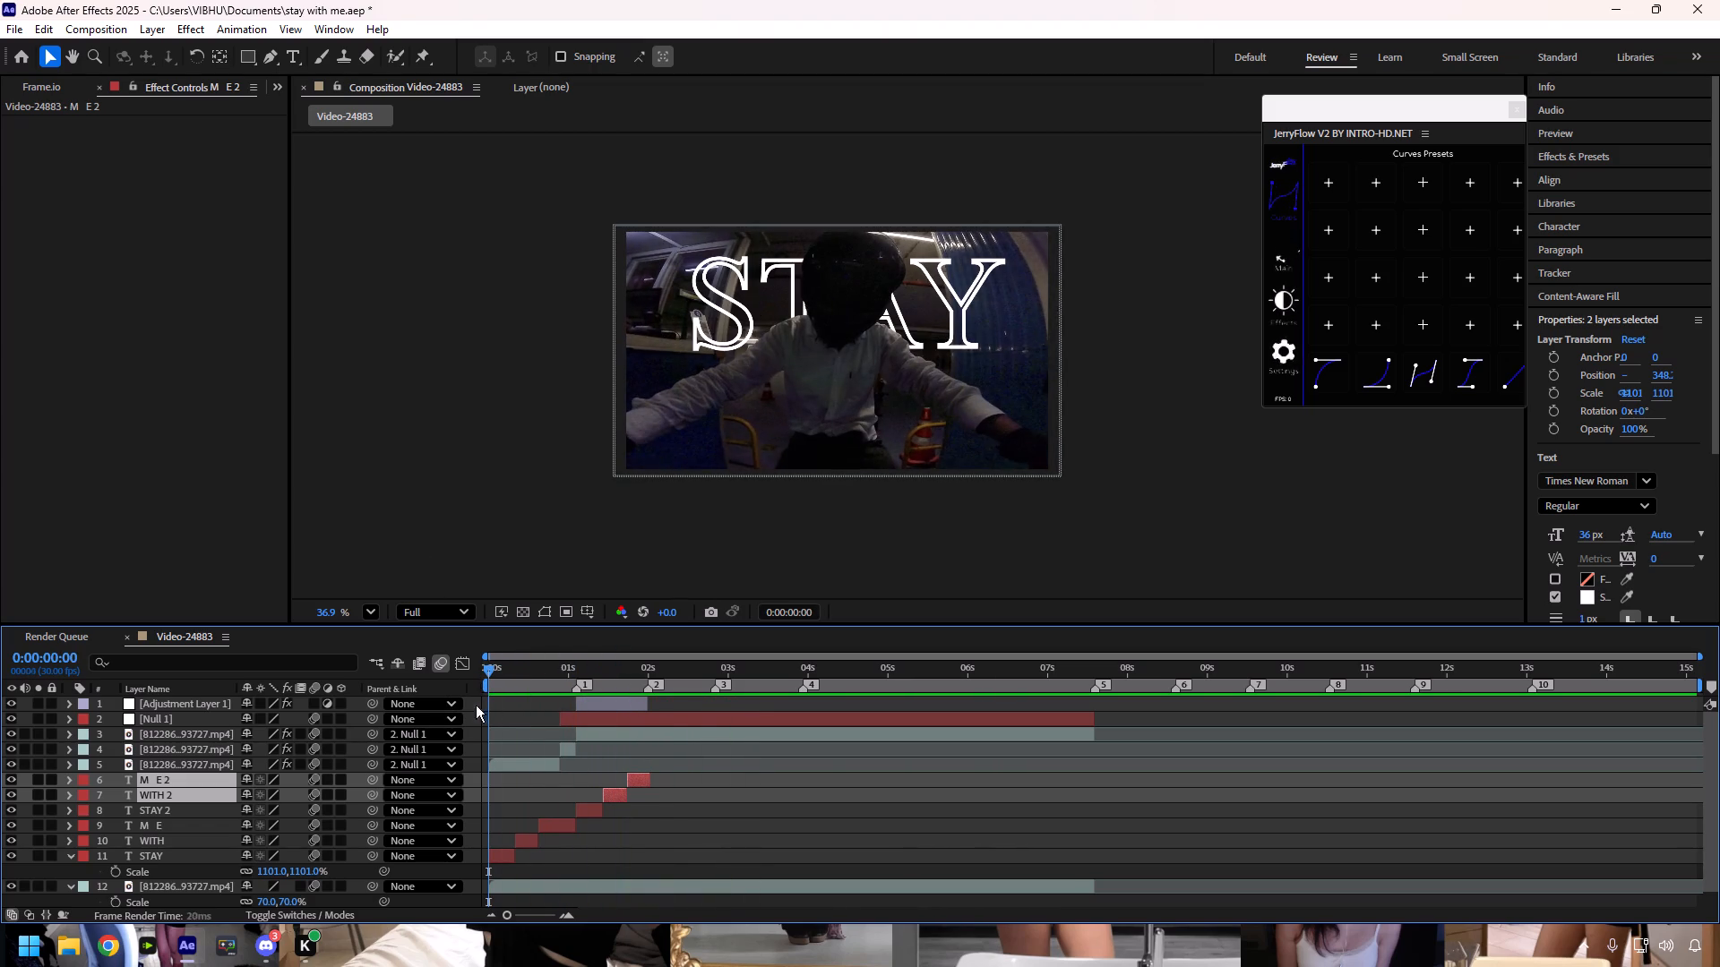
left_click_drag(475, 705, 451, 702)
key("space")
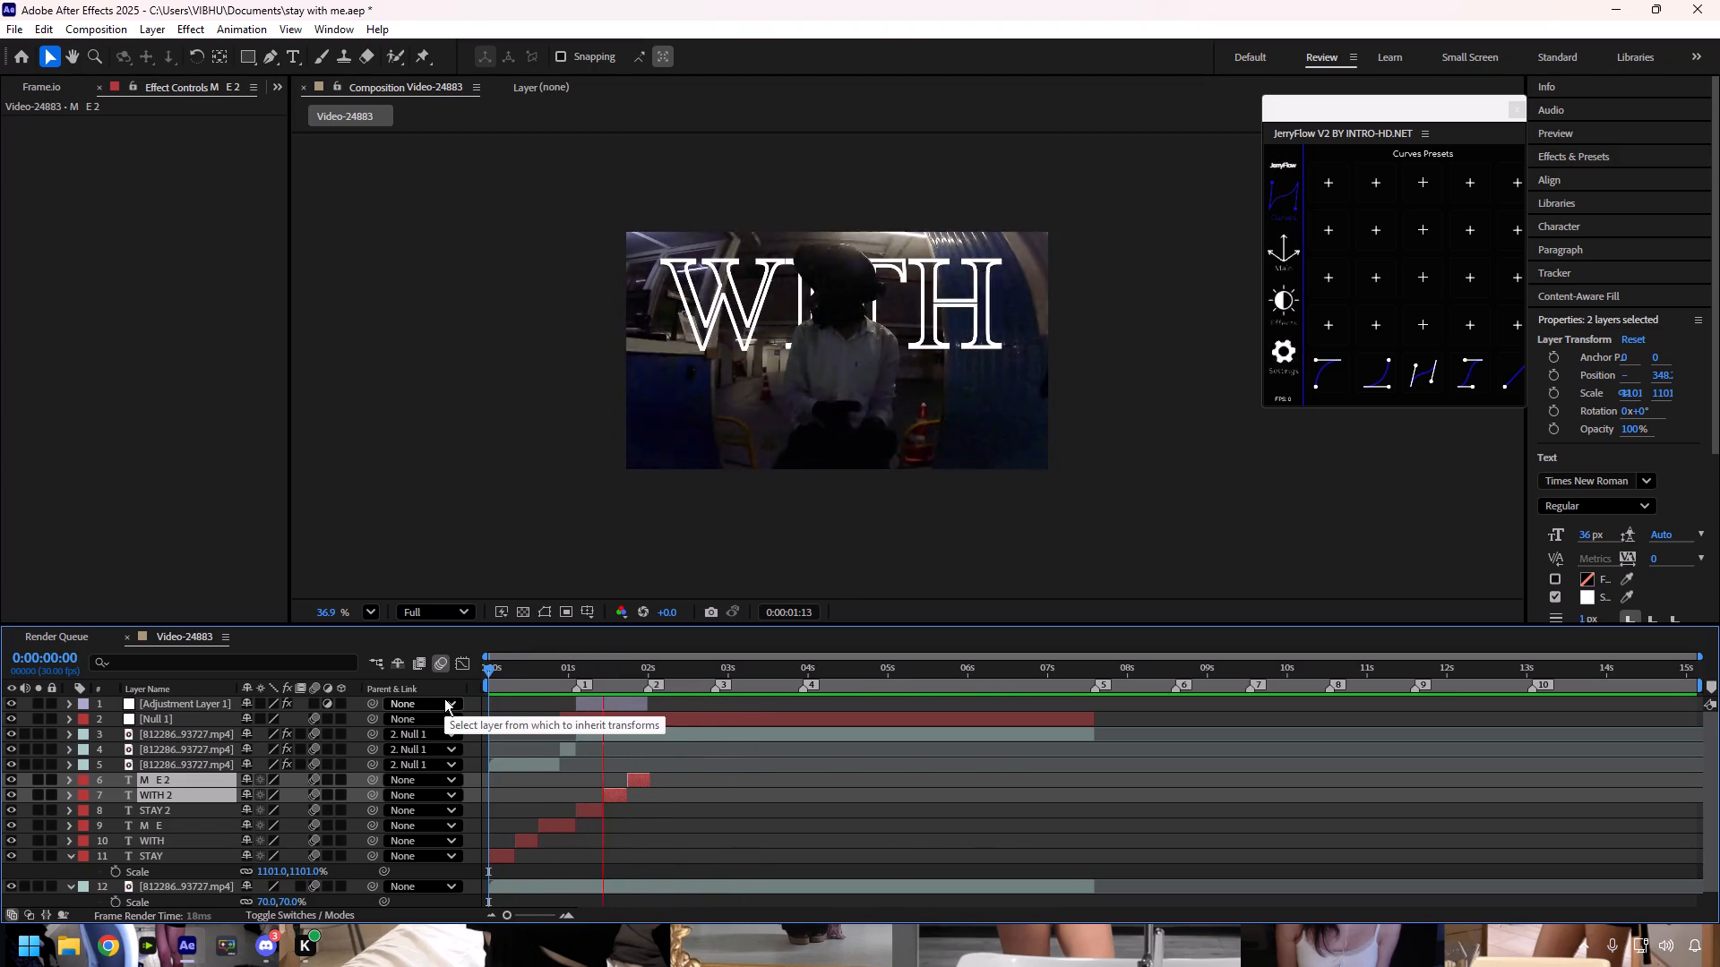
left_click_drag(487, 672, 496, 672)
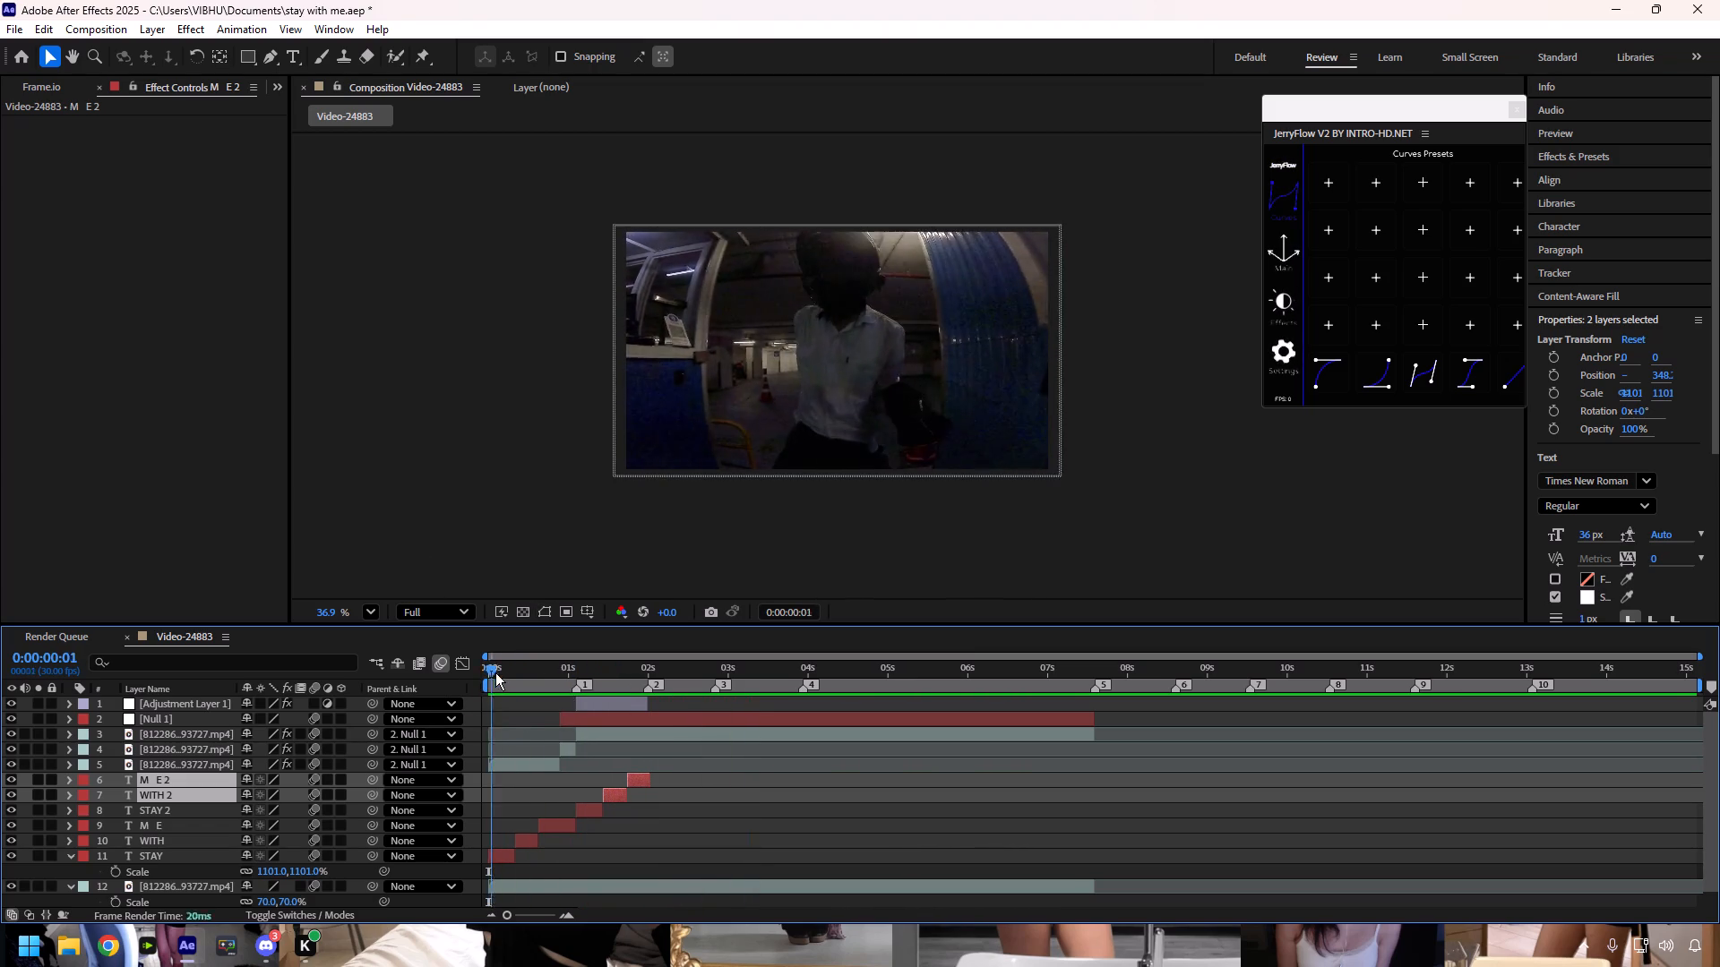
left_click_drag(496, 672, 646, 676)
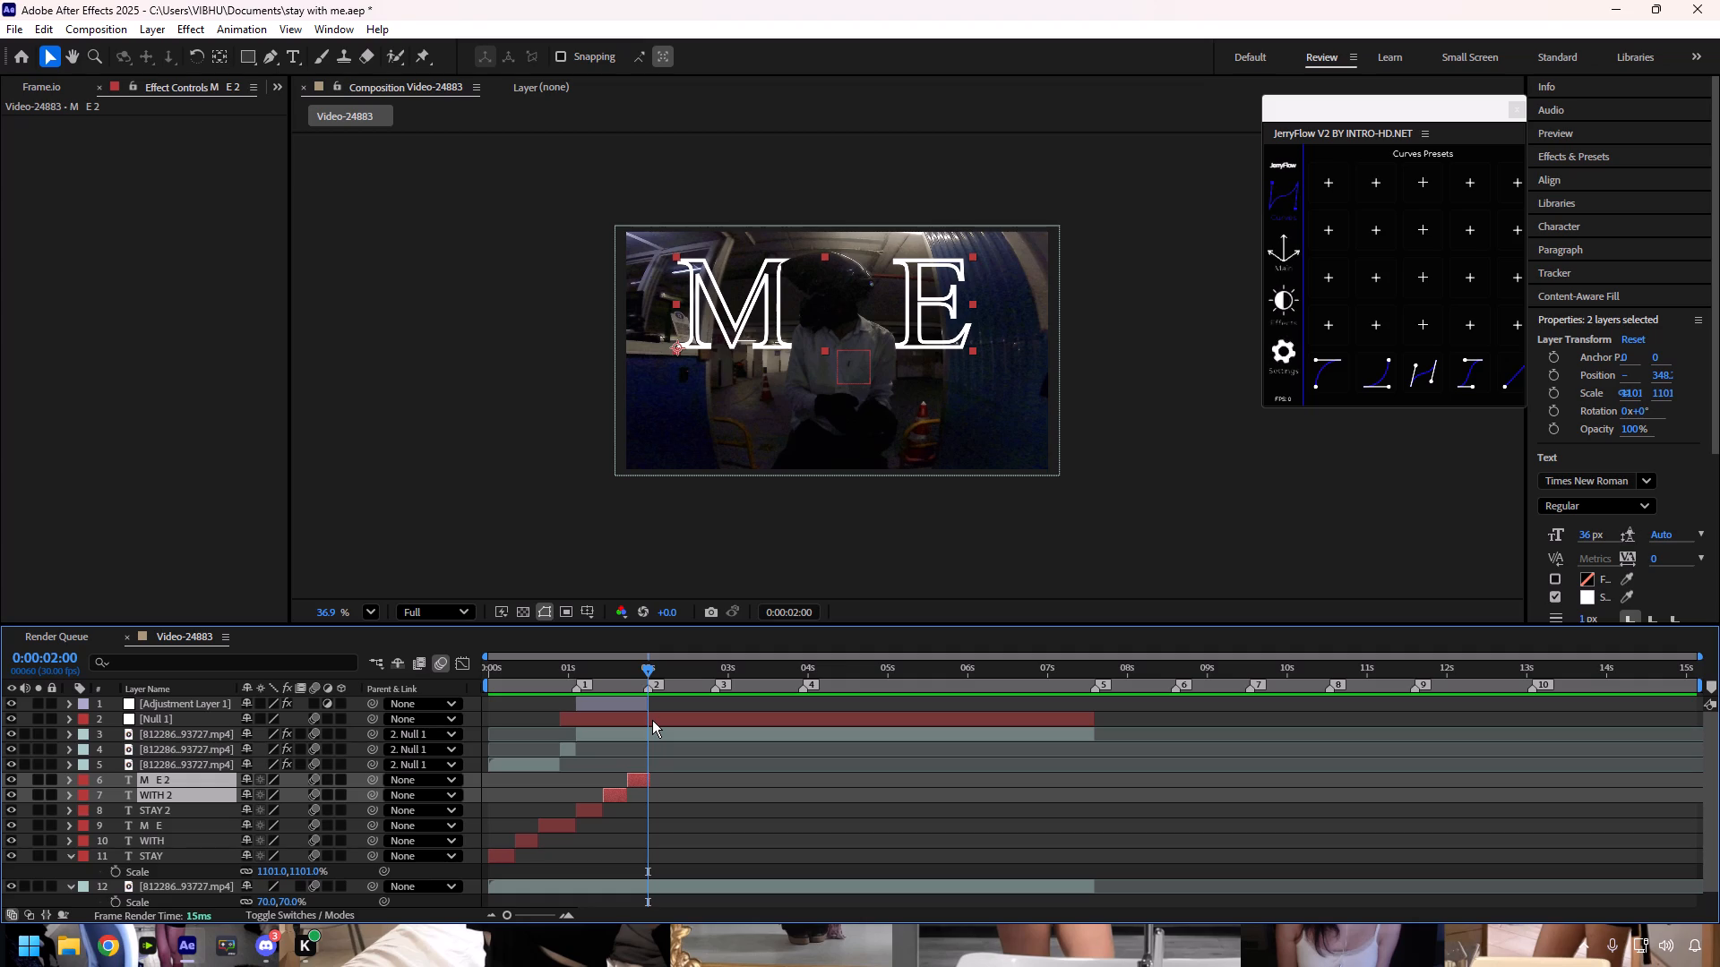
Save the project and collapse the open Scale properties of the STAY layer and the footage layer below it.
key("ctrl+s")
left_click(311, 705)
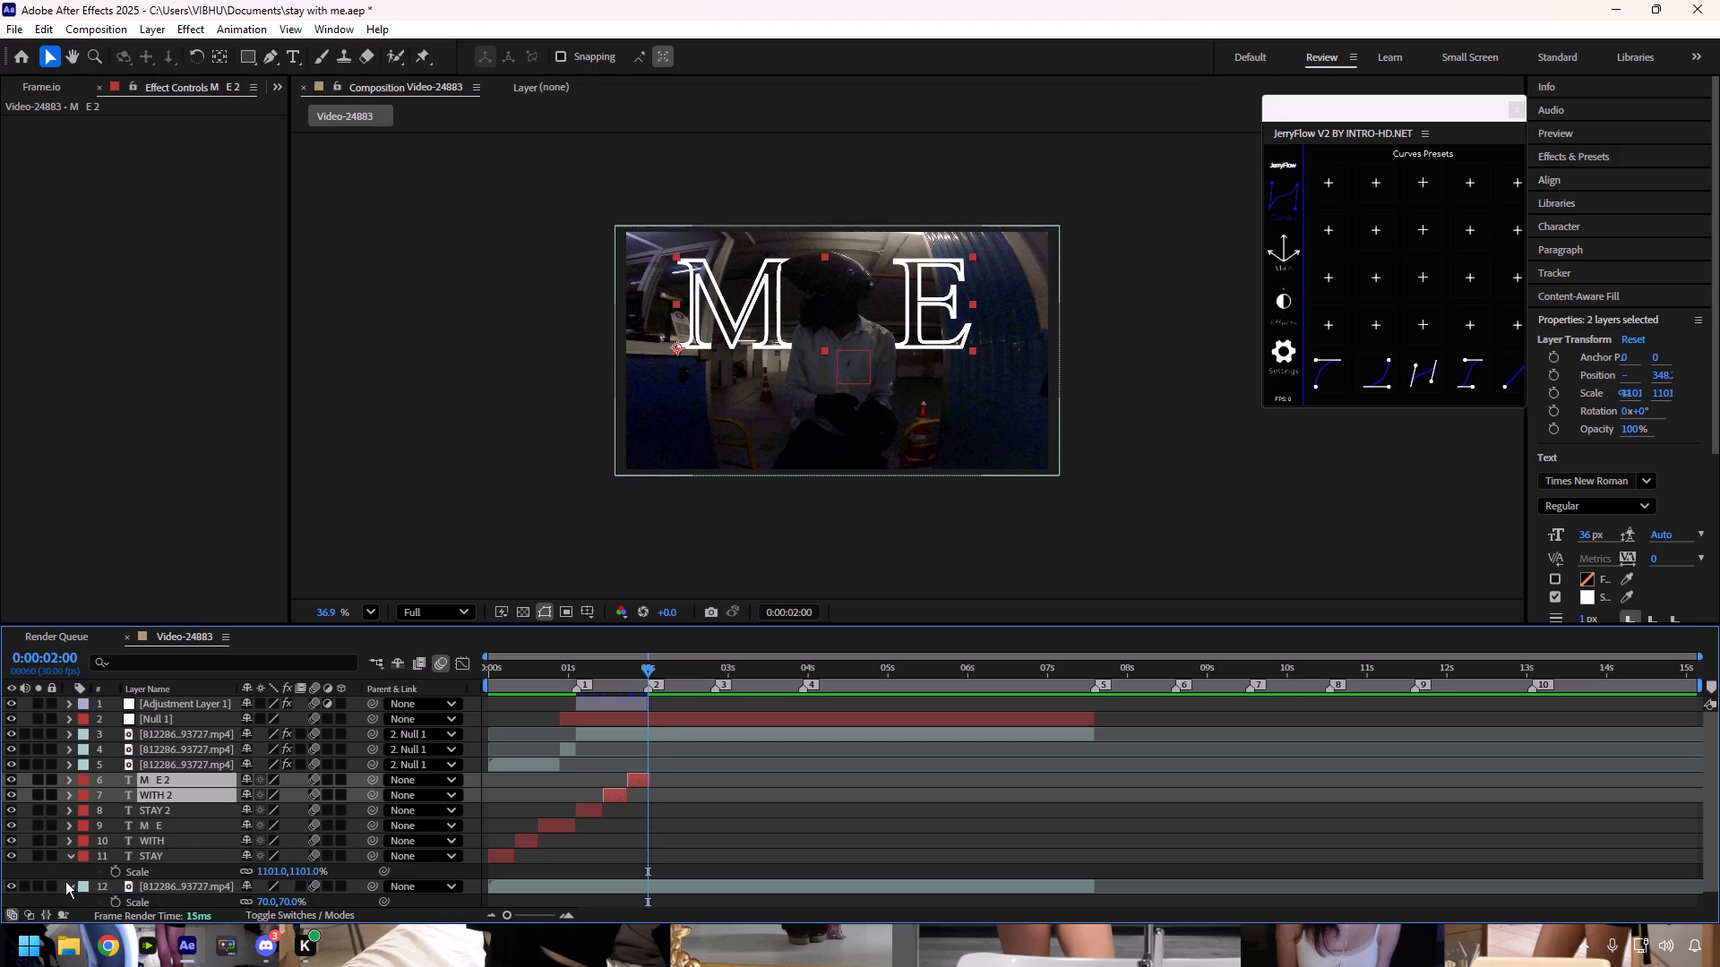
left_click(65, 881)
left_click(68, 852)
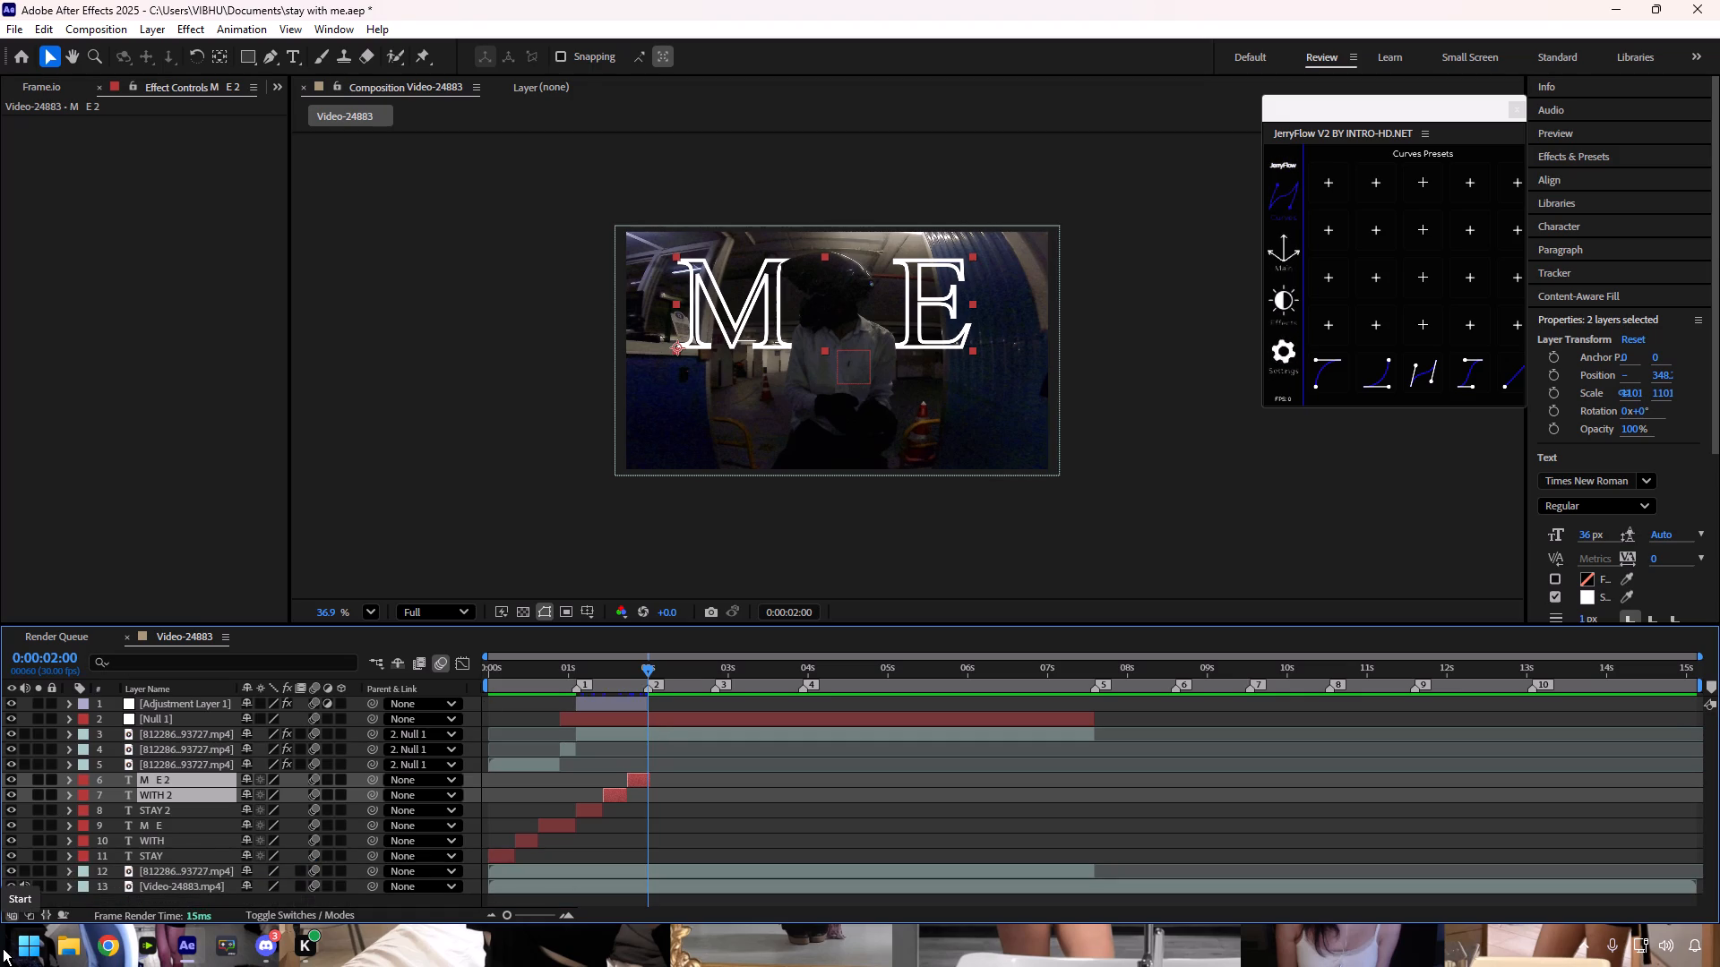